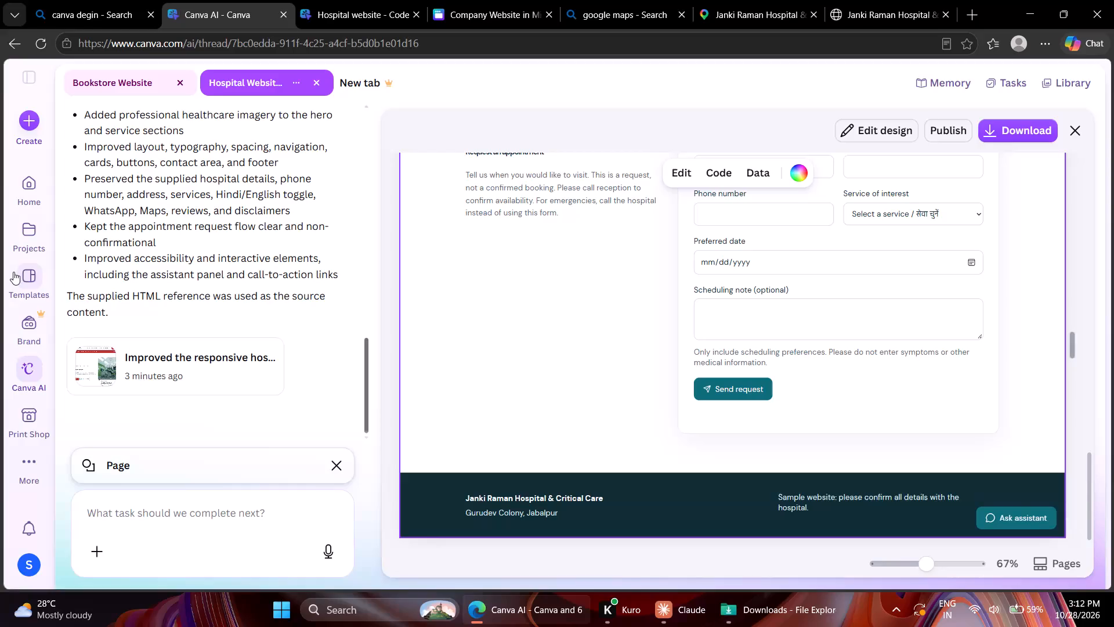
Leave the hospital website thread and open the template gallery.
left_click(15, 274)
left_click(15, 274)
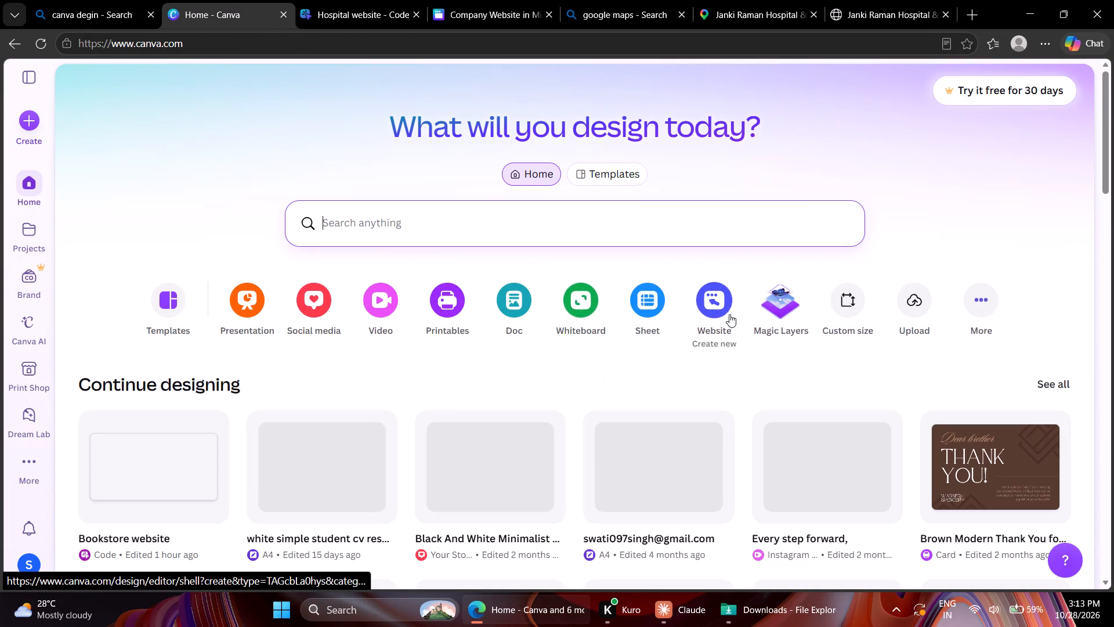
left_click(158, 302)
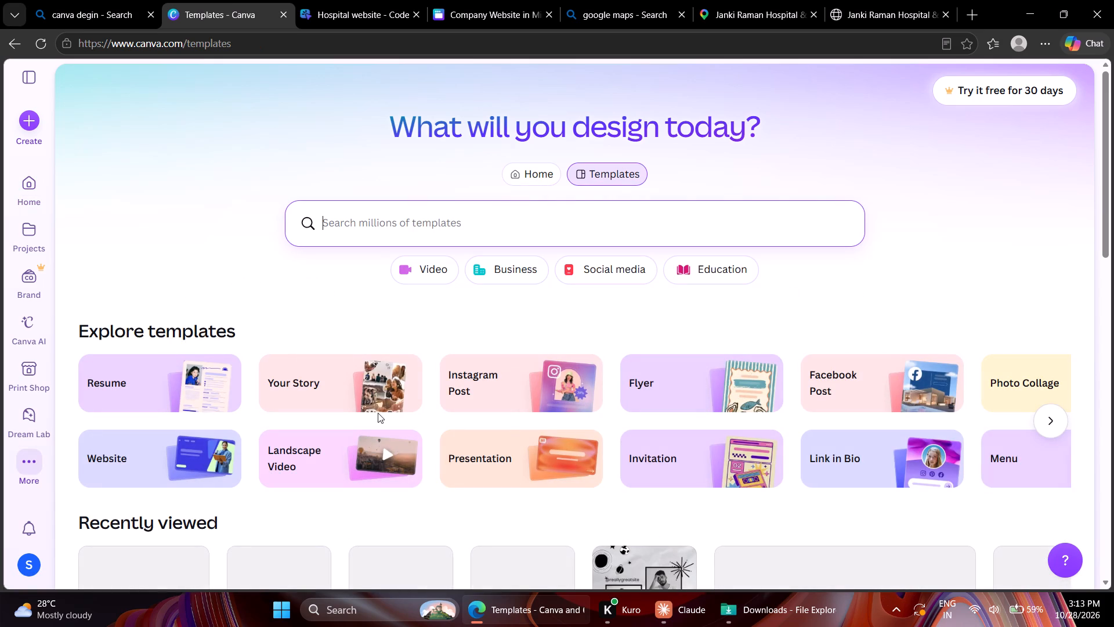
Open the Link in Bio template category and look through its designs.
scroll(754, 466, "down", 1)
scroll(719, 446, "left", 1)
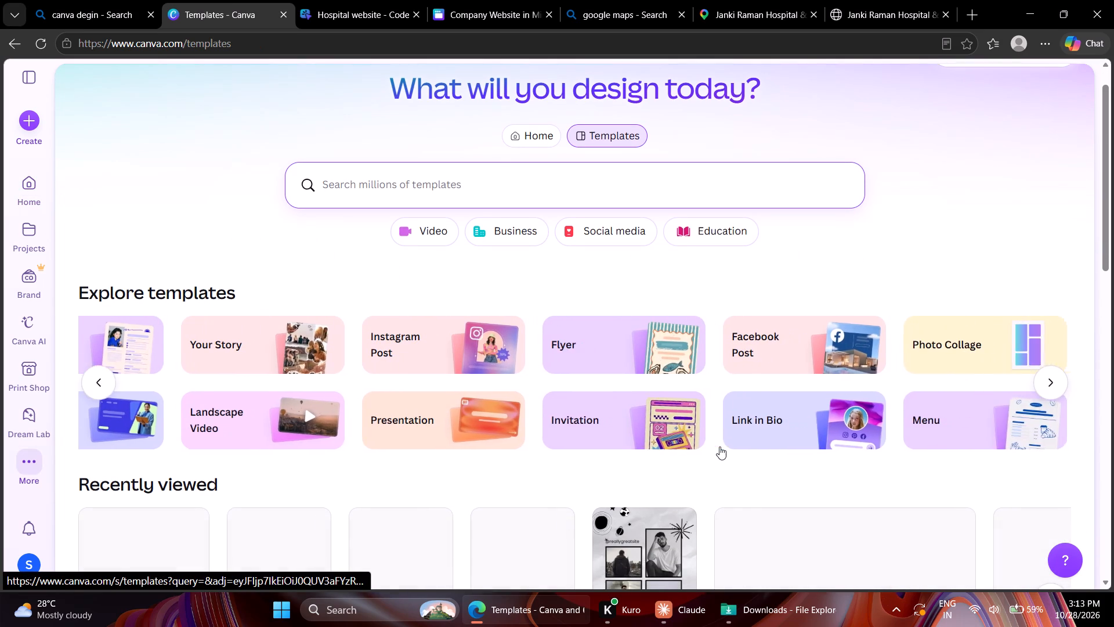
left_click(843, 432)
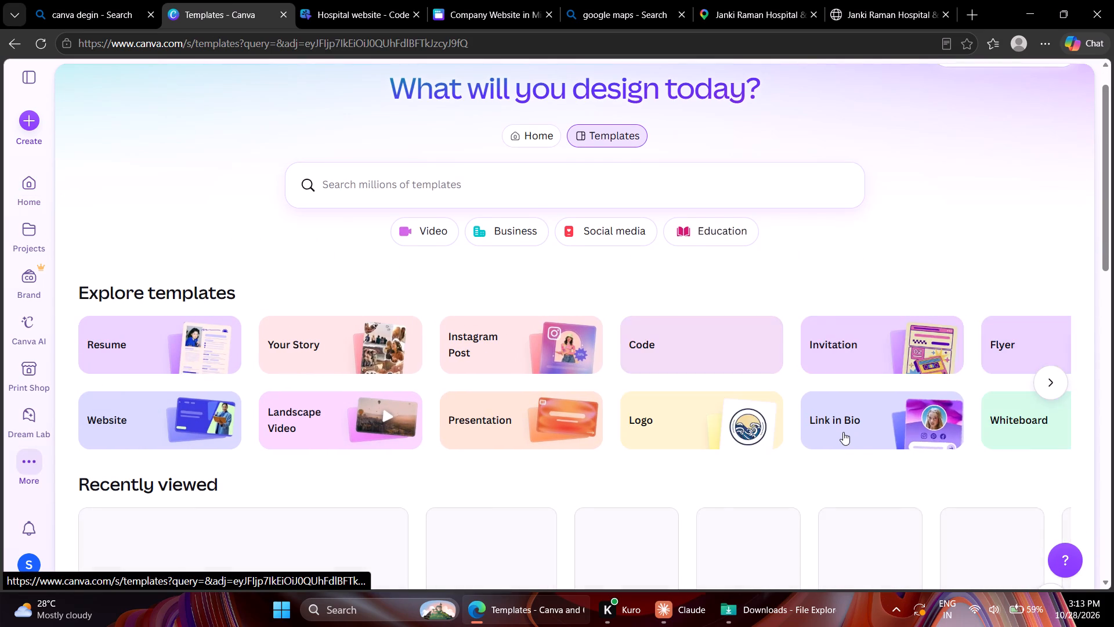
scroll(672, 472, "down", 3)
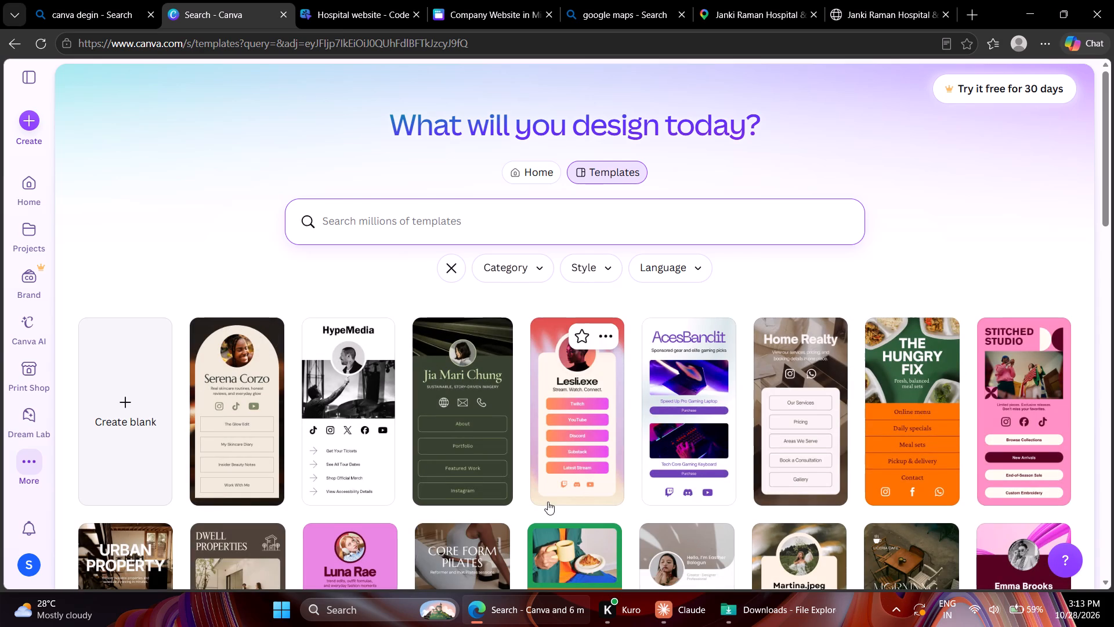
scroll(548, 502, "down", 2)
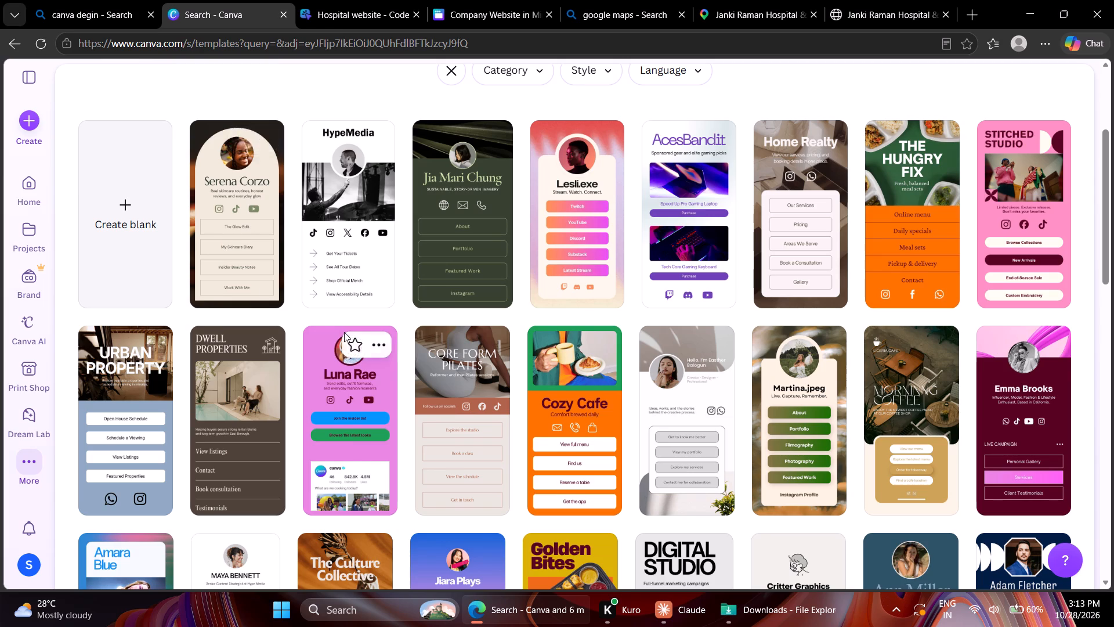
scroll(344, 332, "up", 3)
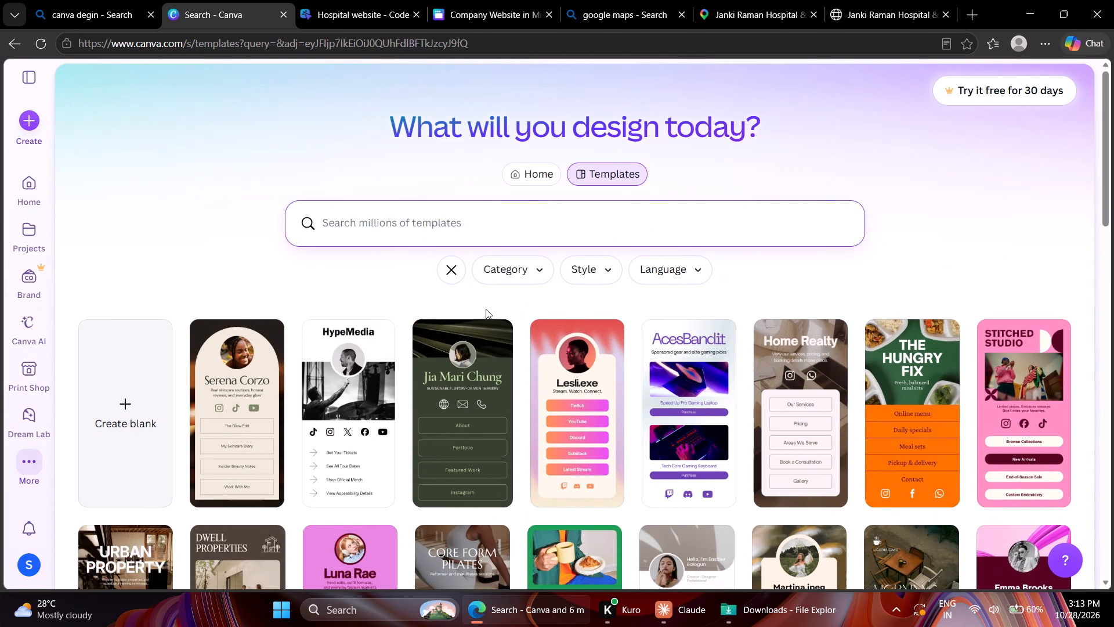
Clear the Link in Bio filter and browse the Explore templates categories through to the end of the list.
left_click(452, 274)
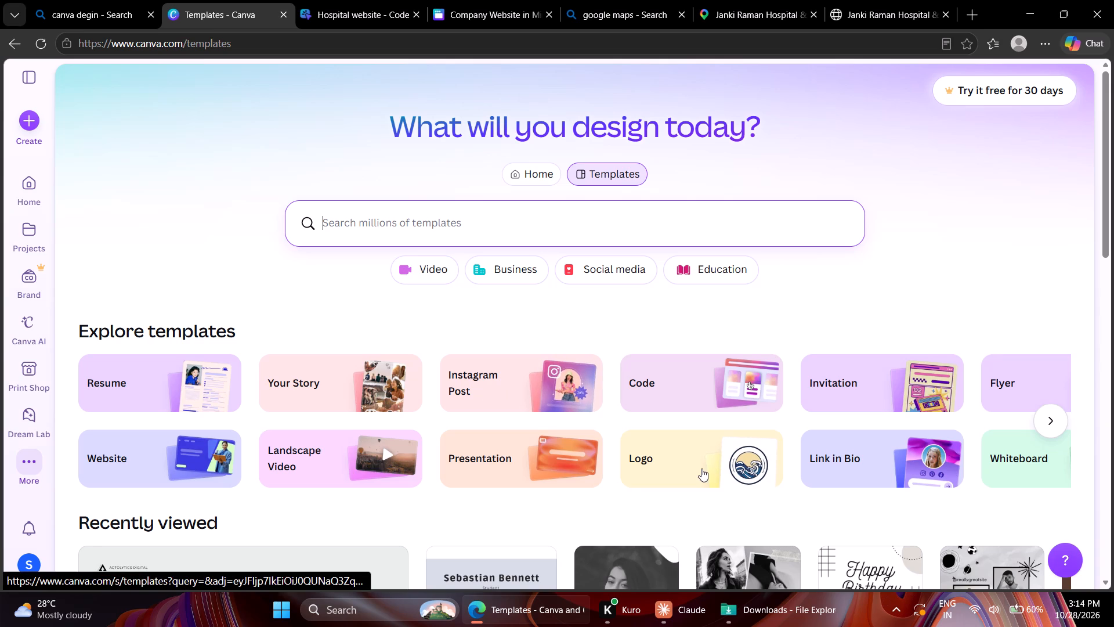
scroll(879, 514, "left", 3)
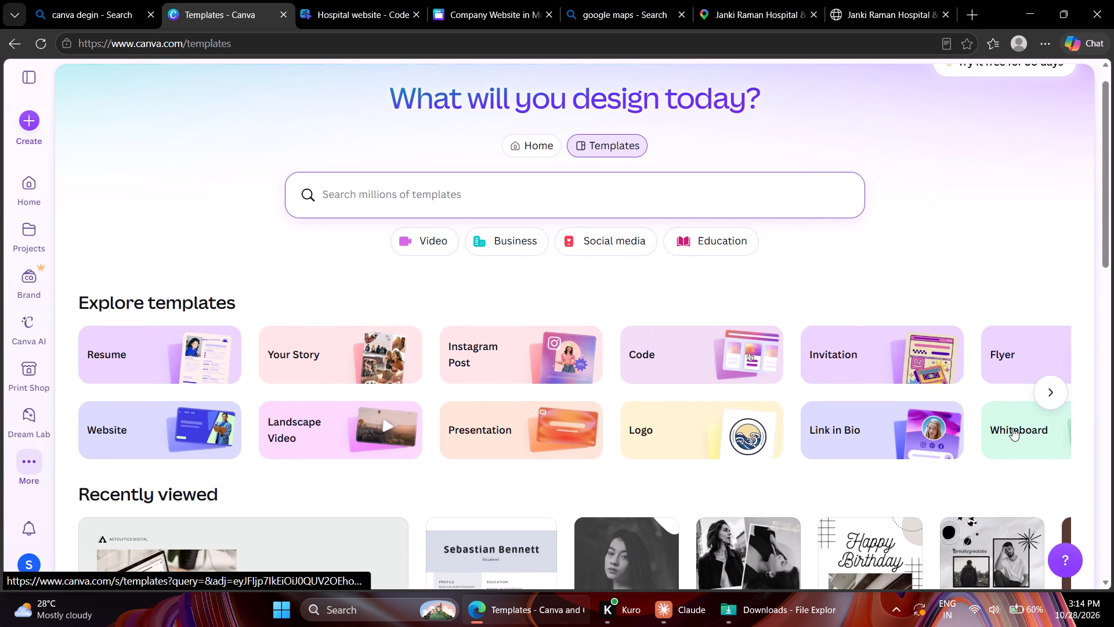
left_click(1047, 403)
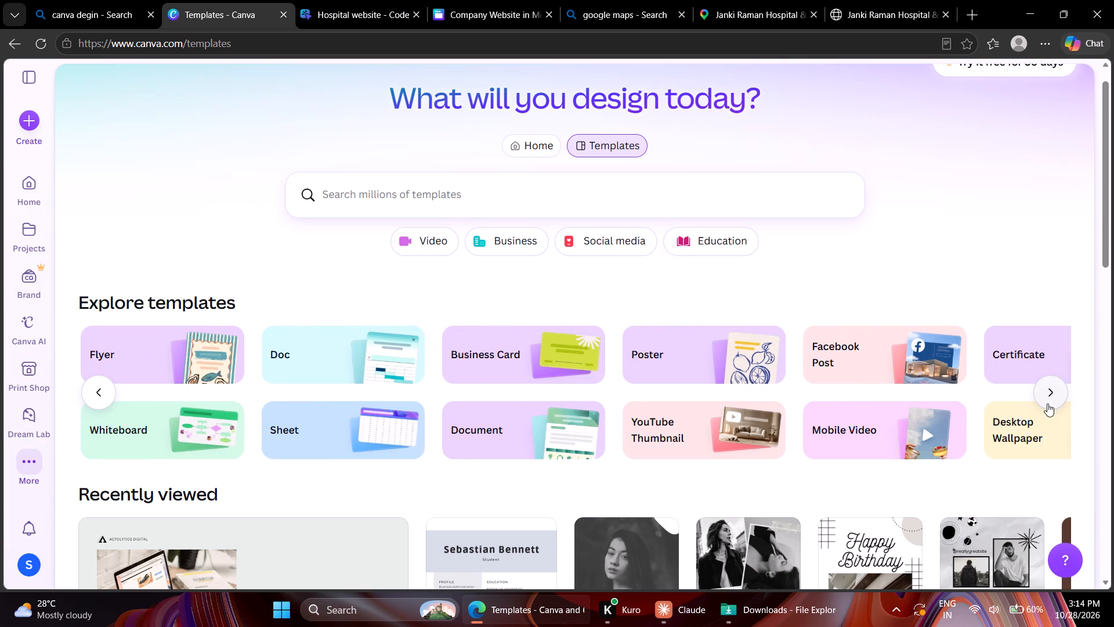
scroll(979, 366, "left", 4)
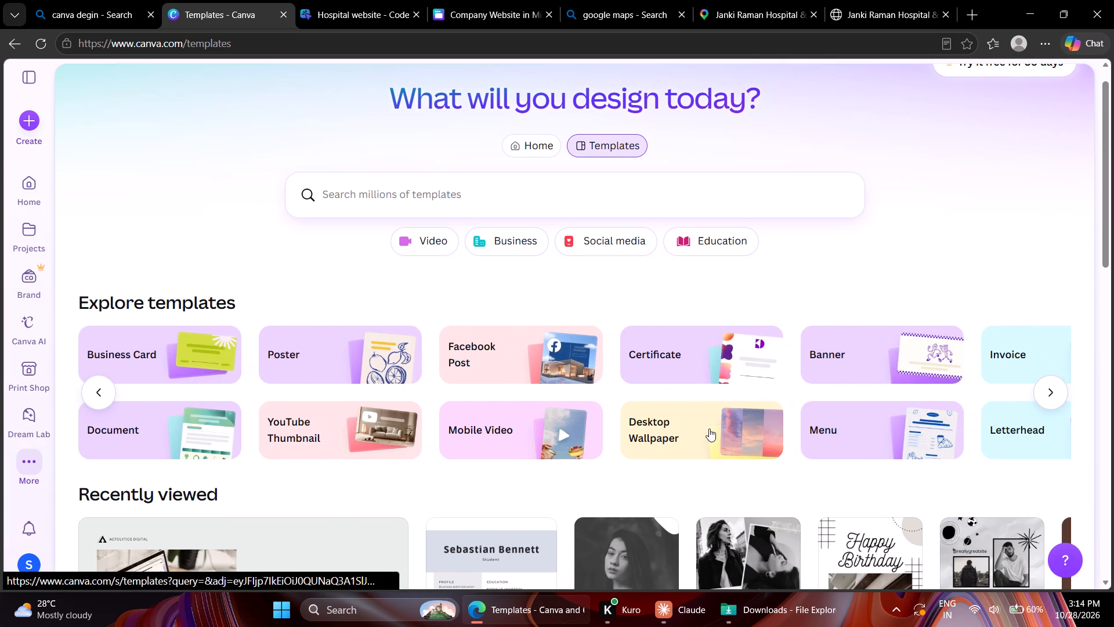
scroll(849, 438, "left", 3)
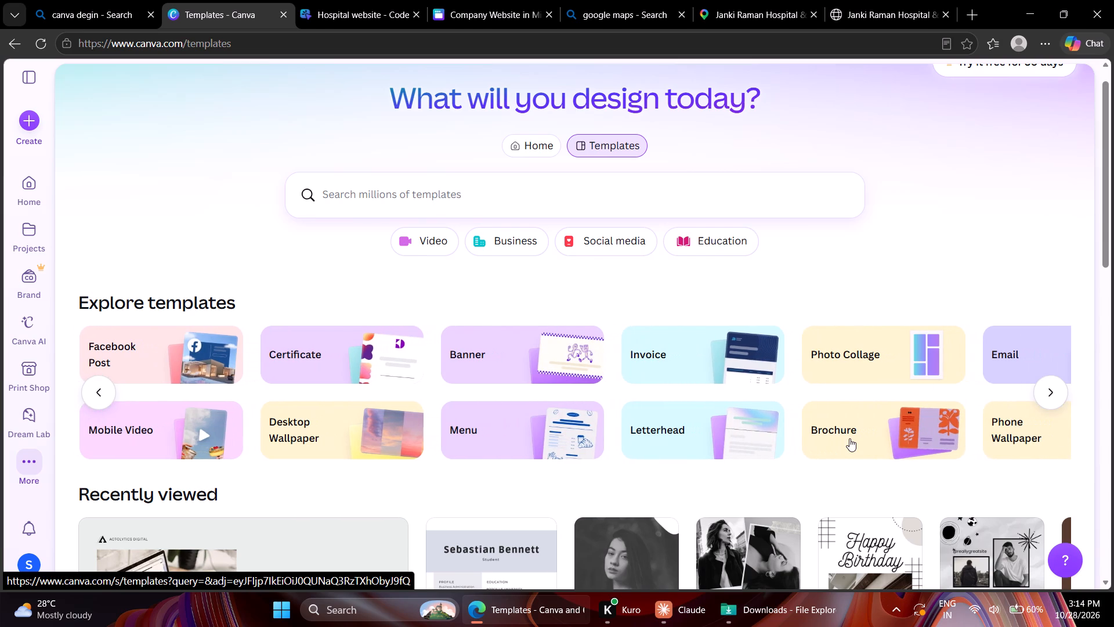
scroll(800, 428, "left", 2)
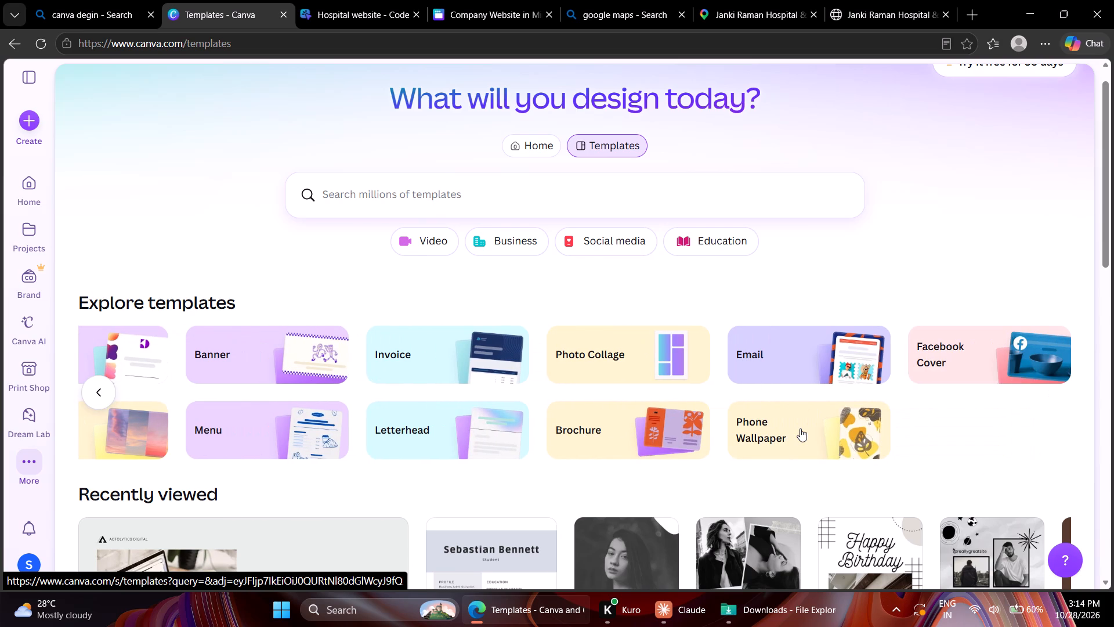
scroll(711, 453, "down", 1)
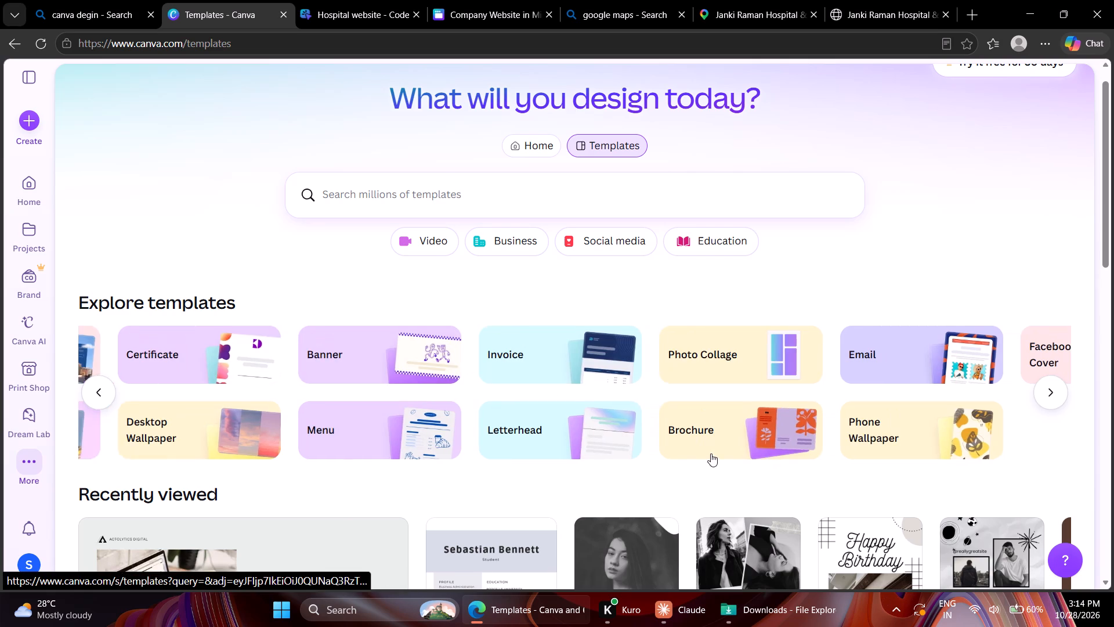
scroll(711, 453, "down", 1)
scroll(529, 397, "right", 3)
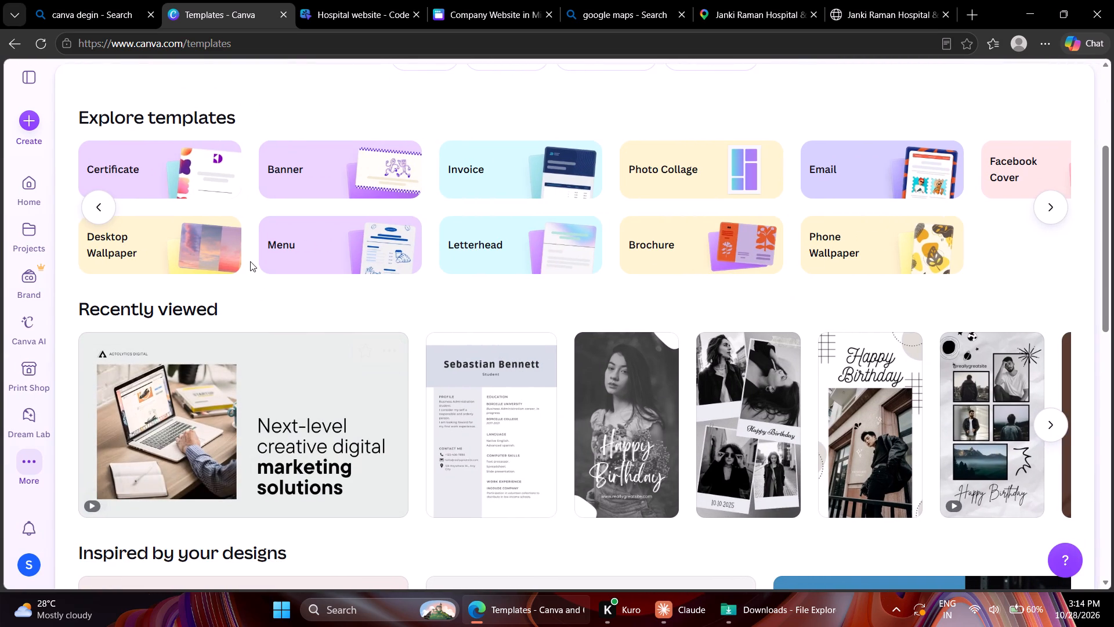
Open the Presentation category among the template types in the gallery.
scroll(250, 261, "right", 3)
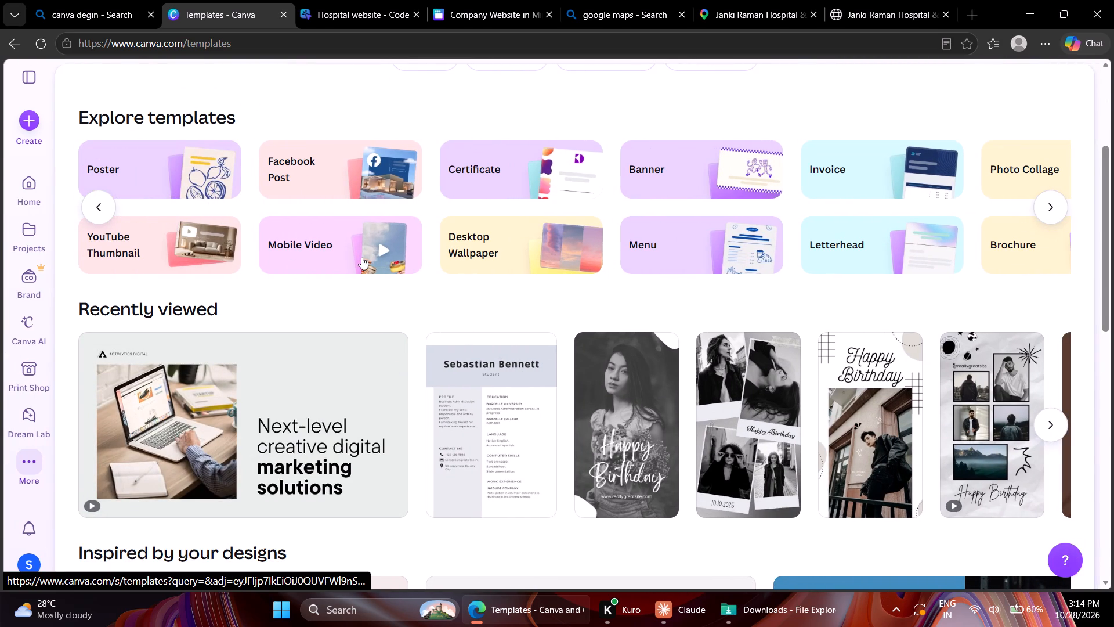
scroll(190, 228, "right", 2)
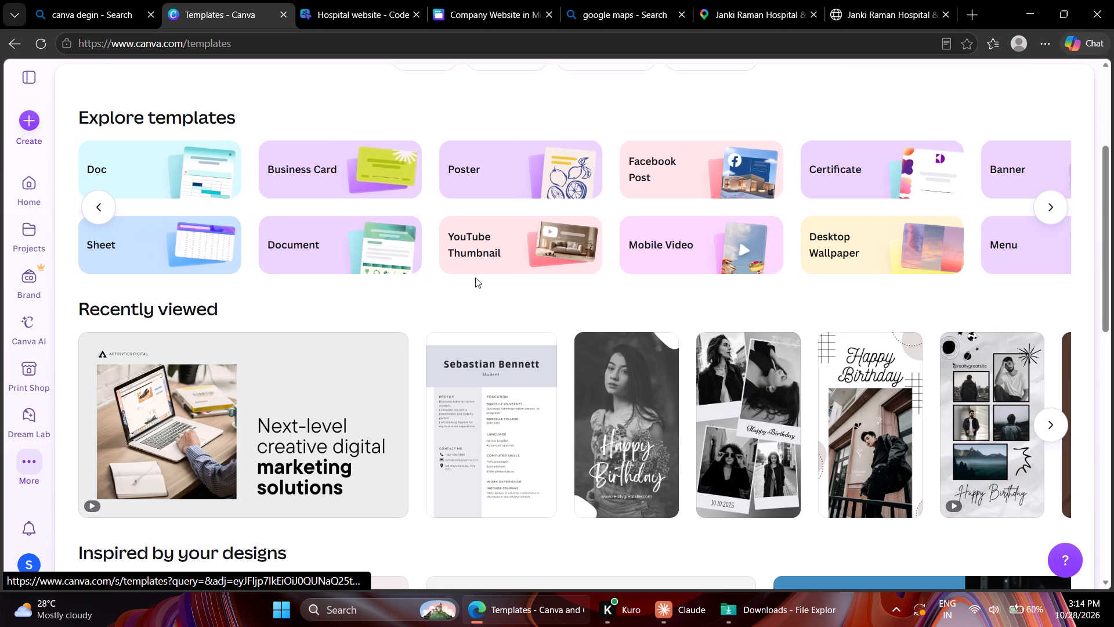
scroll(298, 249, "right", 9)
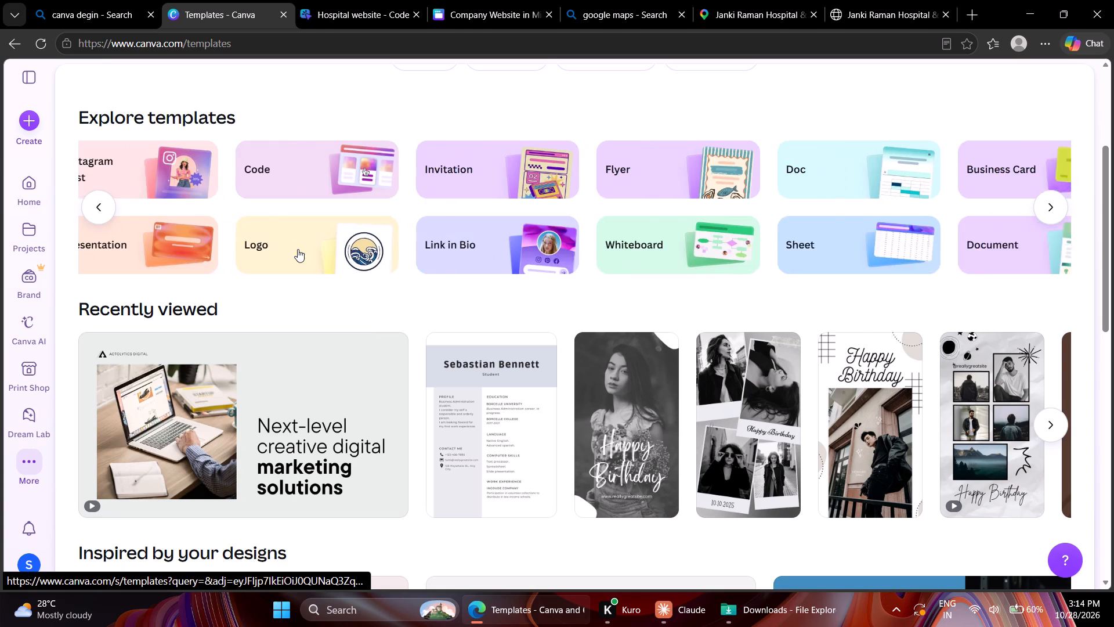
scroll(298, 249, "right", 3)
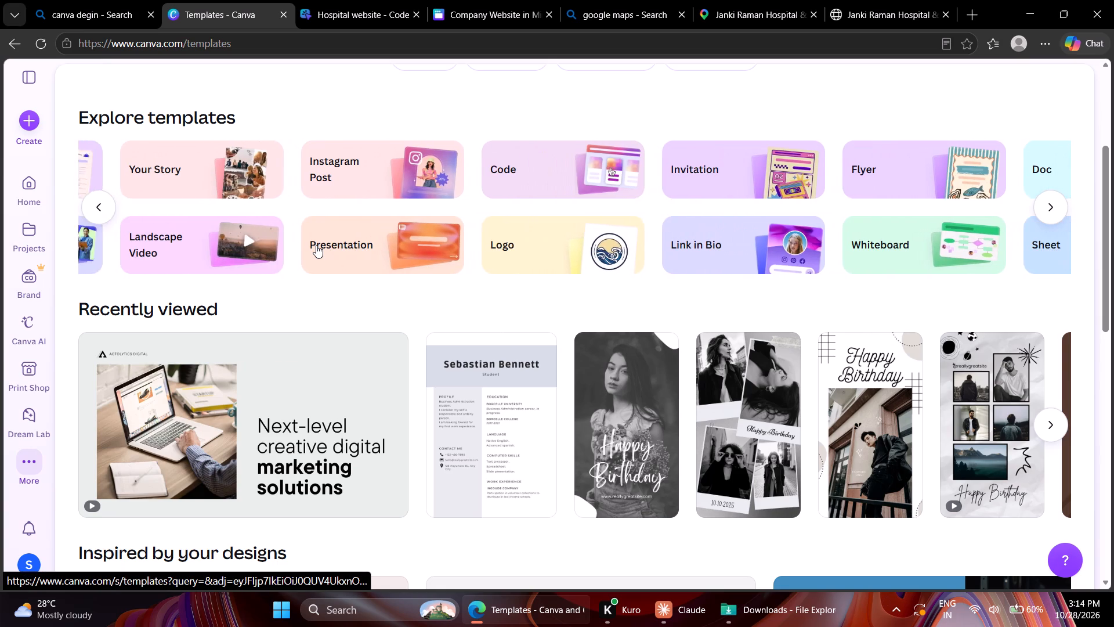
scroll(316, 245, "right", 1)
left_click(345, 248)
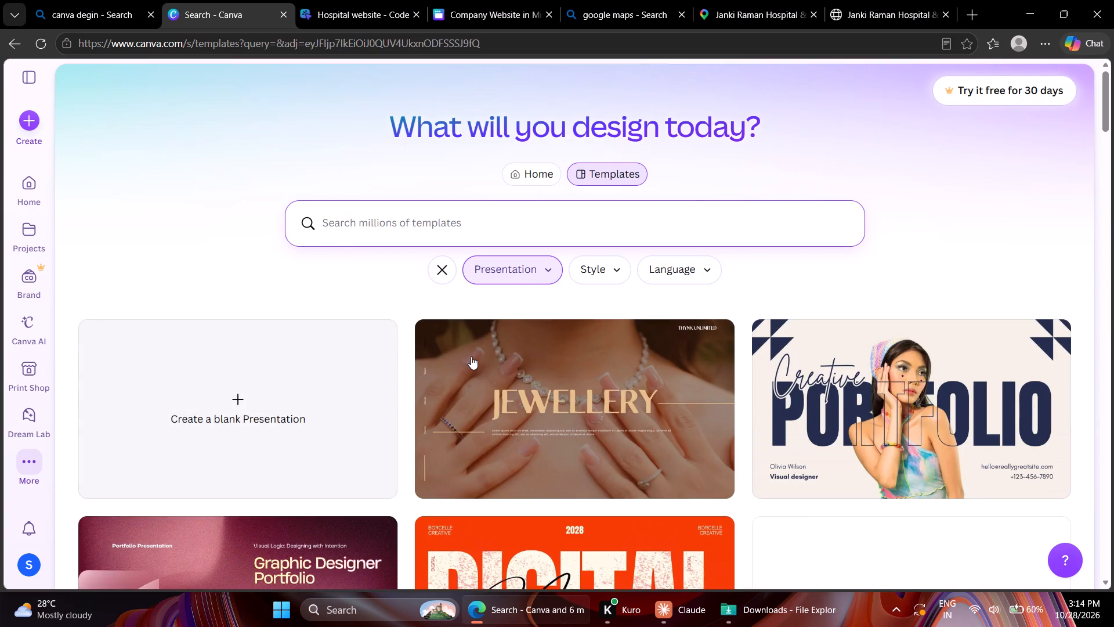
Look through the presentation template designs for a suitable one.
scroll(471, 356, "down", 2)
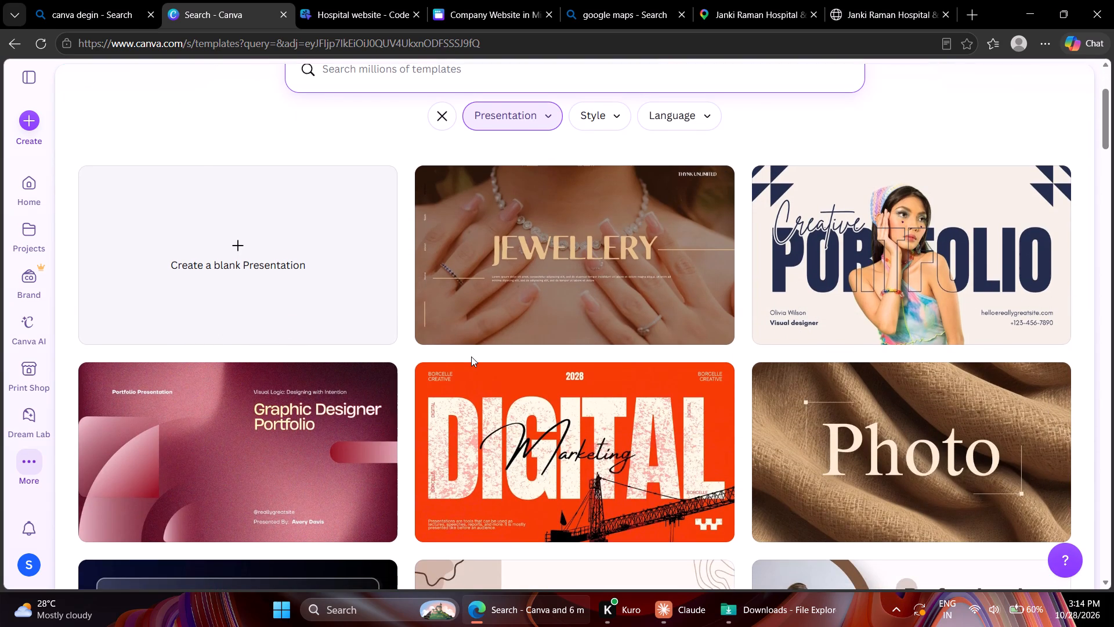
scroll(556, 440, "down", 3)
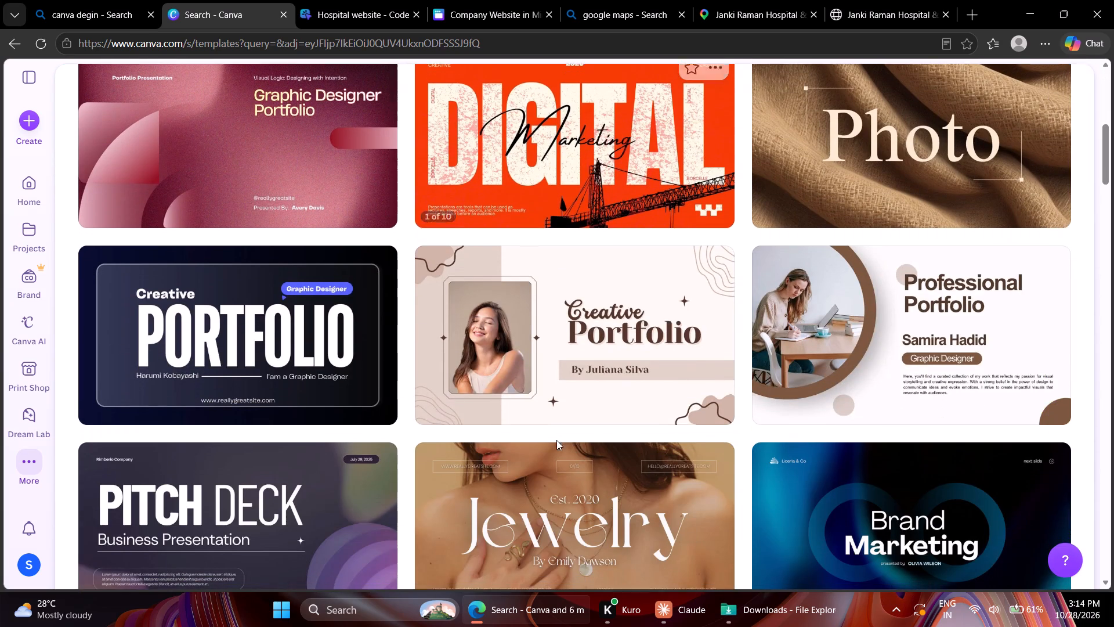
scroll(556, 440, "down", 3)
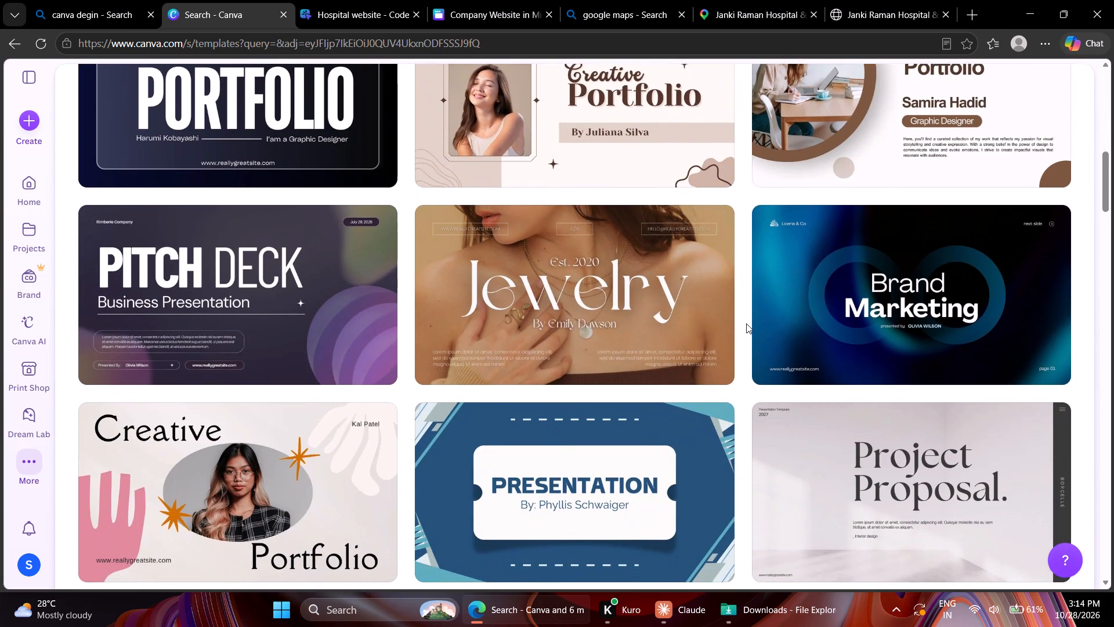
scroll(746, 323, "down", 2)
scroll(507, 275, "down", 3)
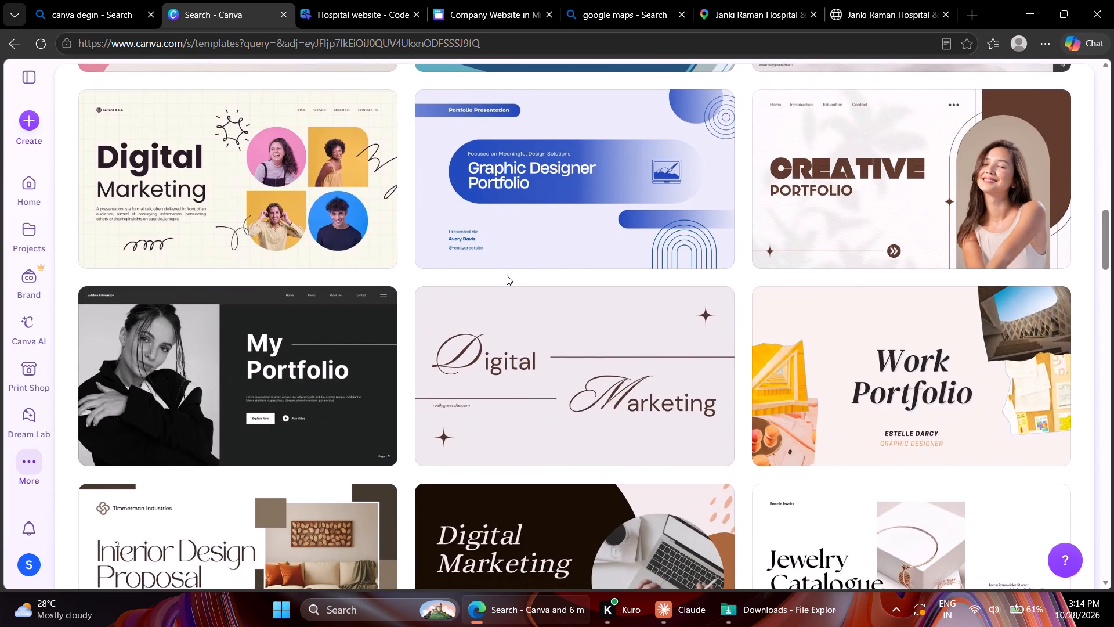
scroll(227, 265, "down", 4)
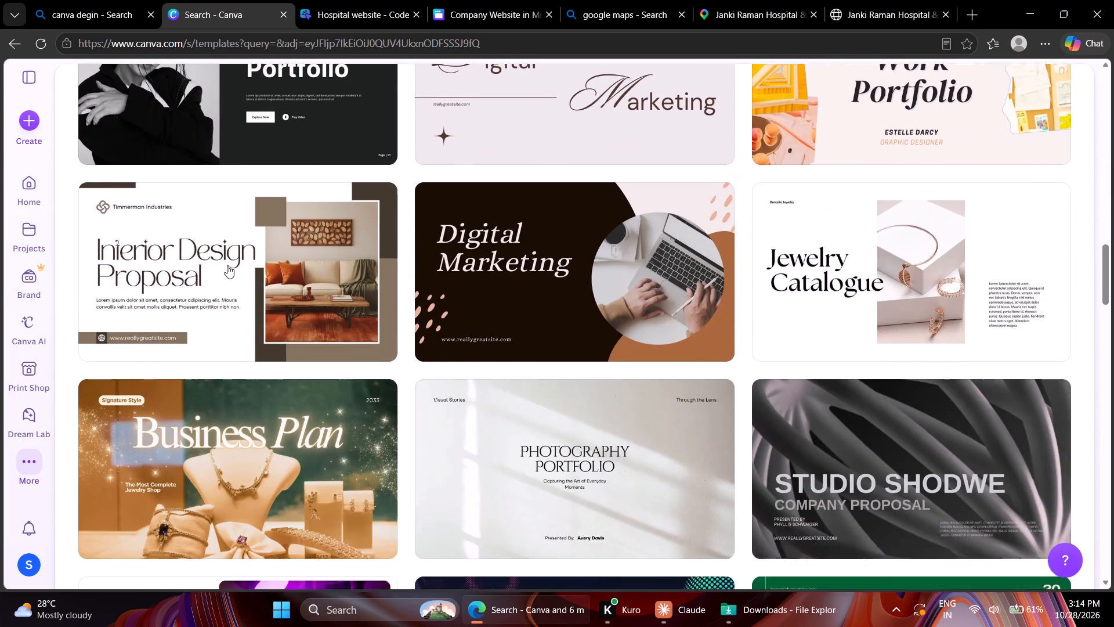
scroll(227, 265, "up", 13)
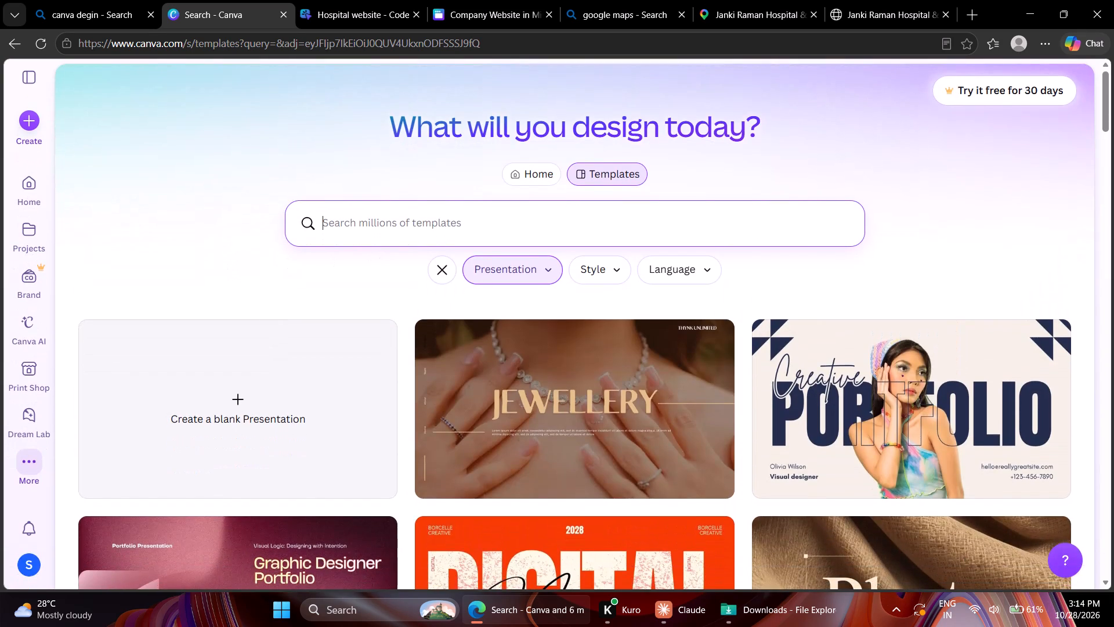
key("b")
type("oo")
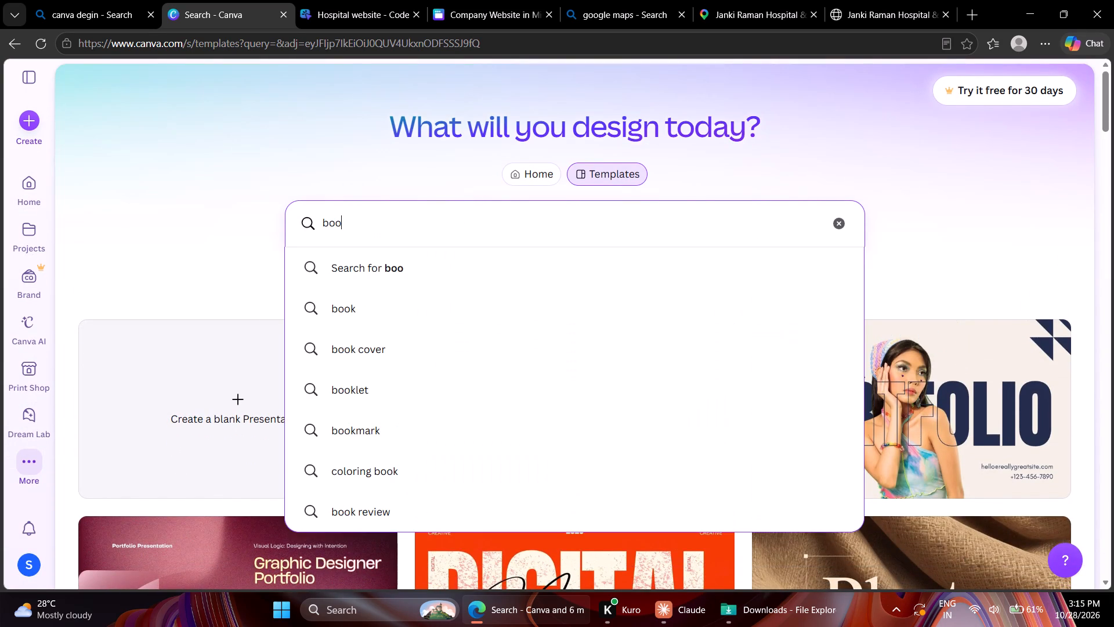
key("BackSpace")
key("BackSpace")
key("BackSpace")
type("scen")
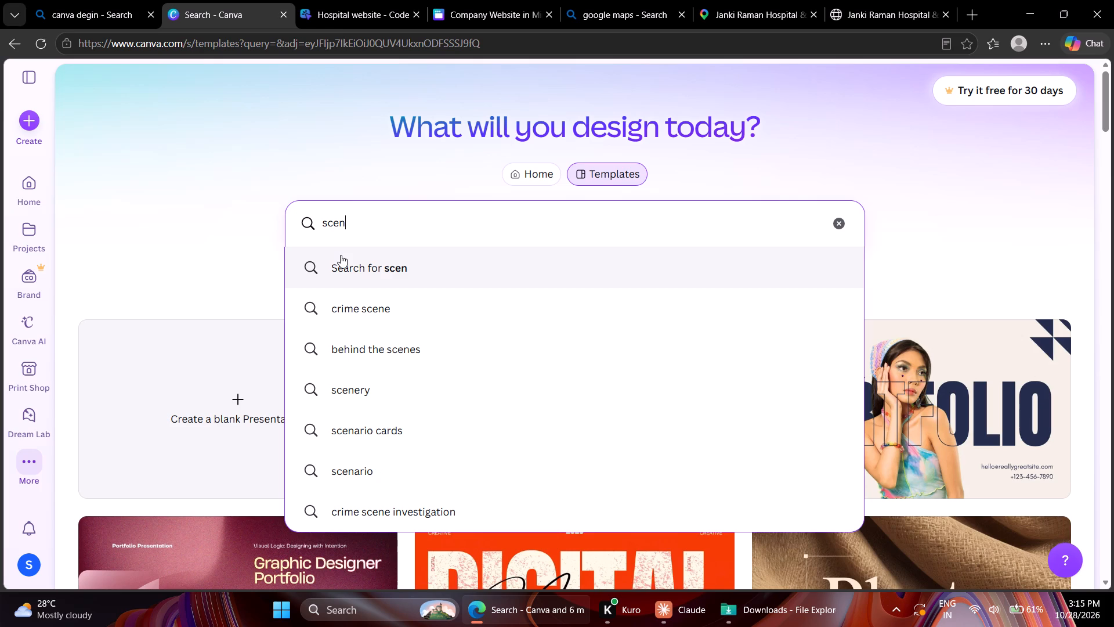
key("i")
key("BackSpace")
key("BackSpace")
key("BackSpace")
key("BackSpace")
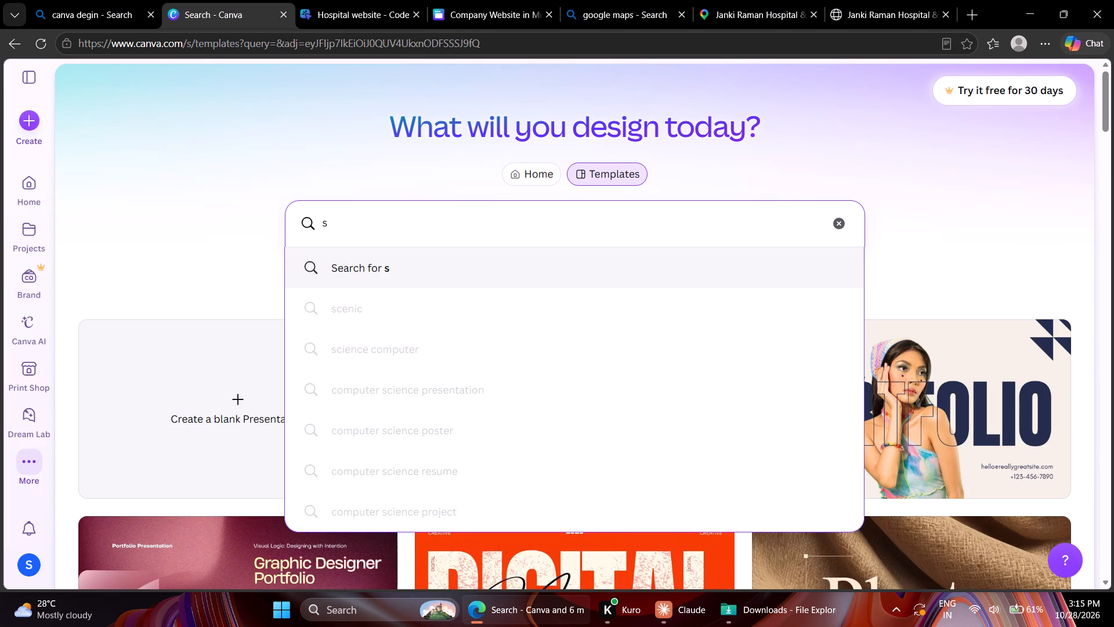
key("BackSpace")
Search the presentation templates for "earth science".
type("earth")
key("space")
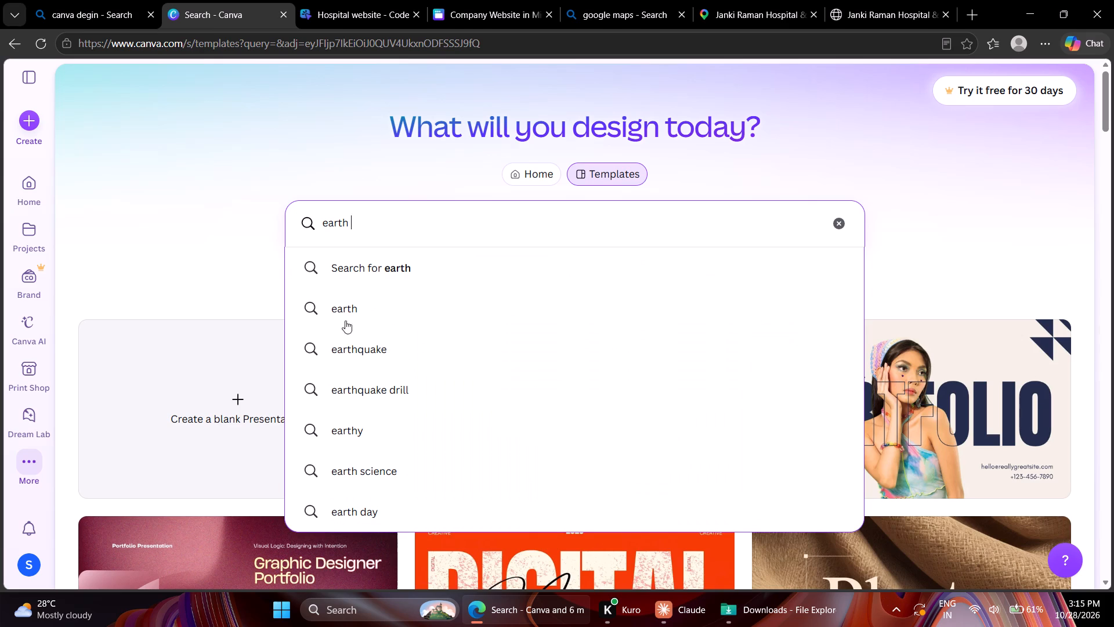
left_click(345, 463)
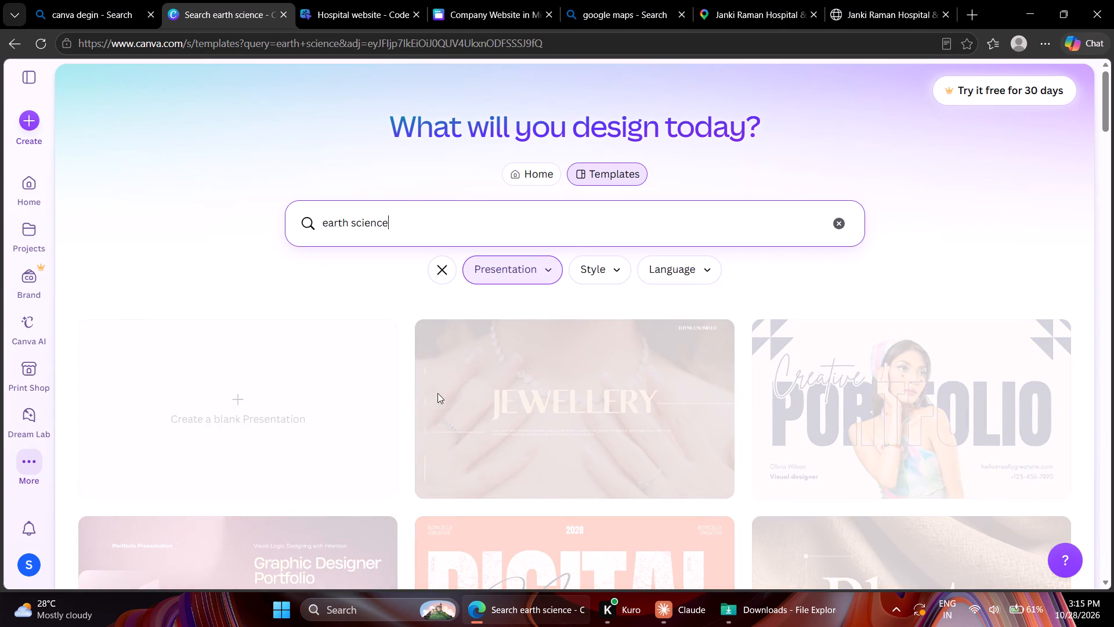
Start a new design from the Black and White Modern Simple Earth Presentation template.
scroll(400, 365, "down", 2)
scroll(357, 434, "down", 1)
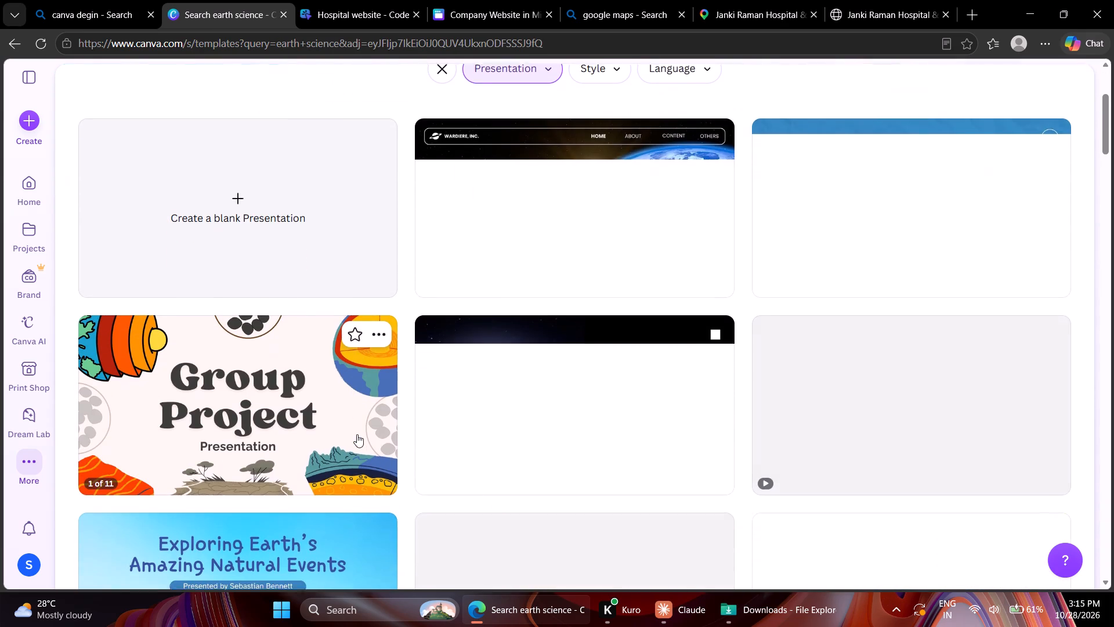
left_click(598, 239)
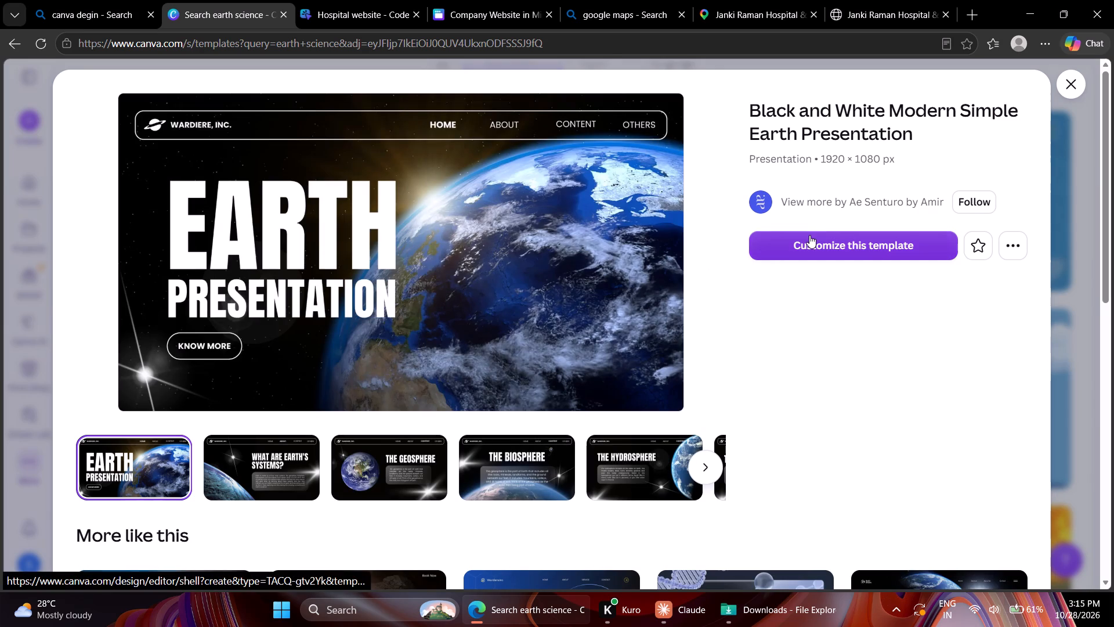
left_click(809, 235)
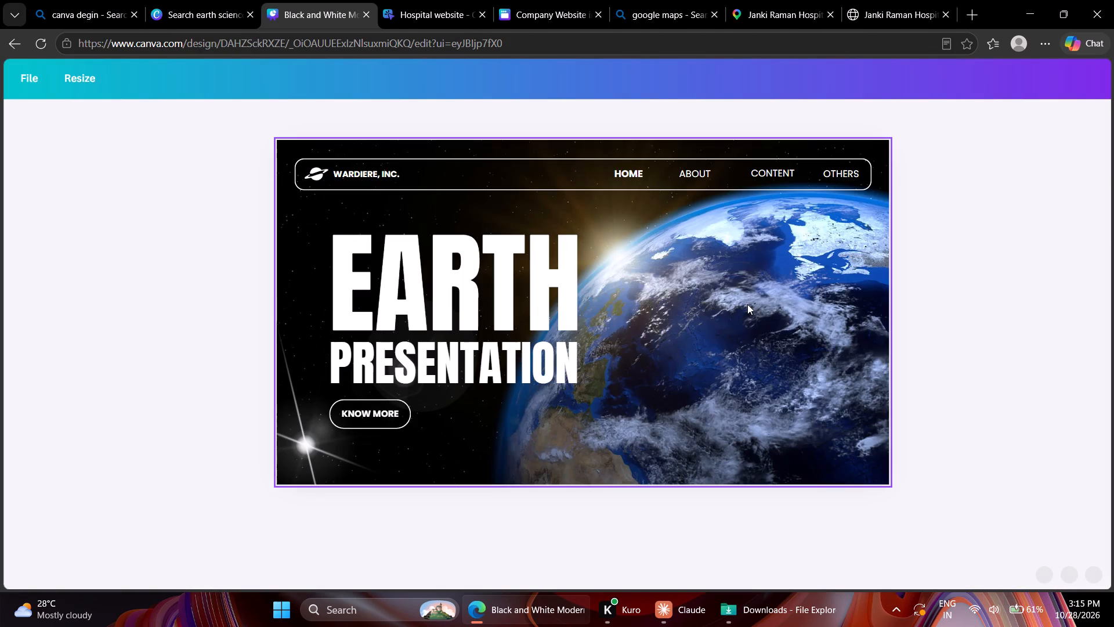
Close the hospital website, Company Website, google maps search and both Janki Raman Hospital browser tabs.
left_click(483, 15)
left_click(483, 15)
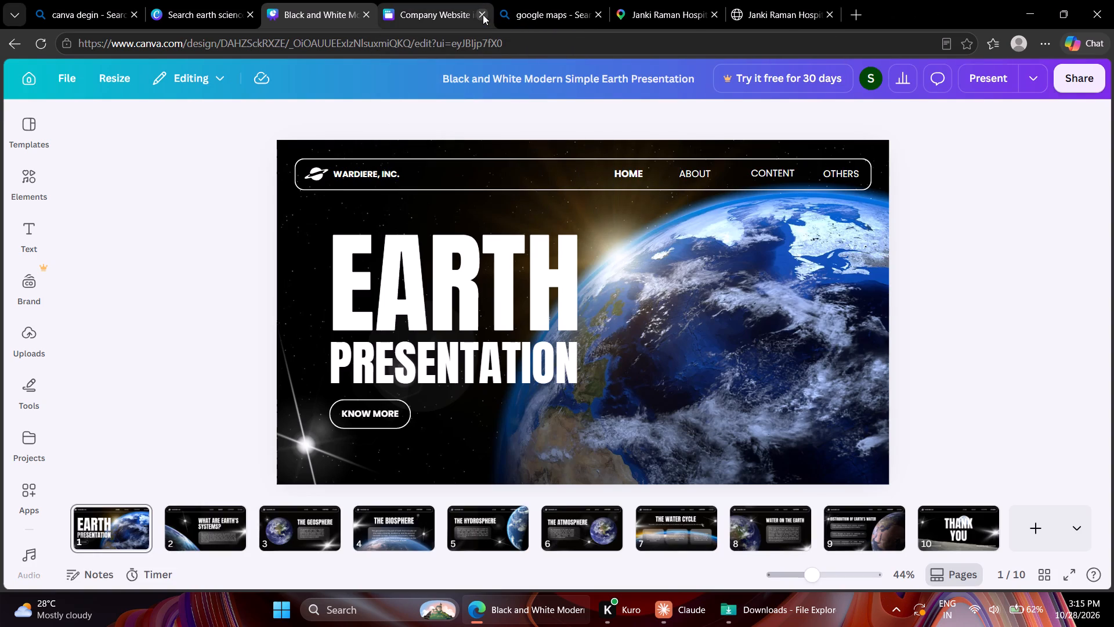
left_click(483, 15)
left_click(483, 15)
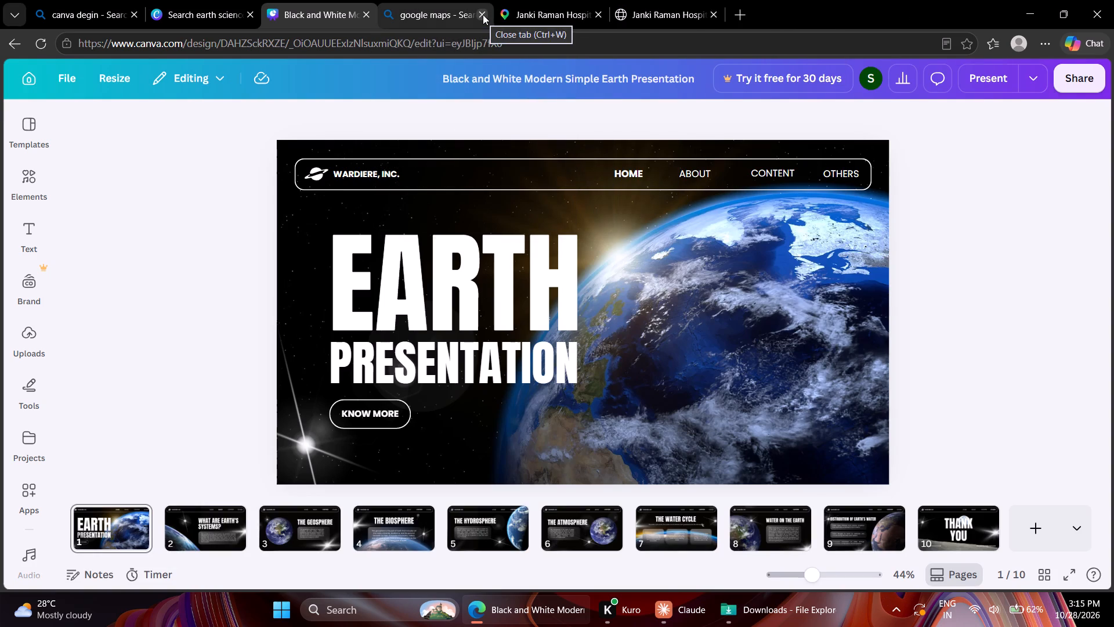
left_click(483, 15)
left_click(483, 15)
left_click(483, 15)
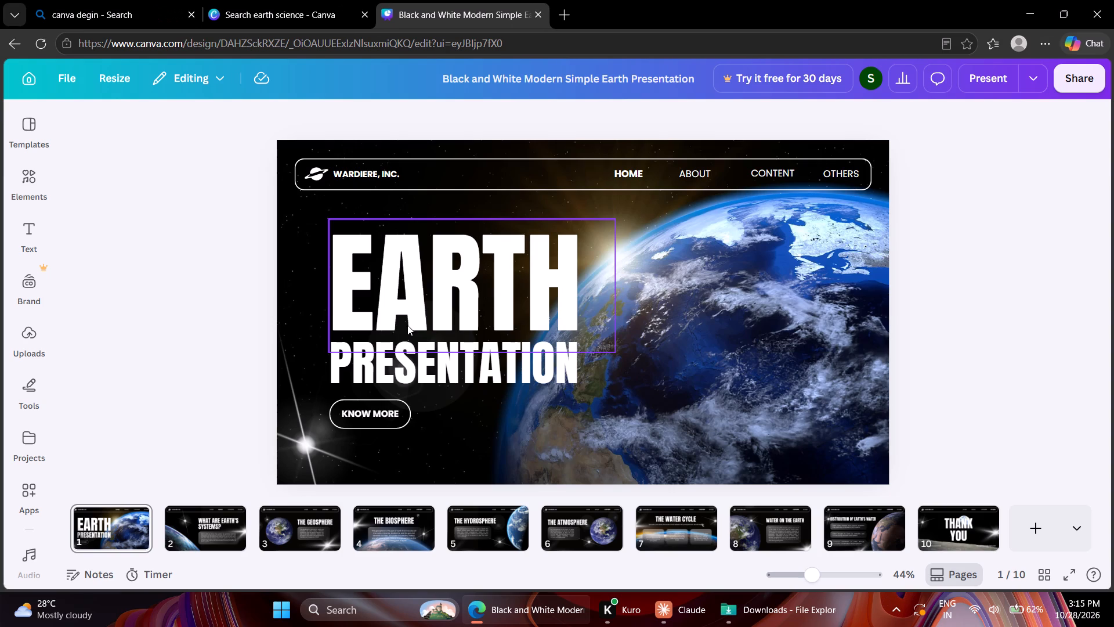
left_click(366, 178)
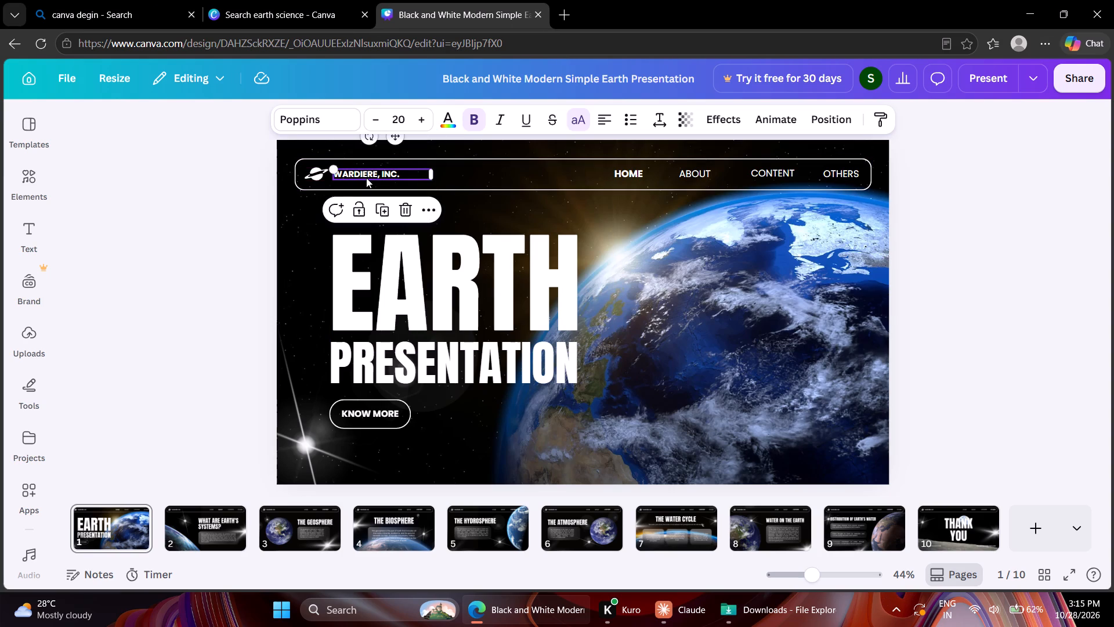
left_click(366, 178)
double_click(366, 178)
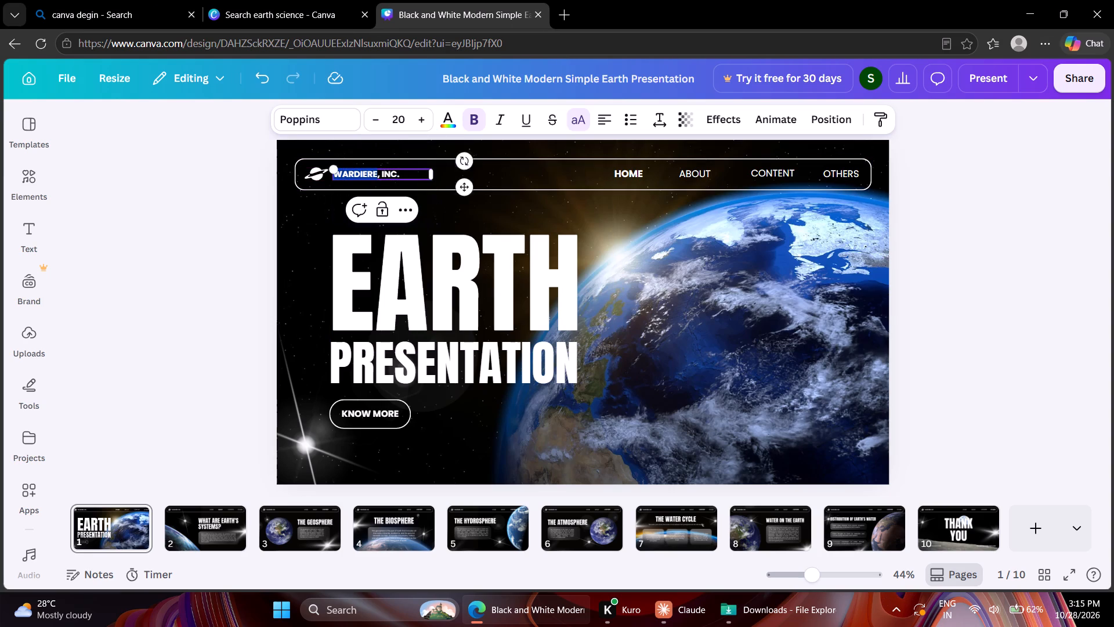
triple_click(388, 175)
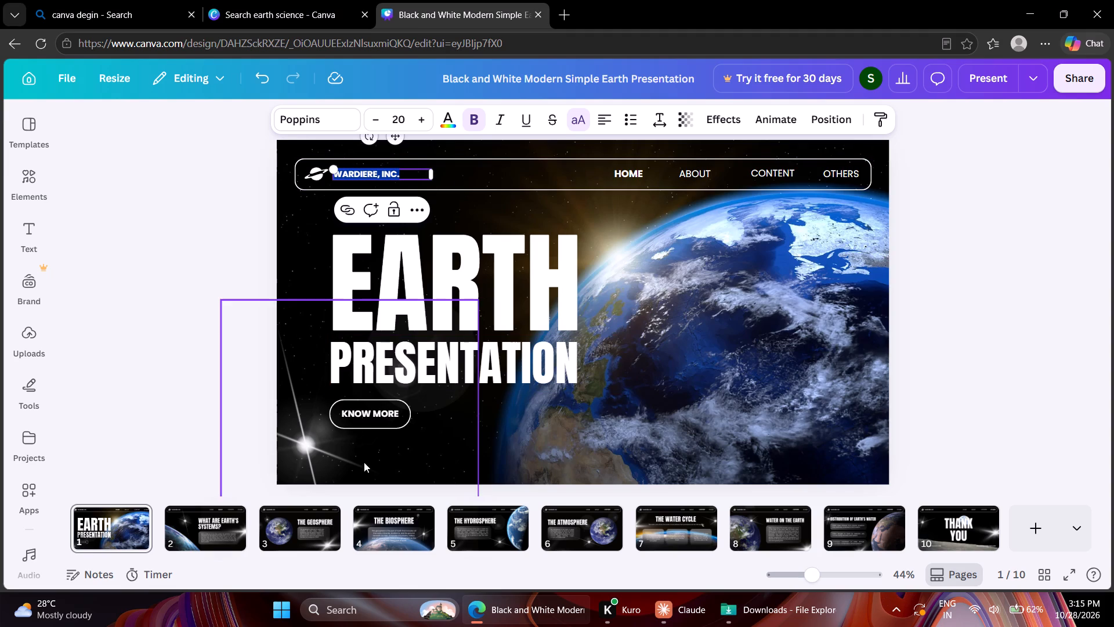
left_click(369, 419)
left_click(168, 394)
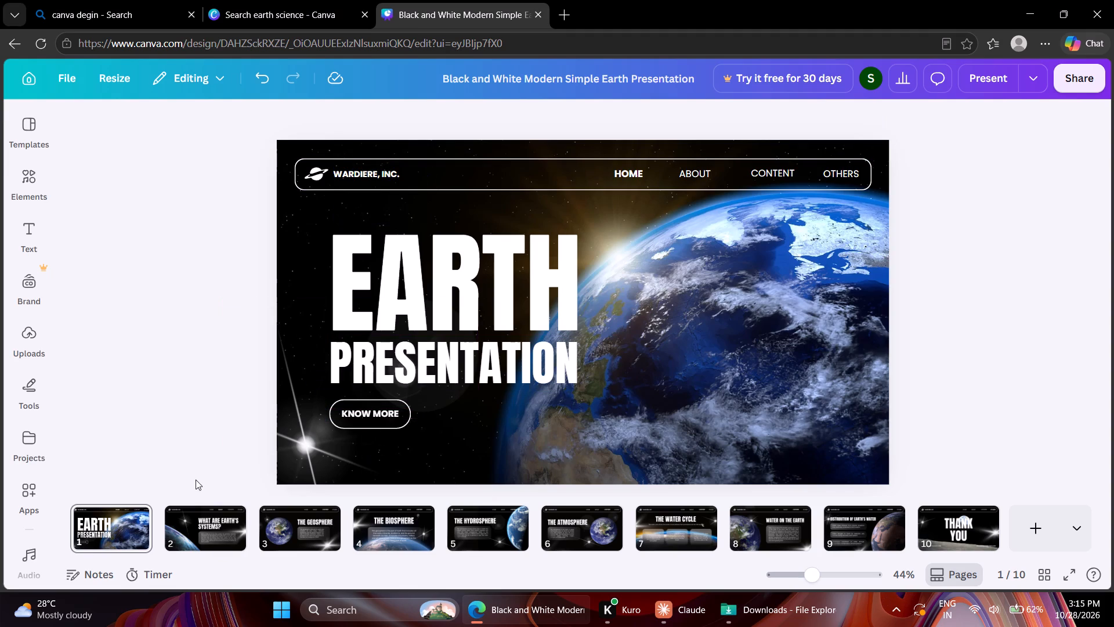
Look through the template's slides, from the Earth's systems slide to the closing thank-you slide.
left_click(200, 532)
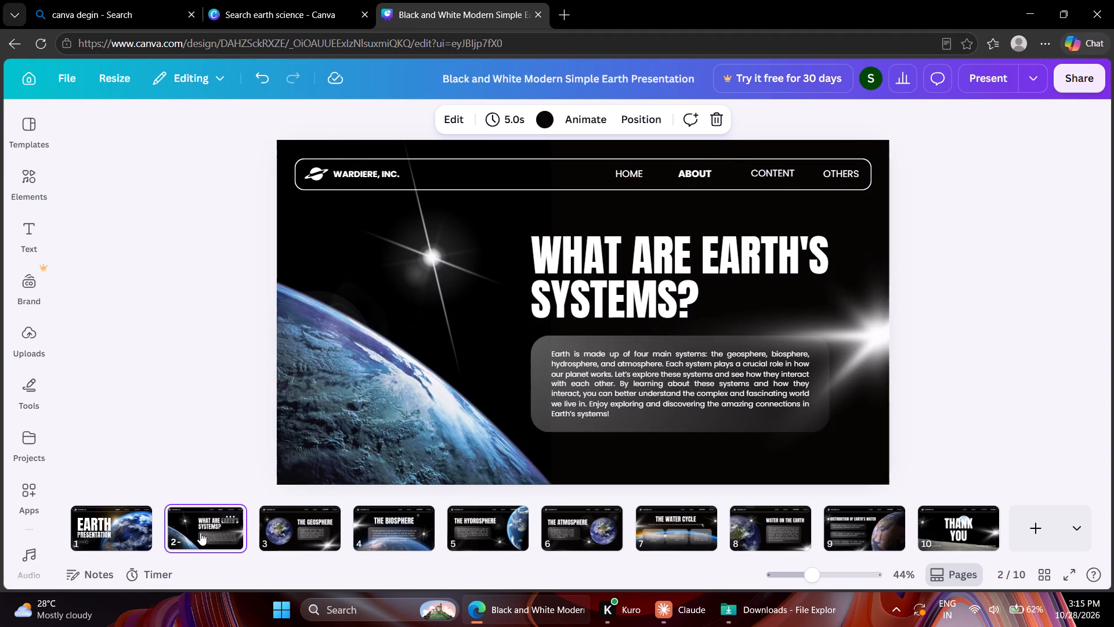
left_click(302, 510)
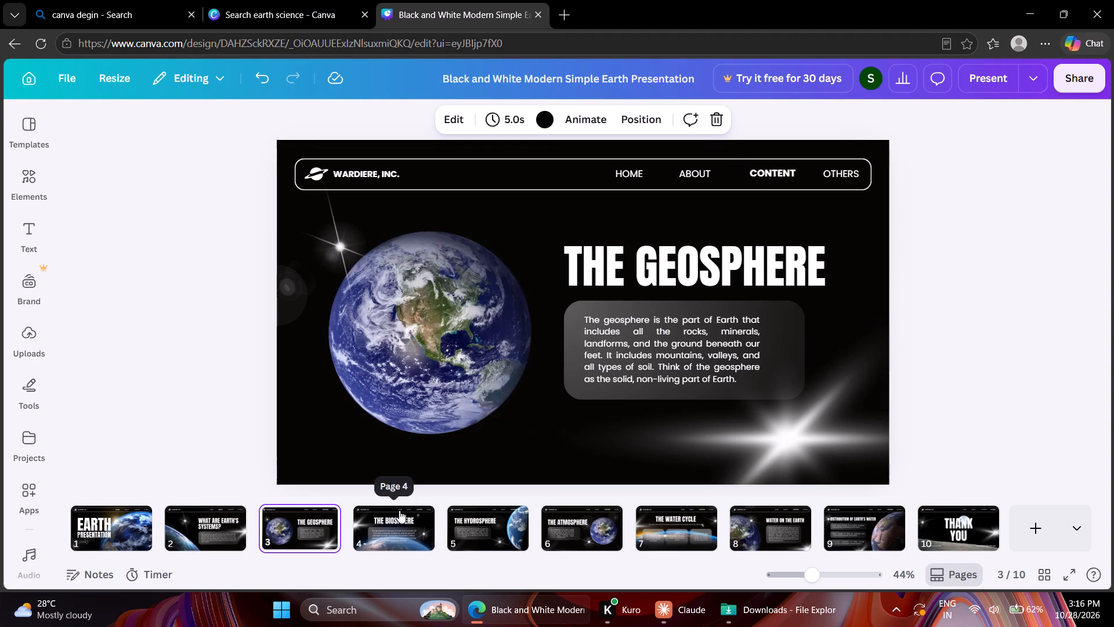
left_click(399, 510)
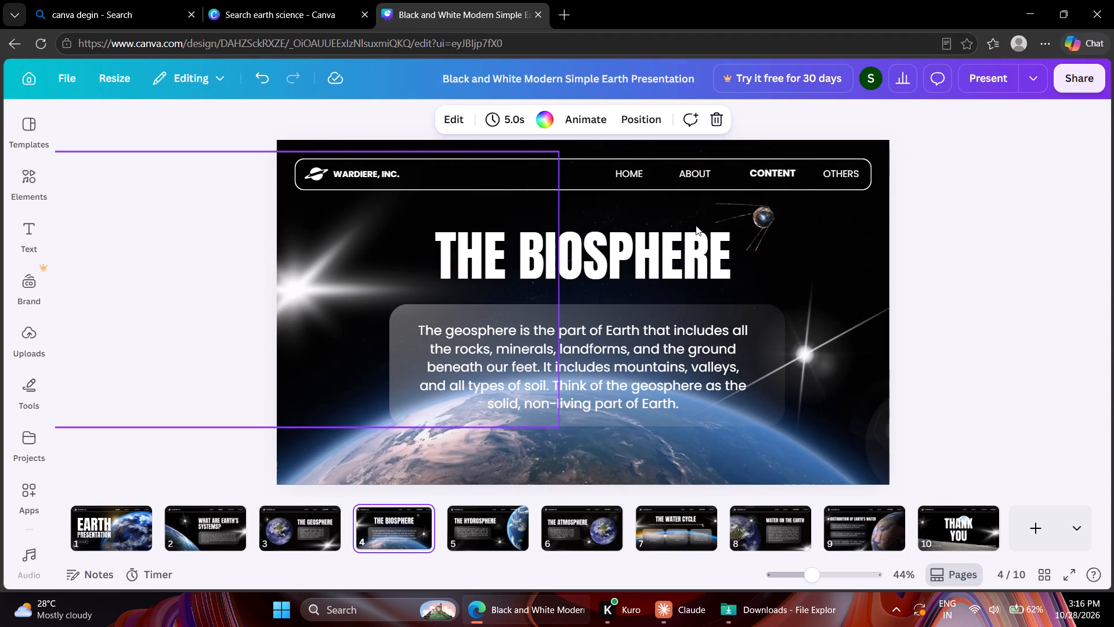
left_click(636, 258)
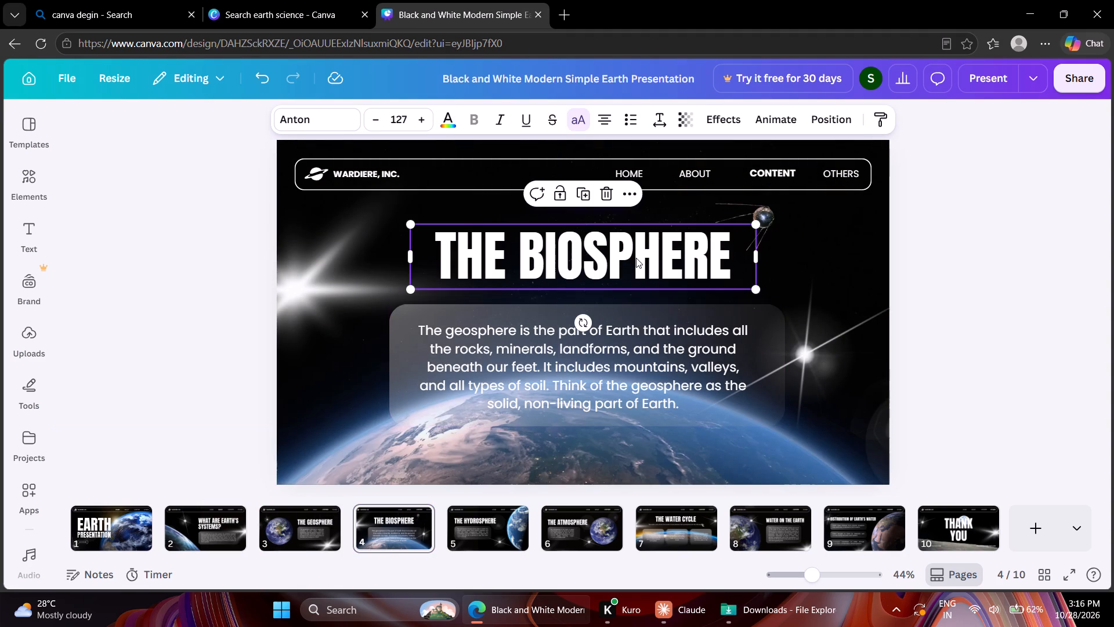
scroll(778, 321, "down", 2)
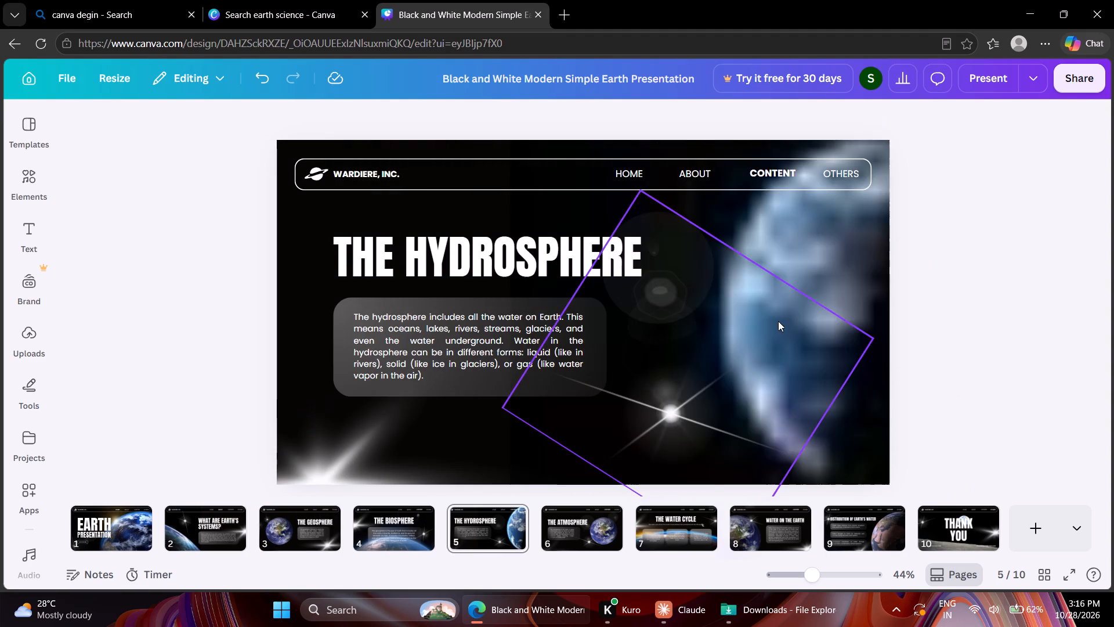
left_click(945, 516)
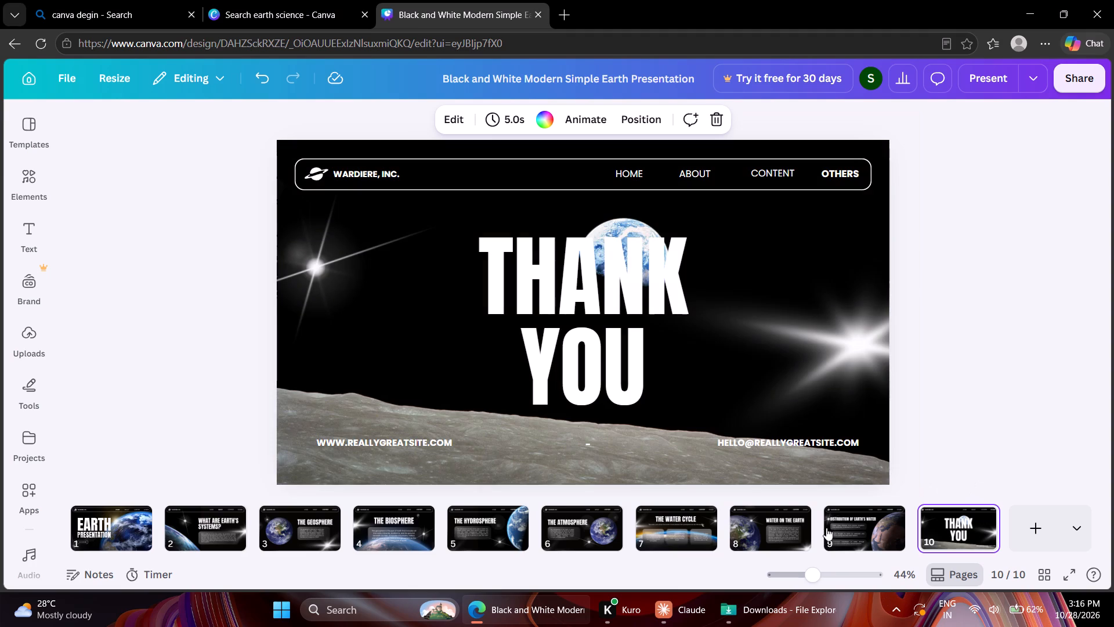
left_click(850, 528)
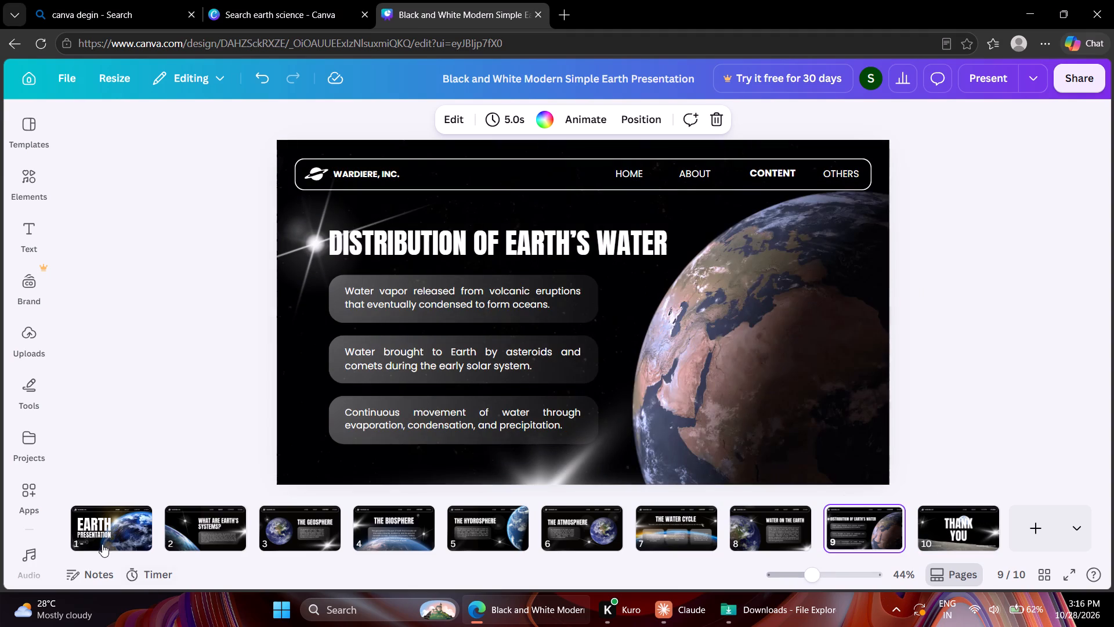
Delete the KNOW MORE text from the first slide.
left_click(103, 542)
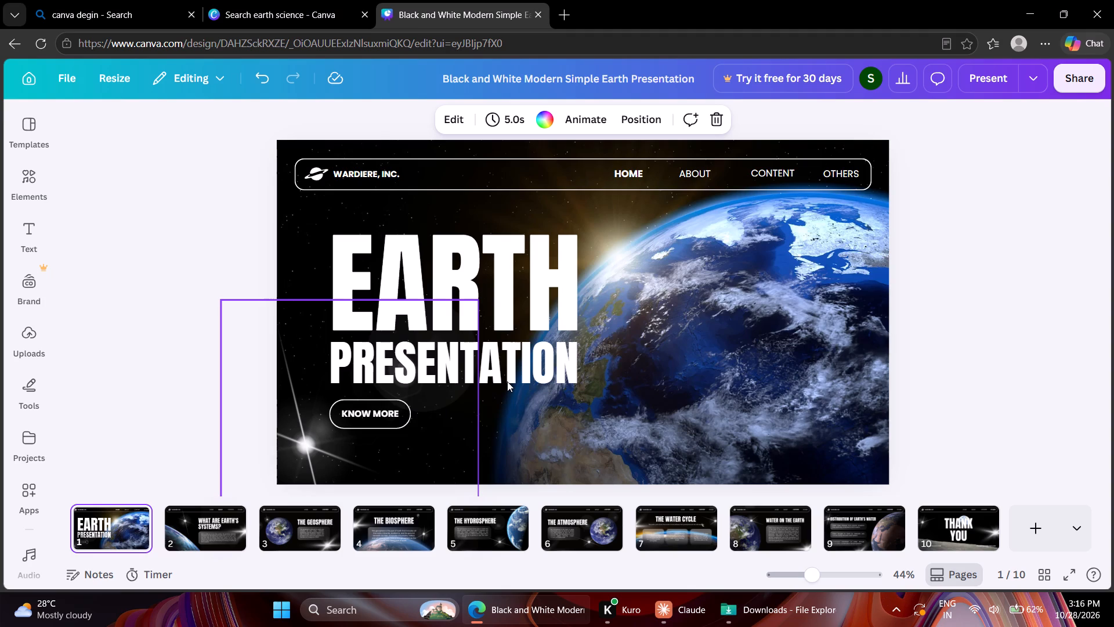
left_click(378, 410)
left_click(393, 376)
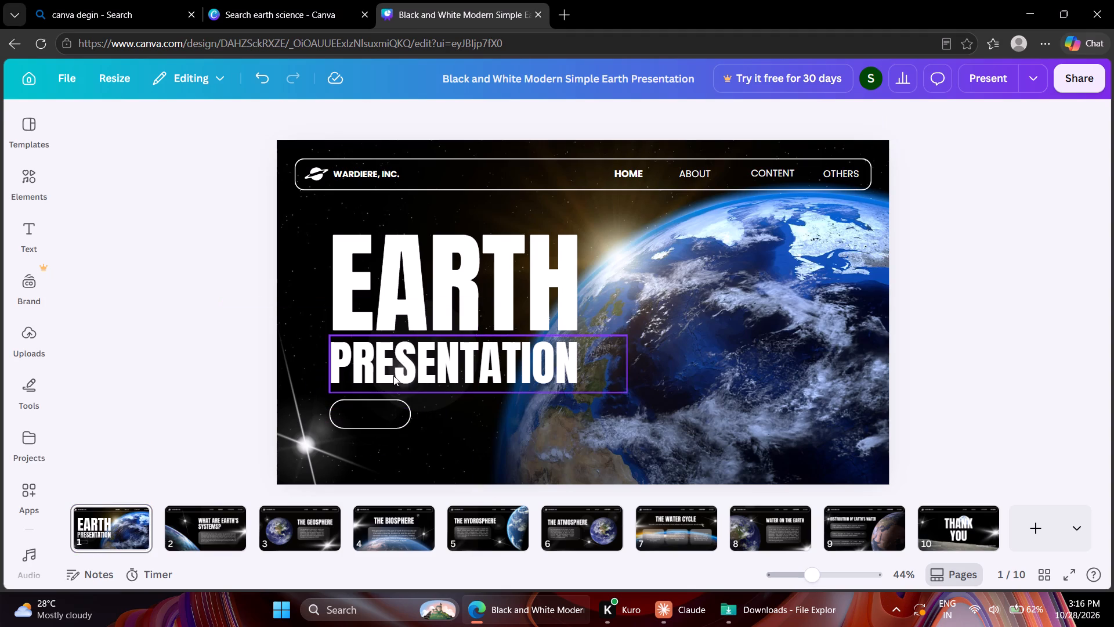
Delete the star flare graphic and the empty rounded button outline below the title on the first slide.
left_click(379, 416)
left_click(379, 416)
double_click(379, 416)
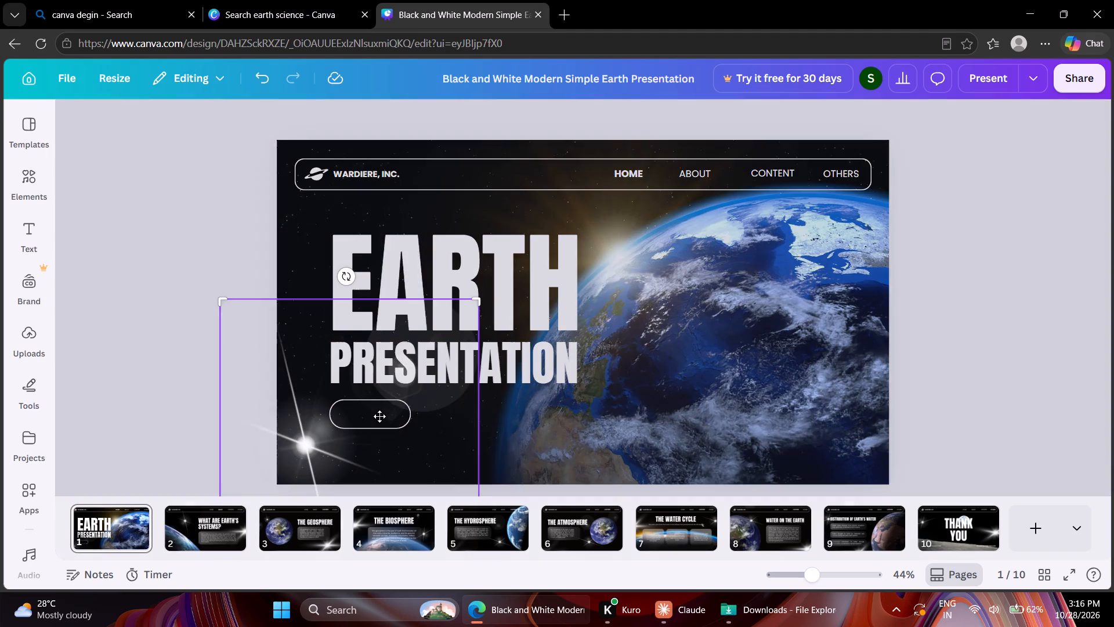
left_click(405, 399)
double_click(405, 399)
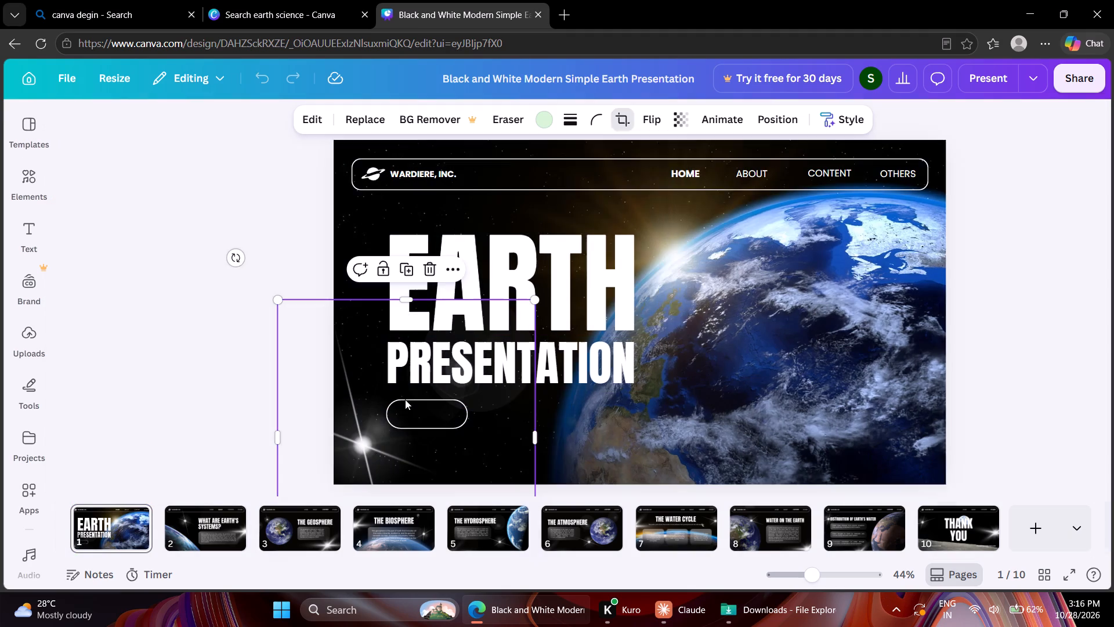
left_click(605, 406)
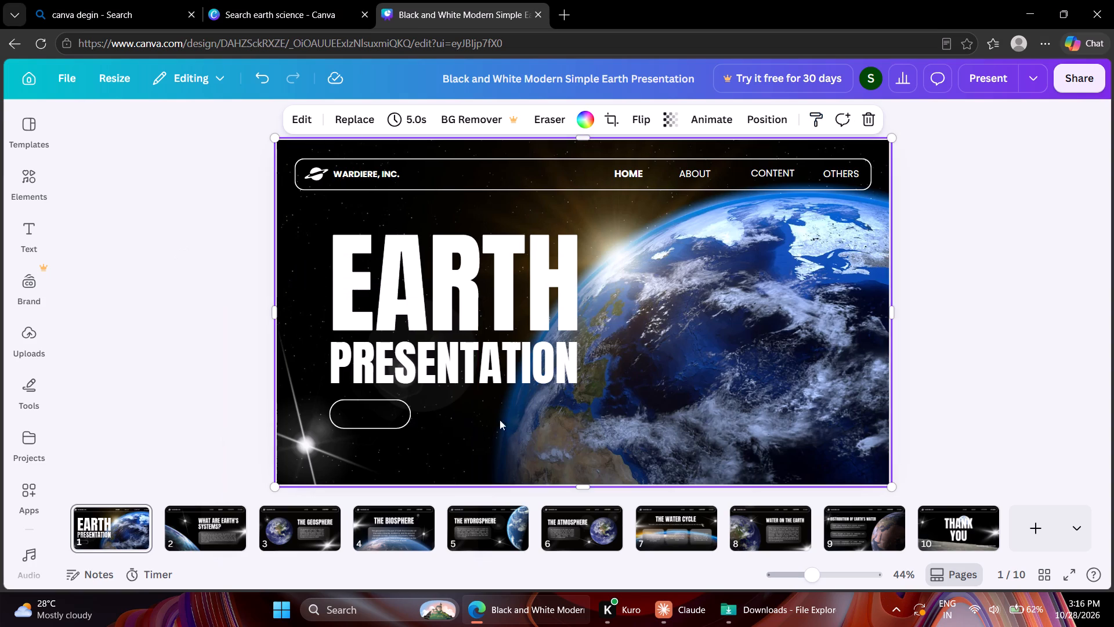
left_click(404, 407)
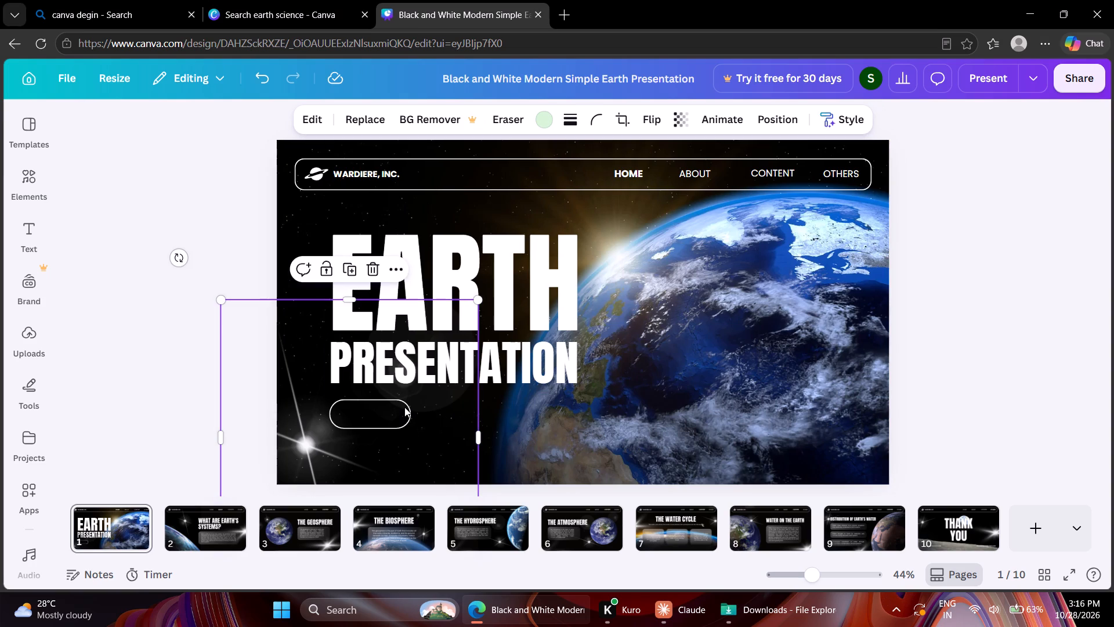
left_click(371, 269)
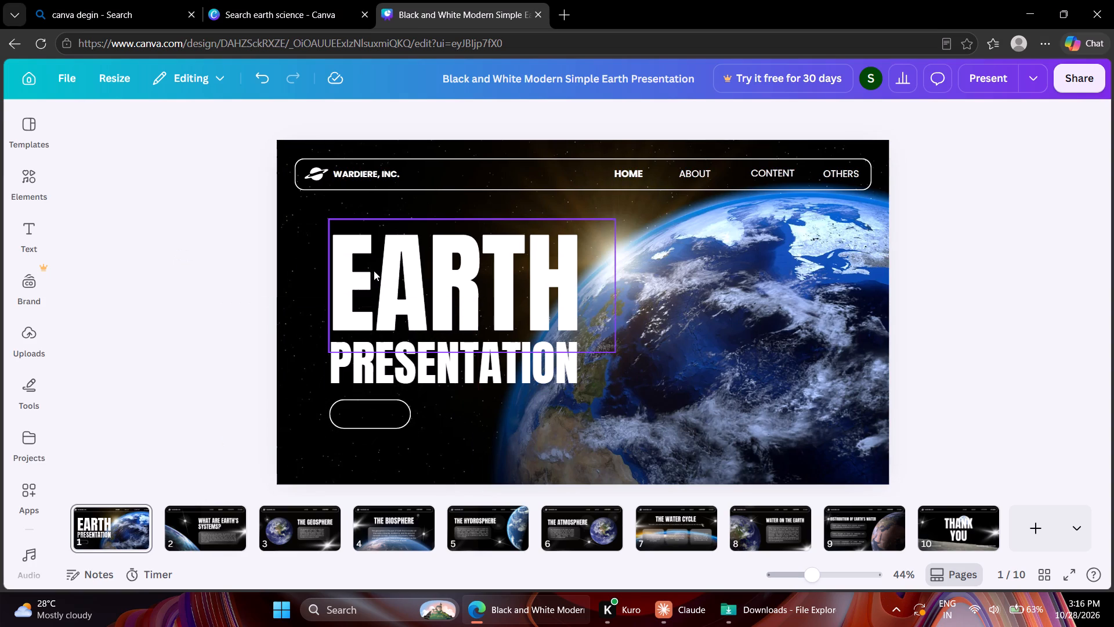
left_click(382, 413)
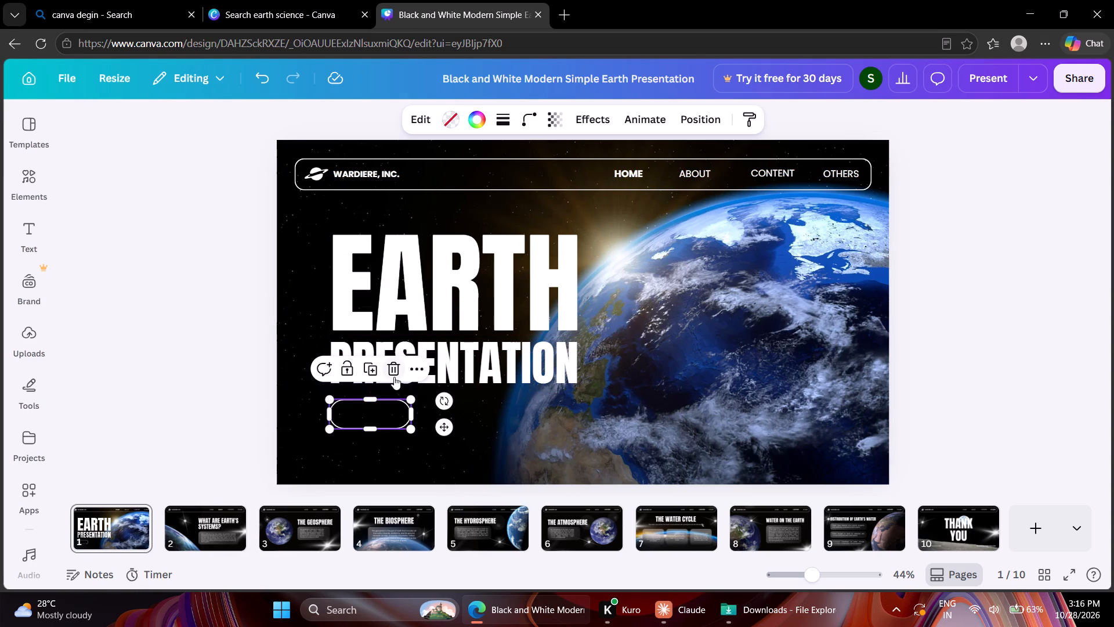
left_click(393, 373)
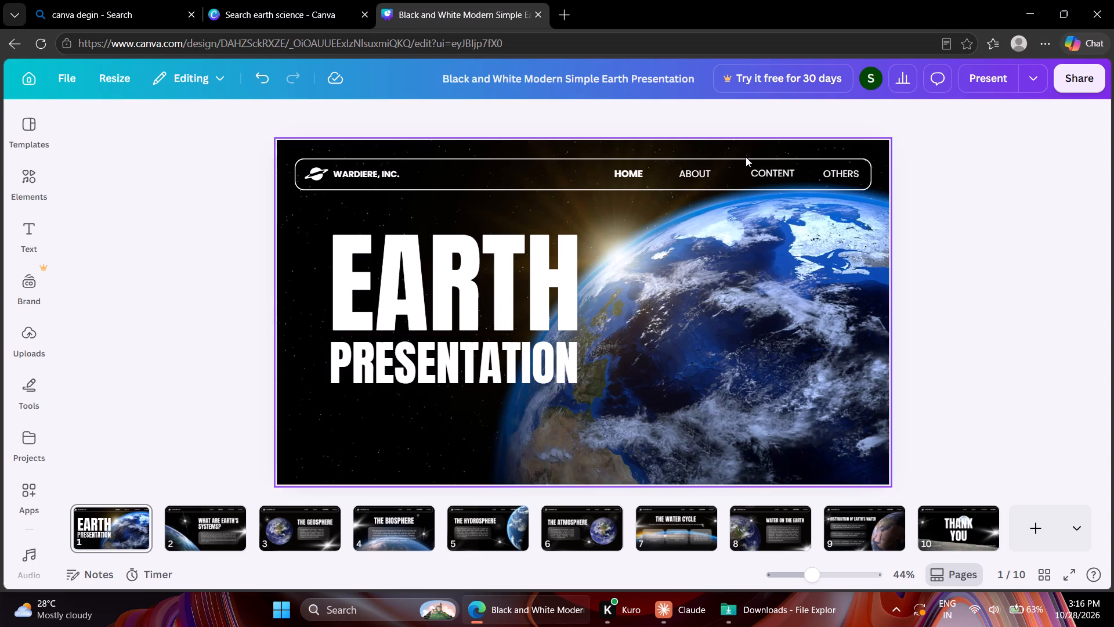
Delete the first slide's header outline, its ABOUT, CONTENT, OTHERS and HOME labels, and the WARDIERE, INC. text.
left_click(742, 183)
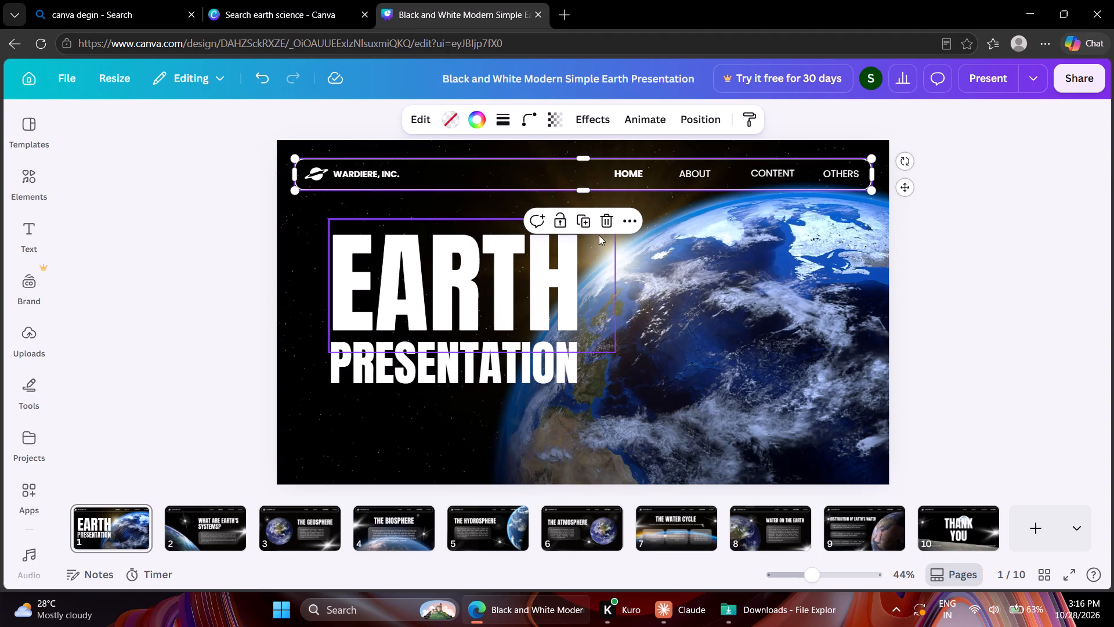
left_click(604, 224)
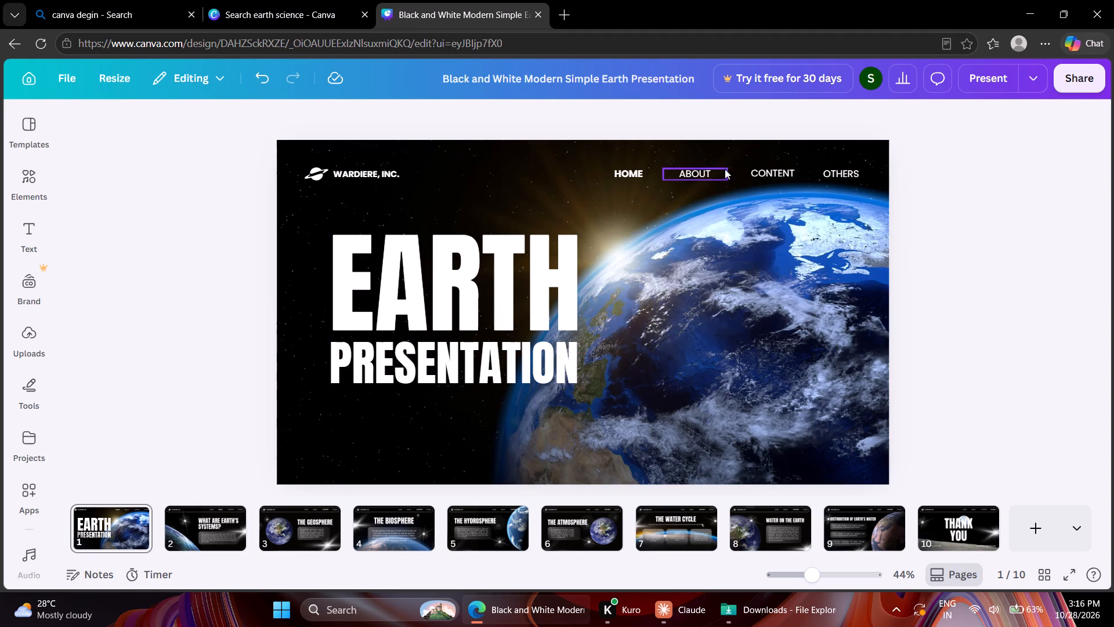
left_click(707, 174)
left_click(723, 218)
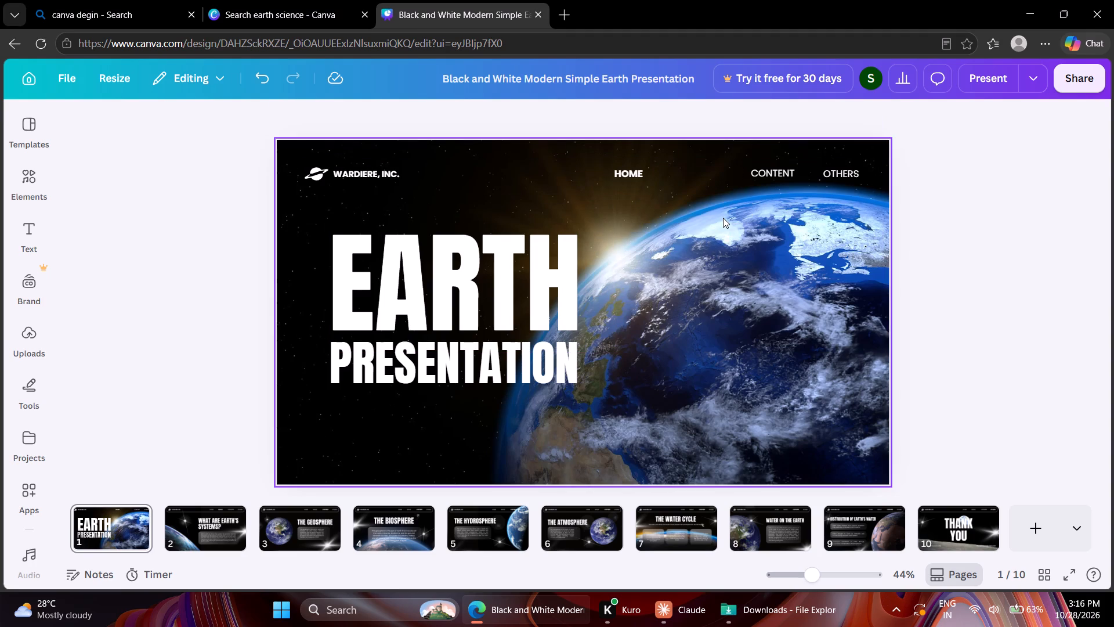
left_click(769, 174)
left_click(793, 208)
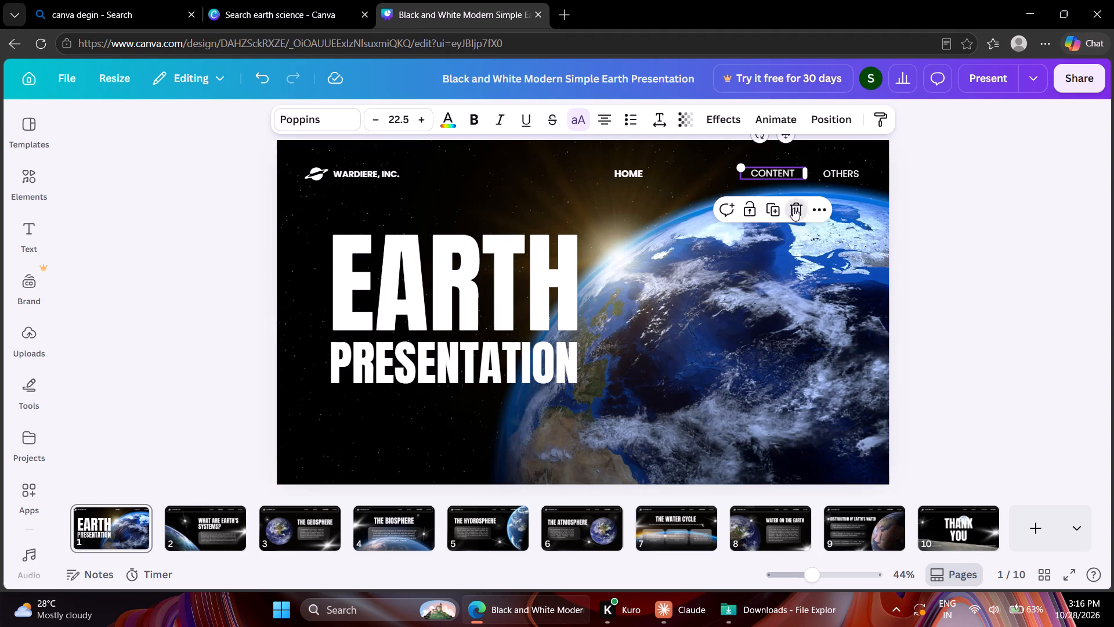
left_click(852, 174)
left_click(842, 207)
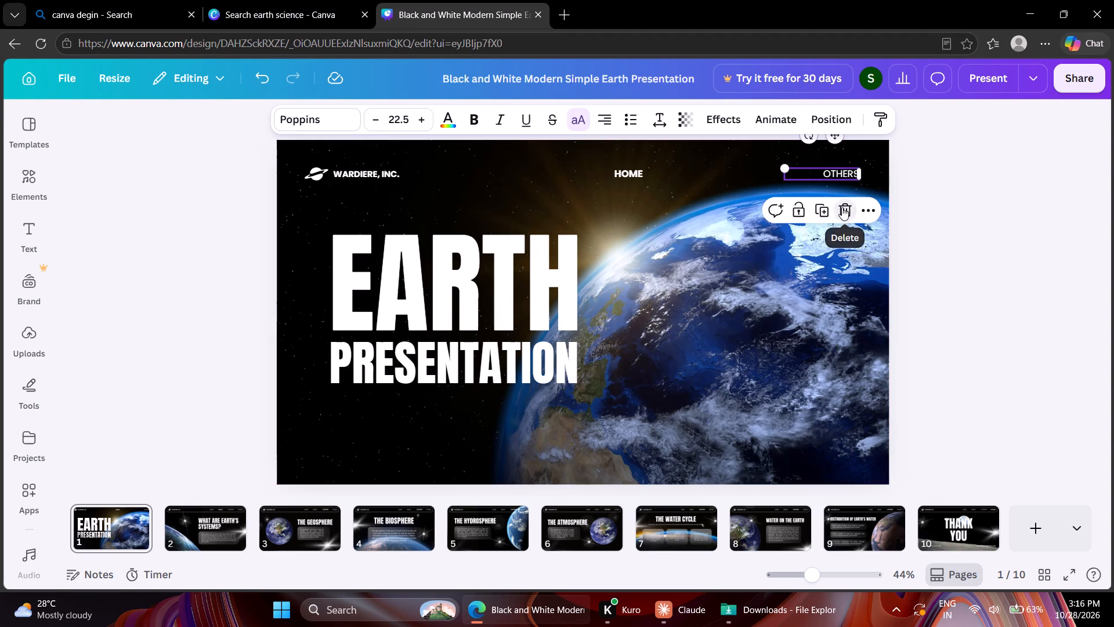
left_click(623, 177)
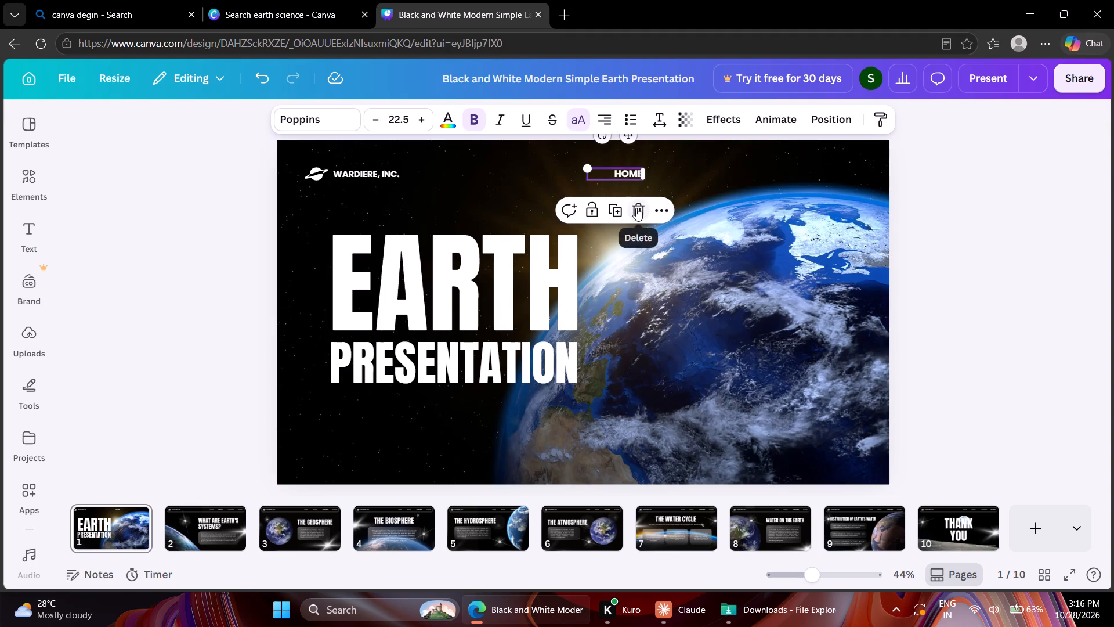
left_click(636, 208)
left_click(352, 171)
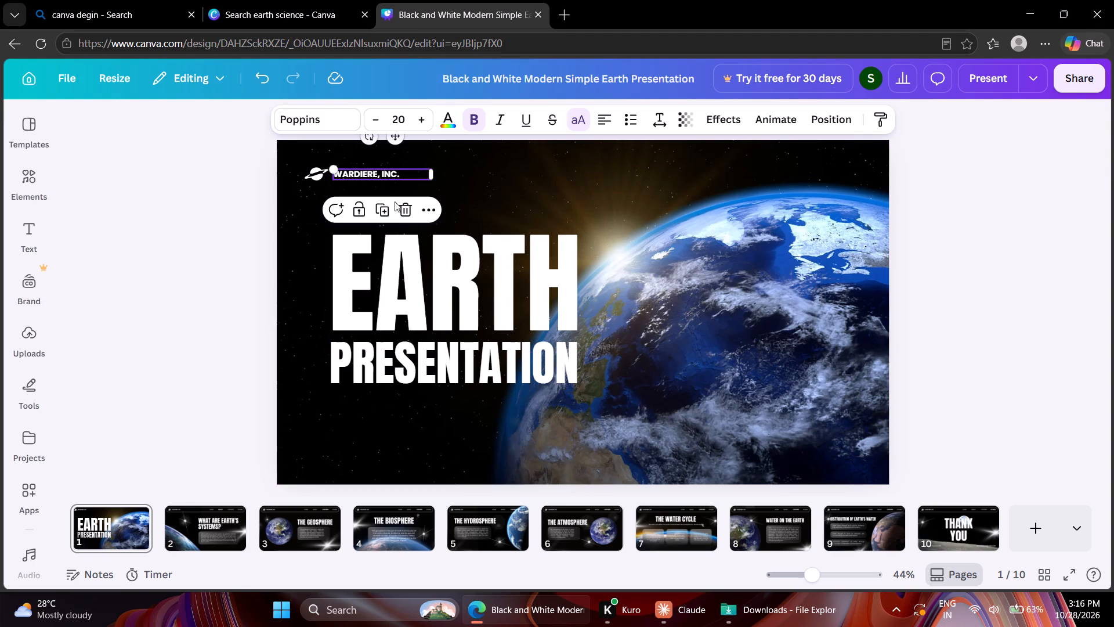
left_click(407, 207)
Move the EARTH title up beside the planet icon and shrink it to about font size 208.
left_click_drag(410, 243, 408, 188)
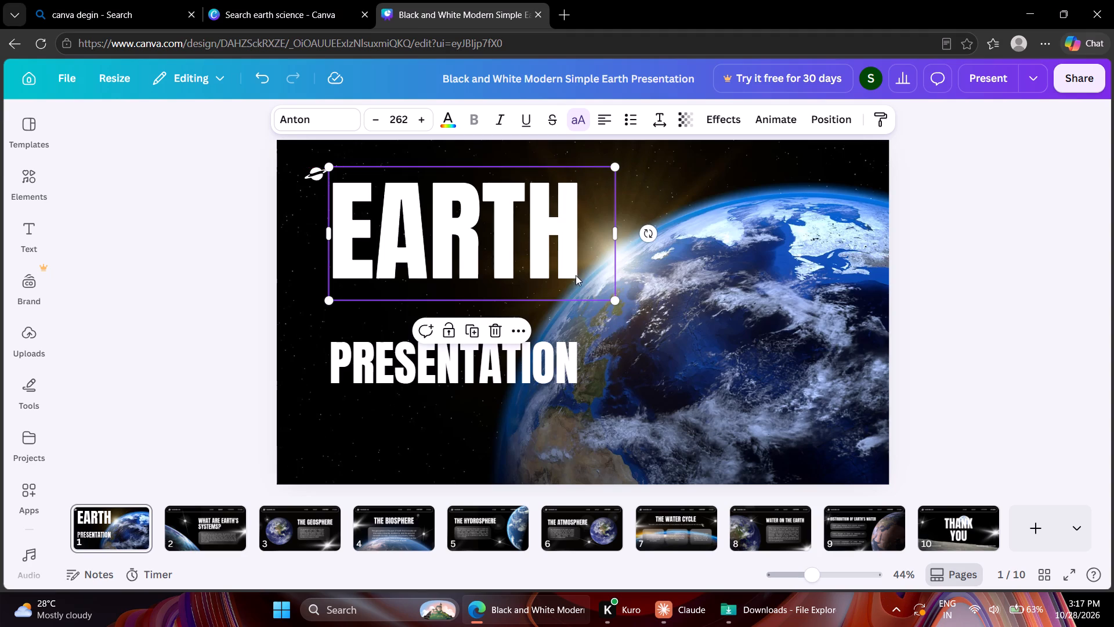
left_click_drag(617, 301, 560, 269)
Move the PRESENTATION text up directly beneath EARTH, with the left edges of both lines aligned.
left_click(516, 355)
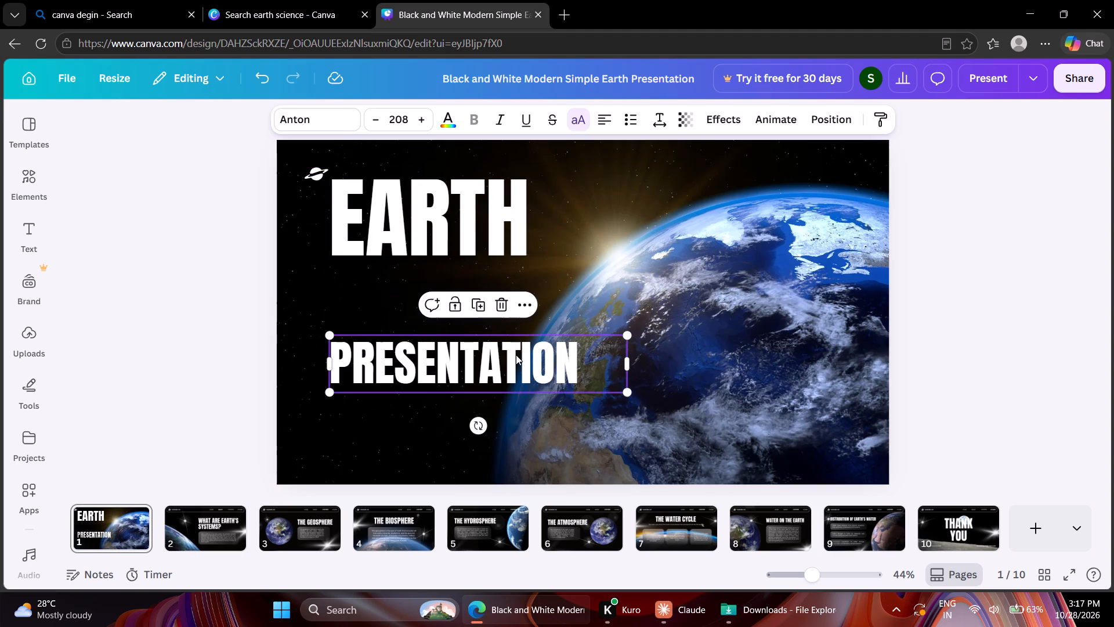
left_click_drag(516, 355, 509, 279)
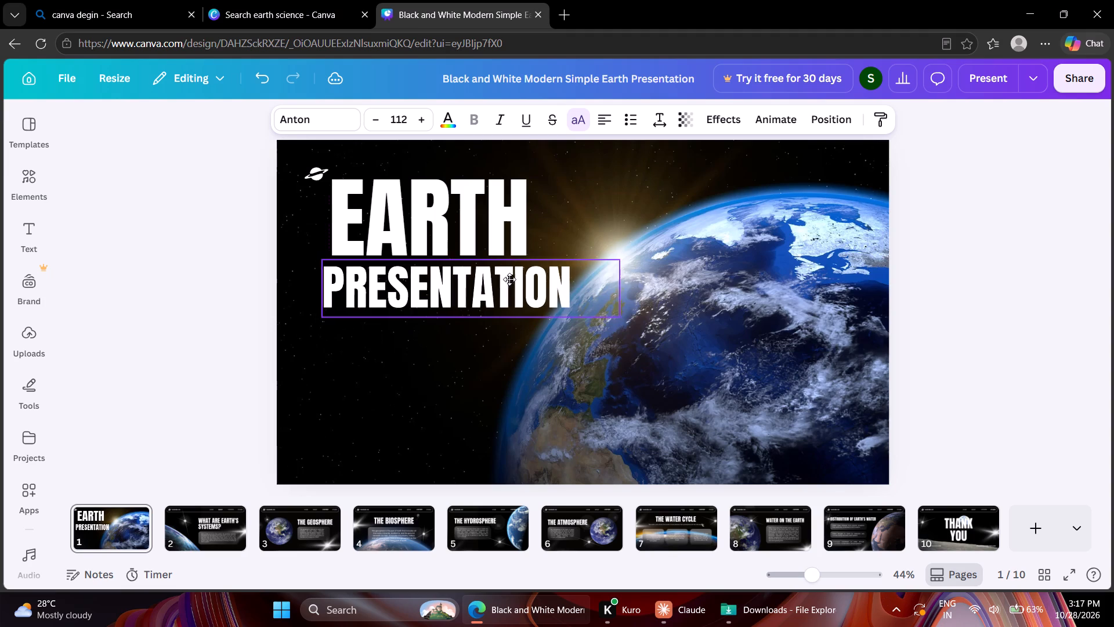
left_click_drag(509, 279, 511, 279)
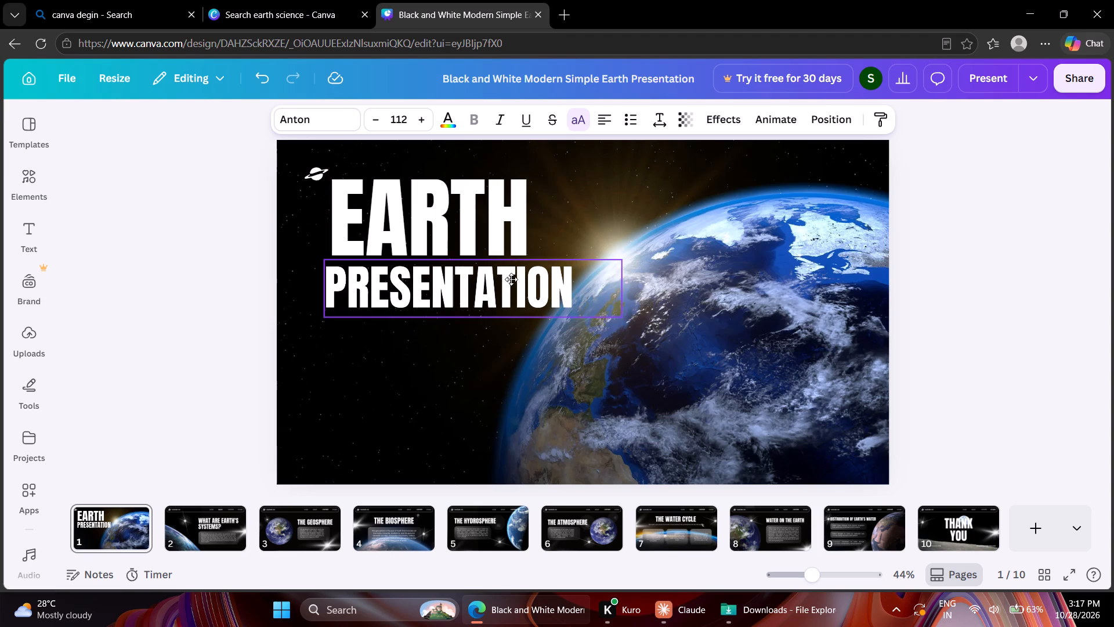
left_click_drag(511, 279, 514, 280)
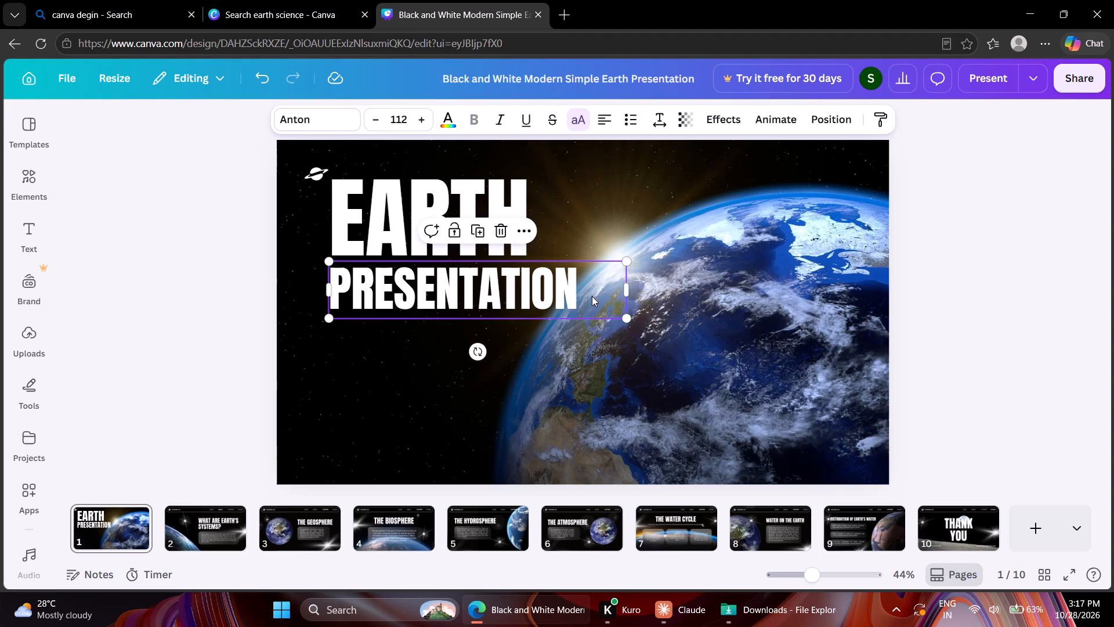
left_click(559, 401)
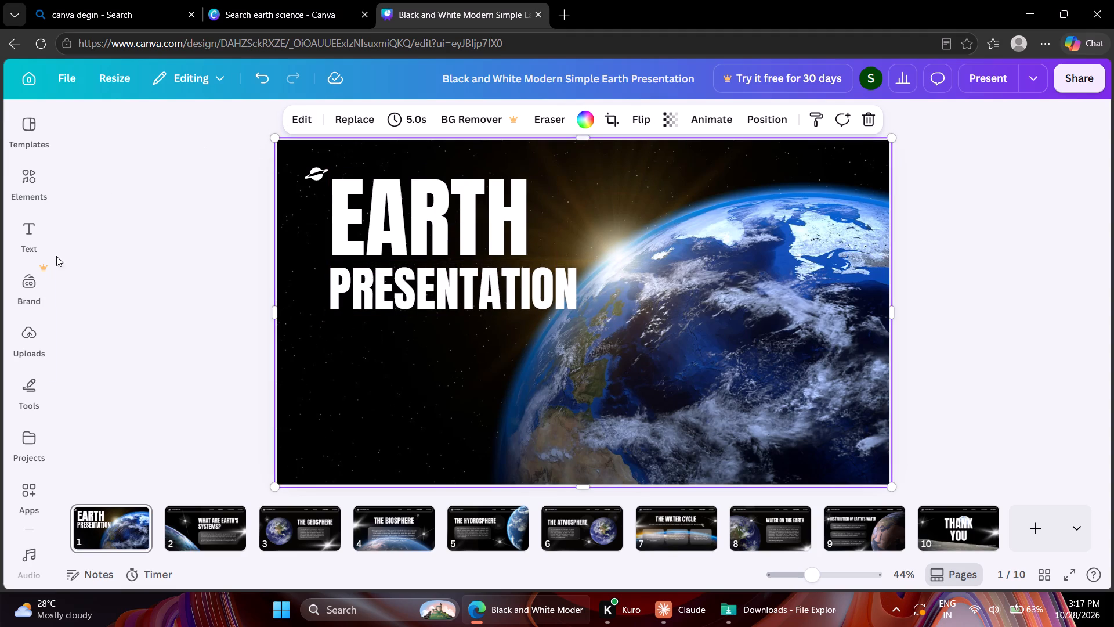
Add a text box to the first slide and format its text as bold at size 33.5.
left_click(21, 236)
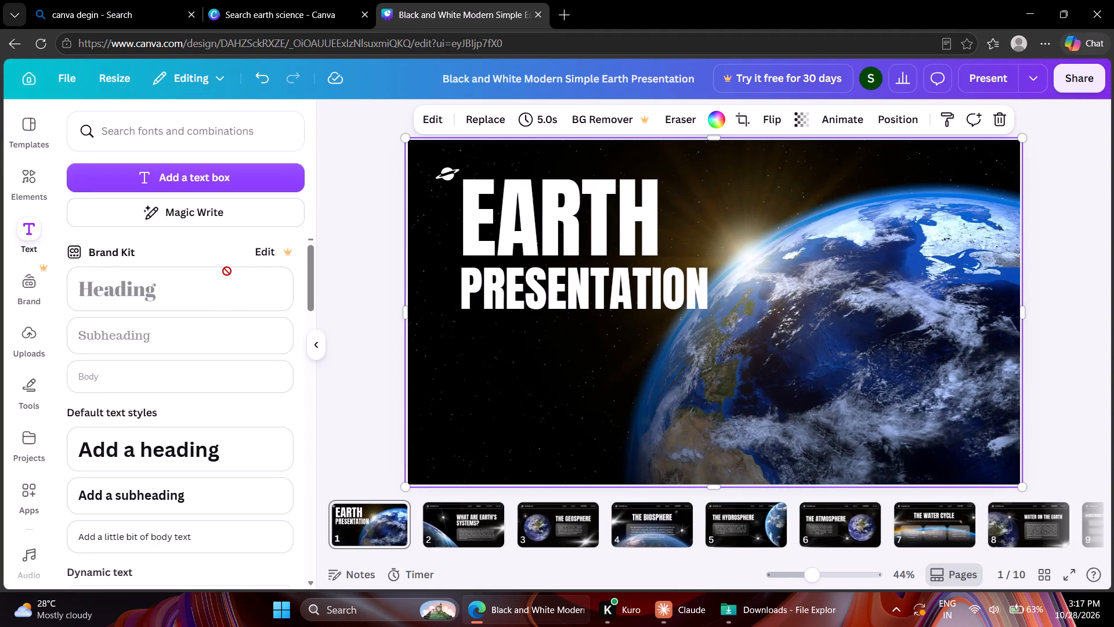
left_click(211, 175)
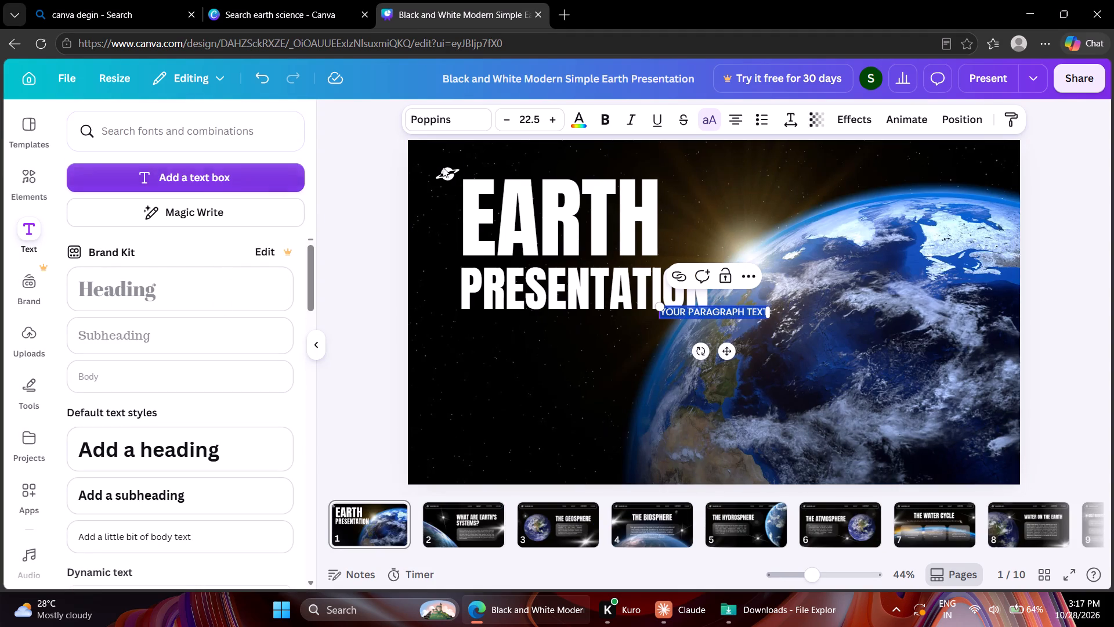
triple_click(546, 121)
triple_click(546, 121)
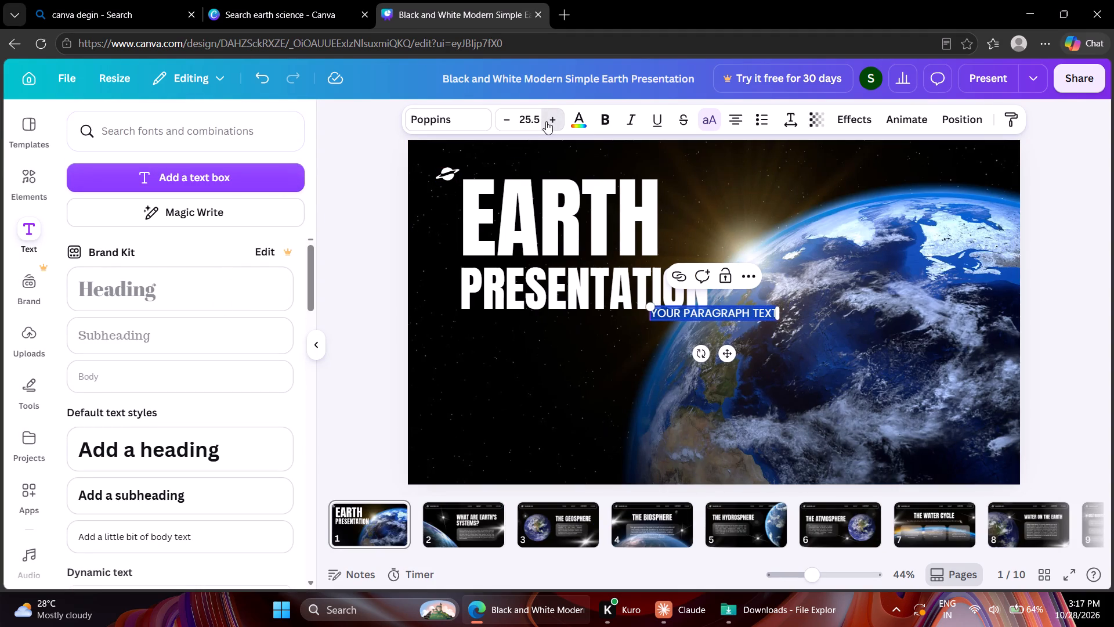
triple_click(546, 121)
double_click(546, 121)
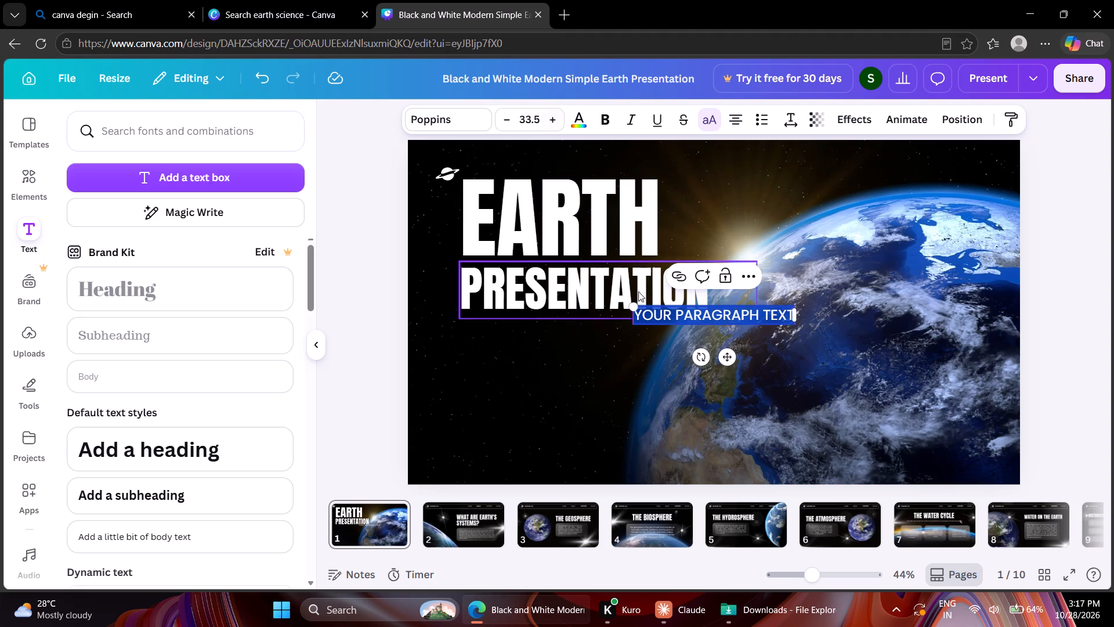
left_click(608, 111)
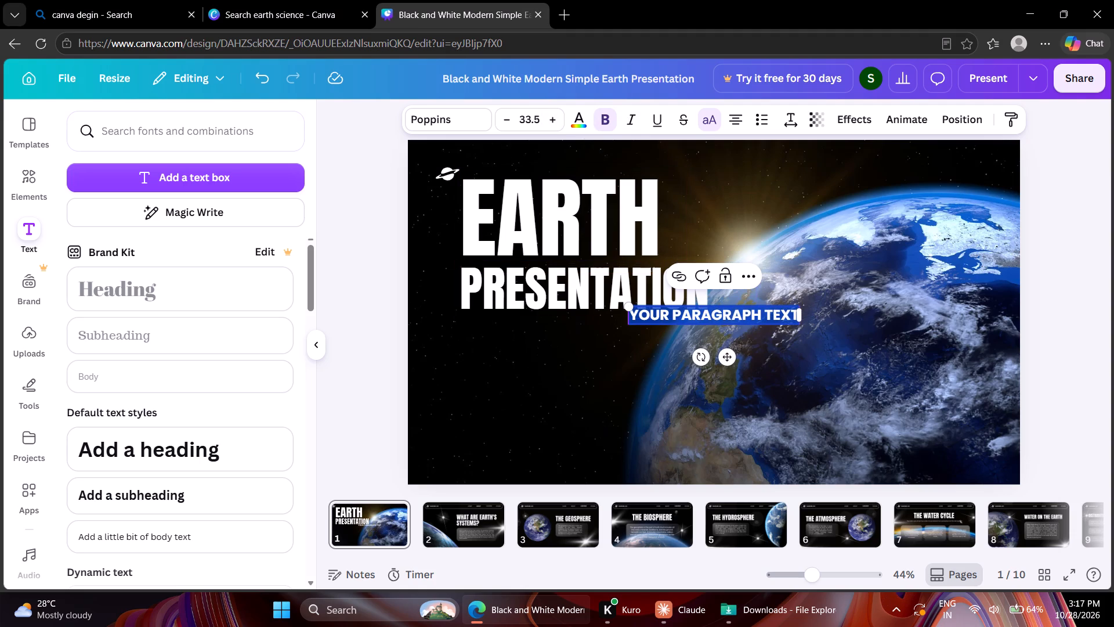
Replace the new text box's placeholder with PRESENTED BY and start a second line beneath it.
triple_click(719, 319)
key("BackSpace")
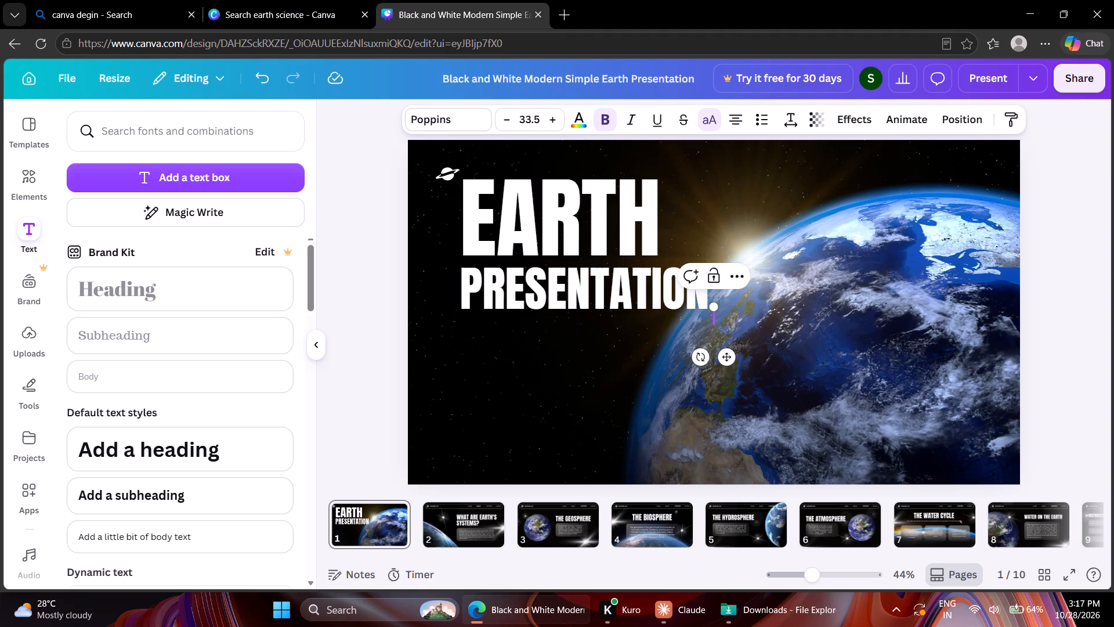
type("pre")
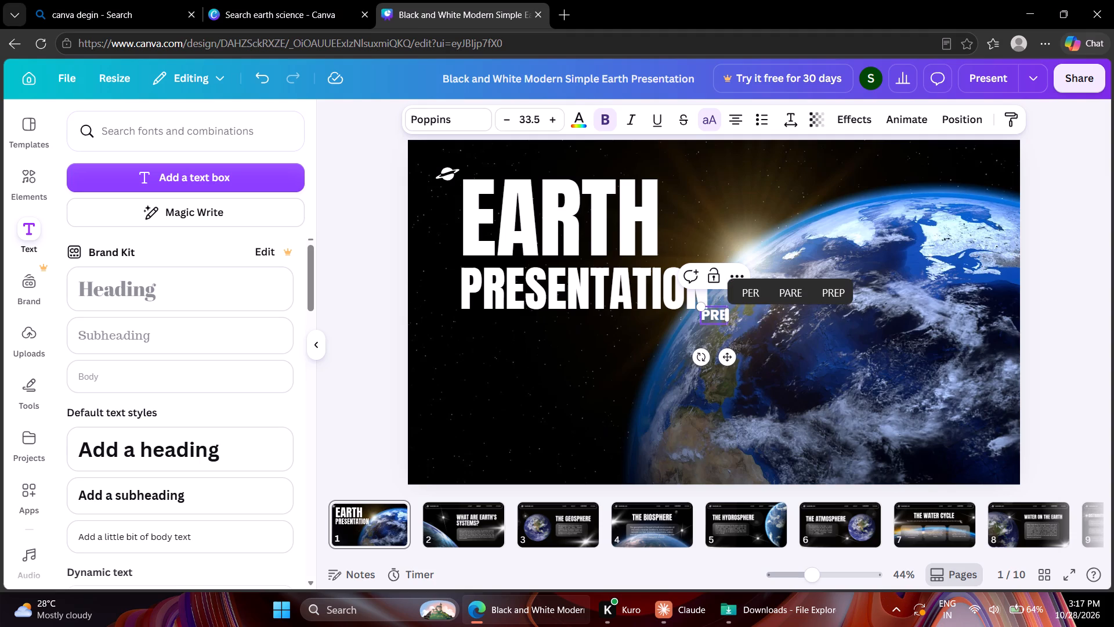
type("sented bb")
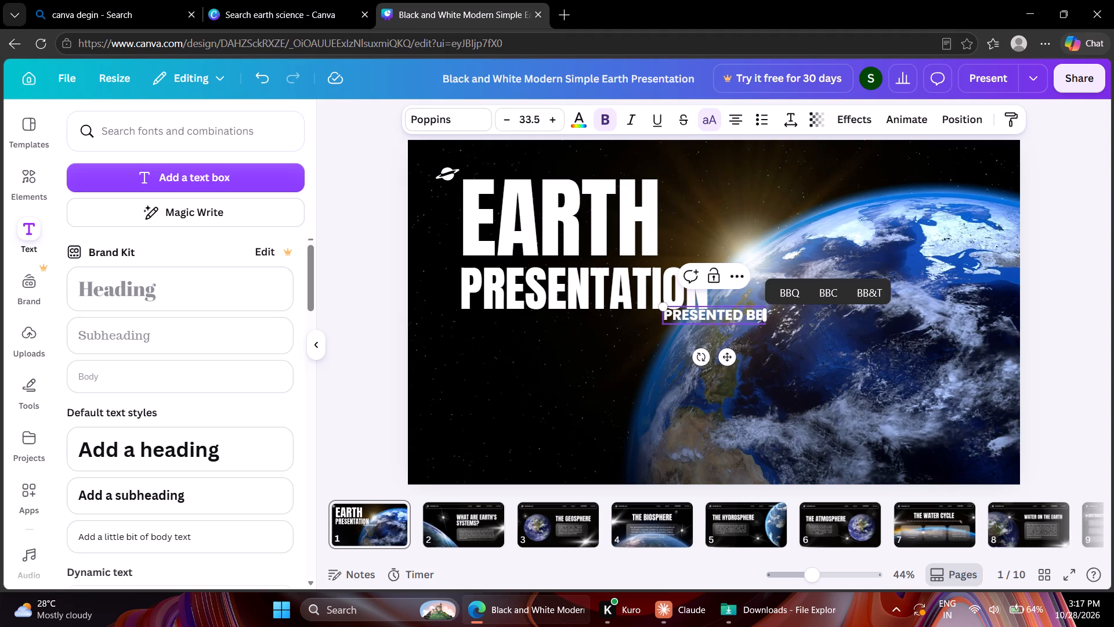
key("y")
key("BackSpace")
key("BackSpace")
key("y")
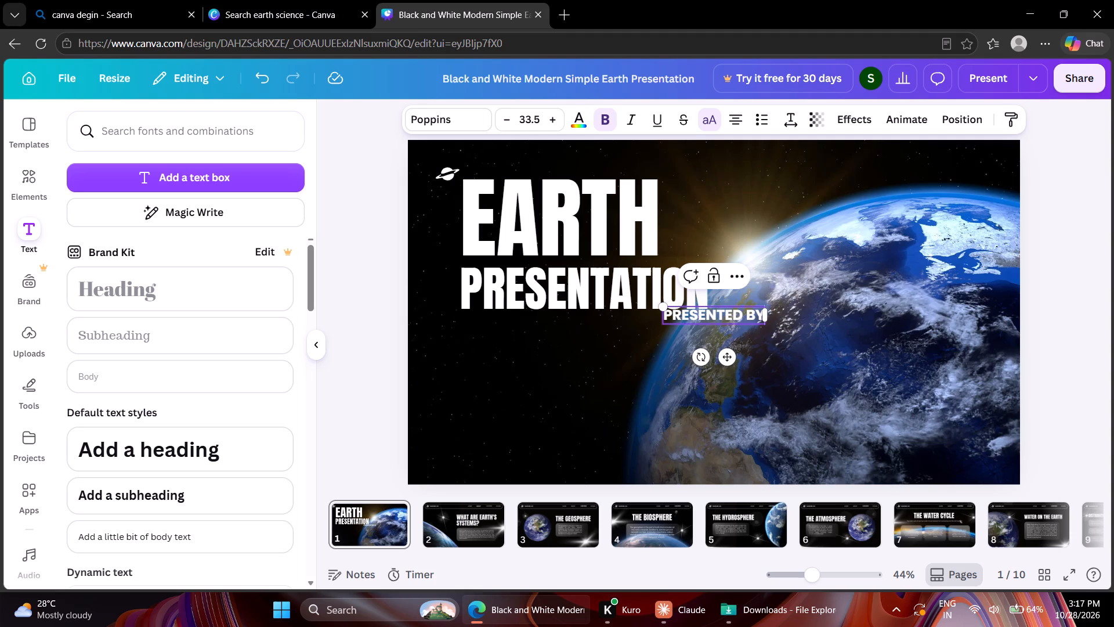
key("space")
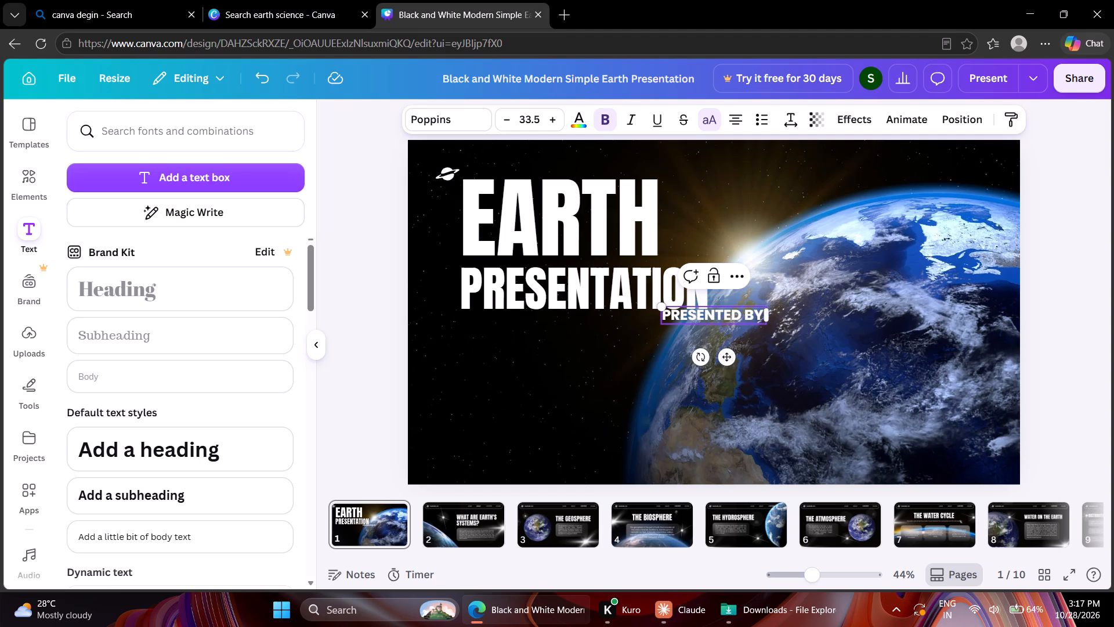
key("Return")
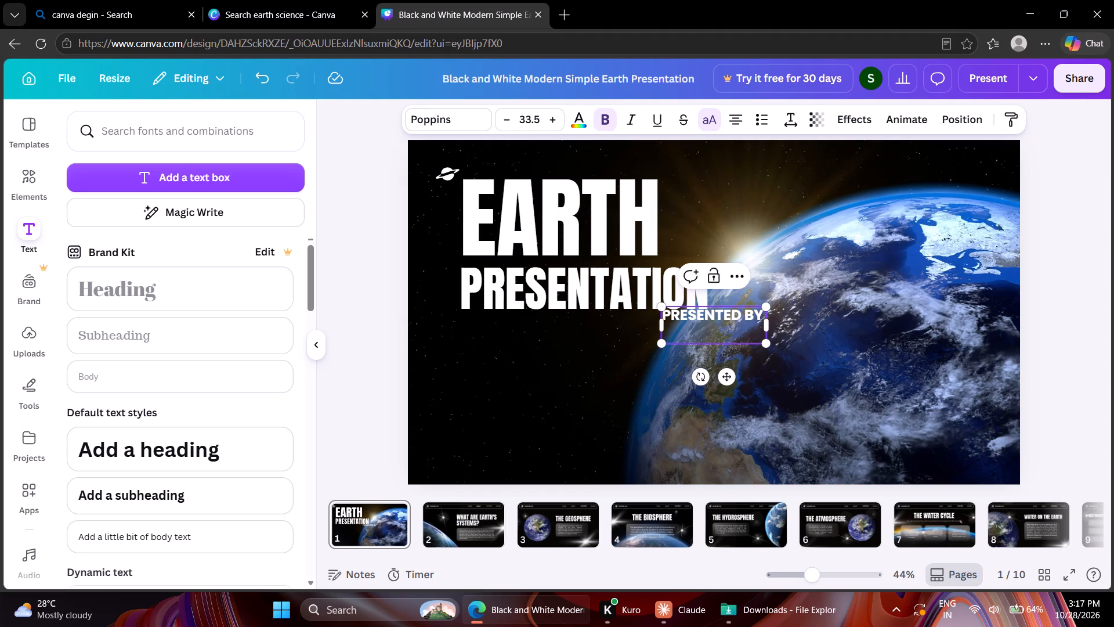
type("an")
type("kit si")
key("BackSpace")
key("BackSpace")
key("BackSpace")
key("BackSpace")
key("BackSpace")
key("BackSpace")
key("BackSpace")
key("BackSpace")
Enter NAME- on the second line, followed by the first two presenters' first names and two commas.
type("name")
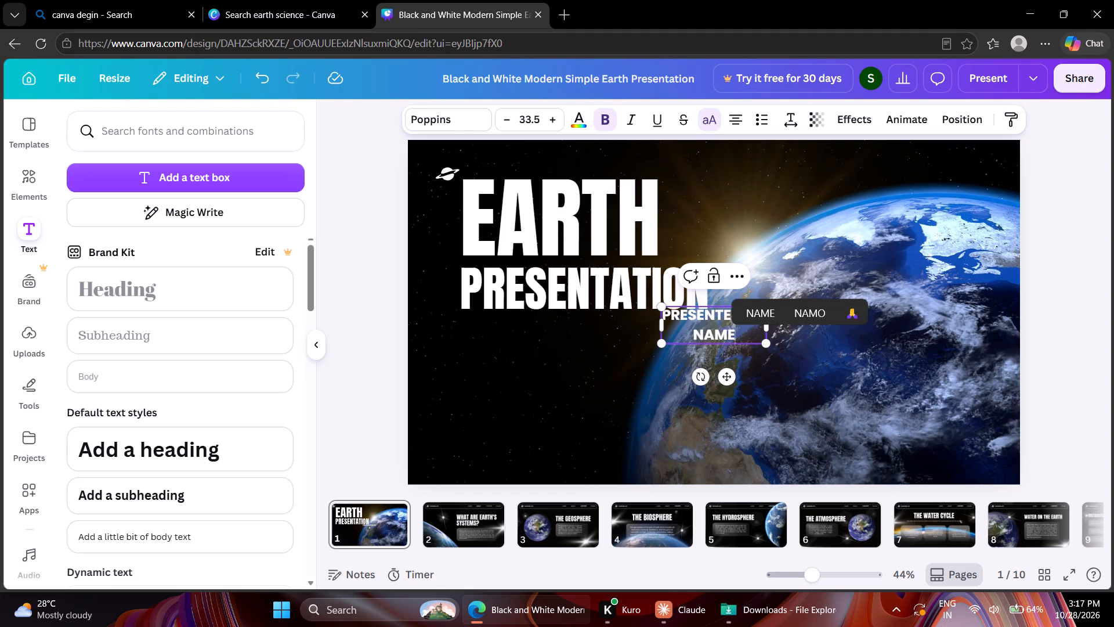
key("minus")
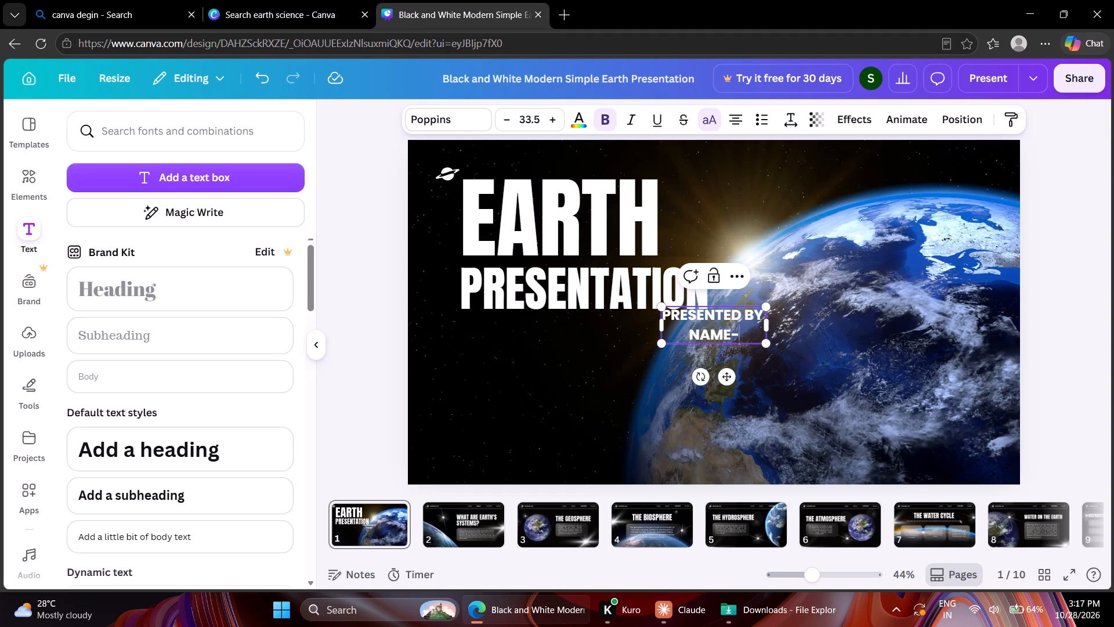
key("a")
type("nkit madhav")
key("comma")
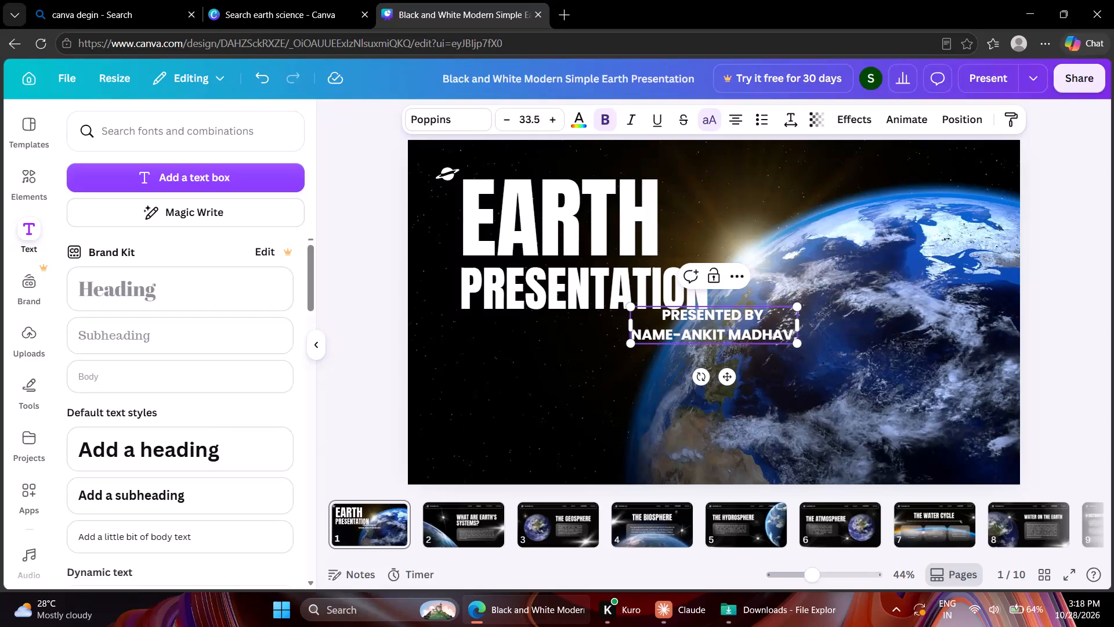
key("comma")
Insert the first presenter's surname directly after their first name on the NAME line.
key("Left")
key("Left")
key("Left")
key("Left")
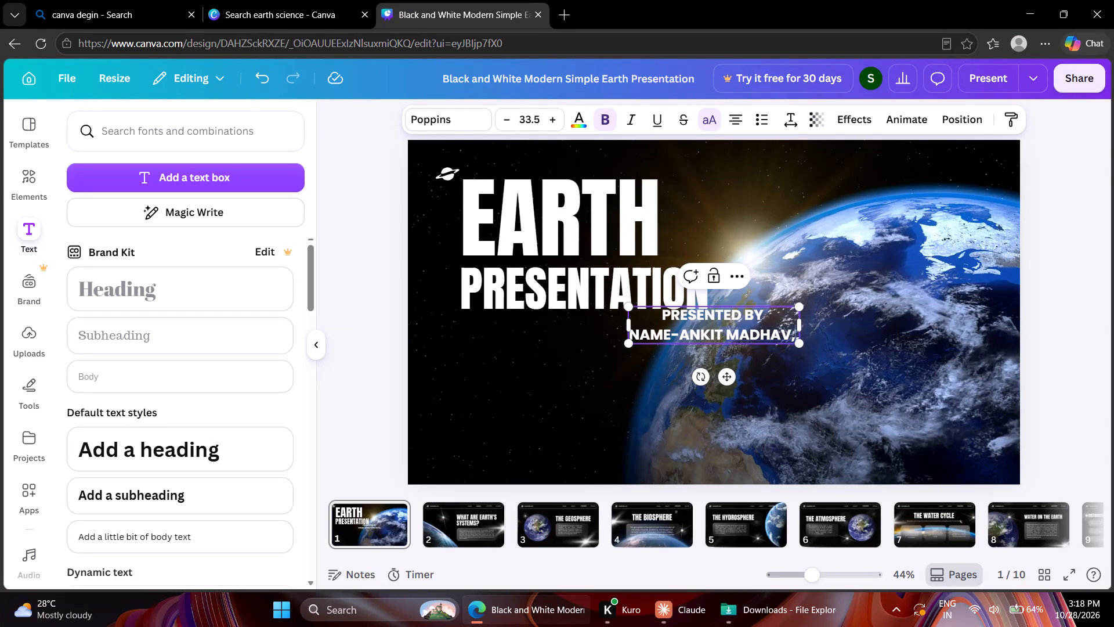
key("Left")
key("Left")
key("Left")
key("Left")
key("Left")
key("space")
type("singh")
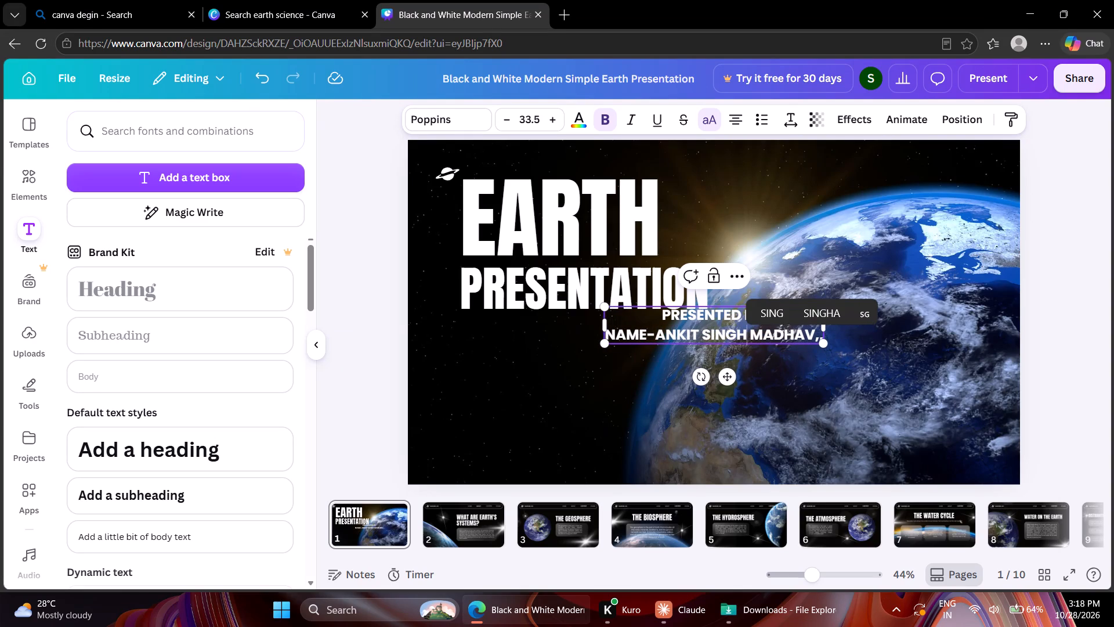
Add the second presenter's surname after their first name, before the commas.
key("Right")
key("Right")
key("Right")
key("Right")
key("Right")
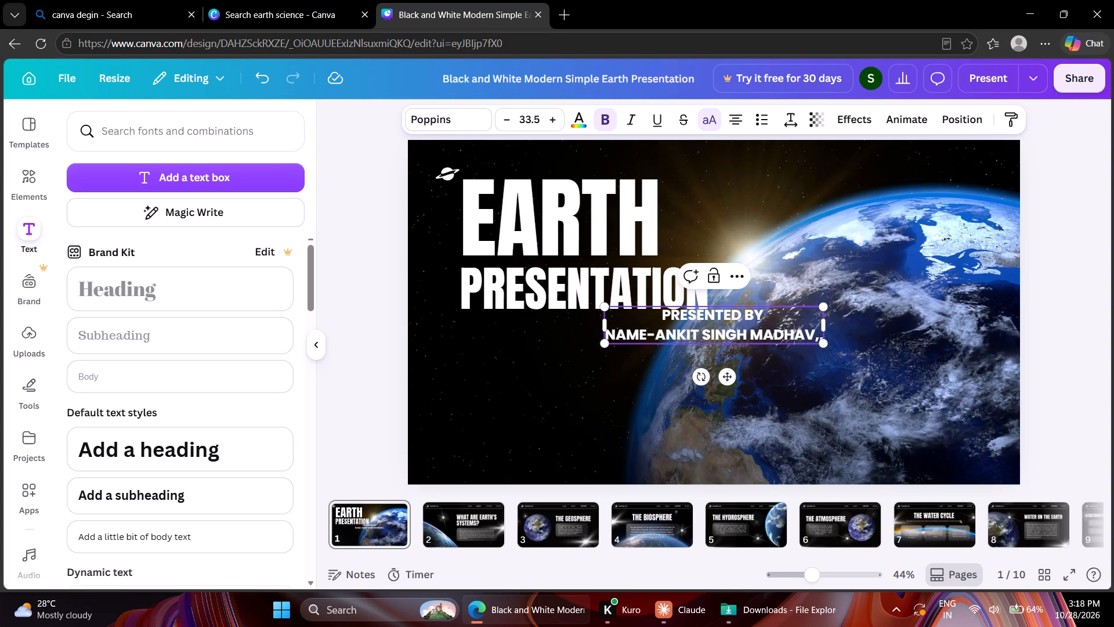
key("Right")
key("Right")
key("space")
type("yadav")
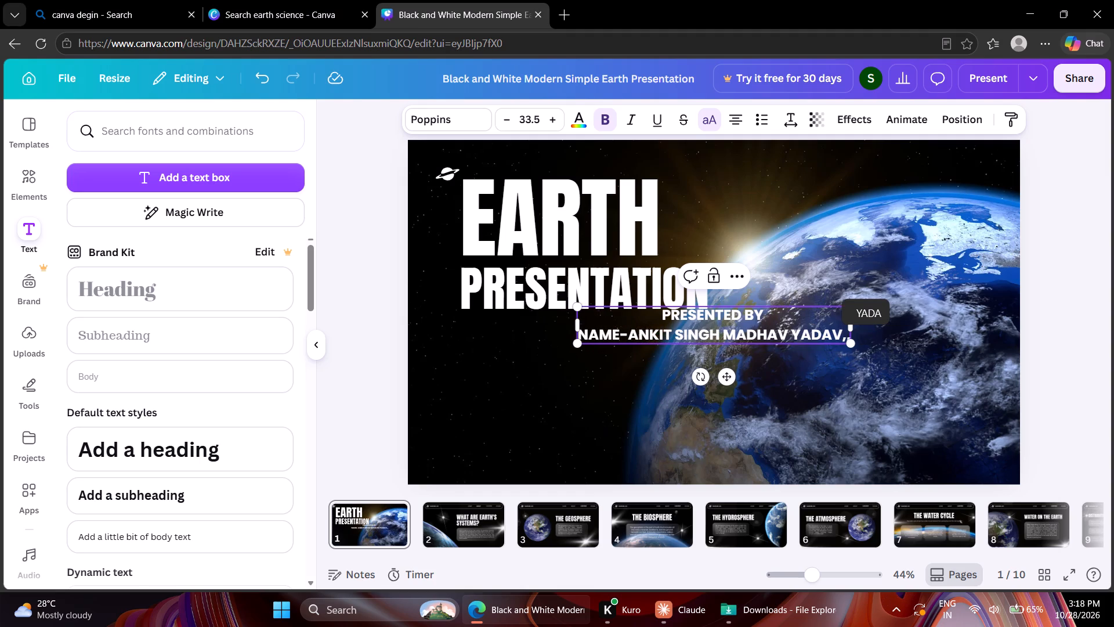
Enter the third presenter's full name between the two commas, accepting the suggested spelling of the surname.
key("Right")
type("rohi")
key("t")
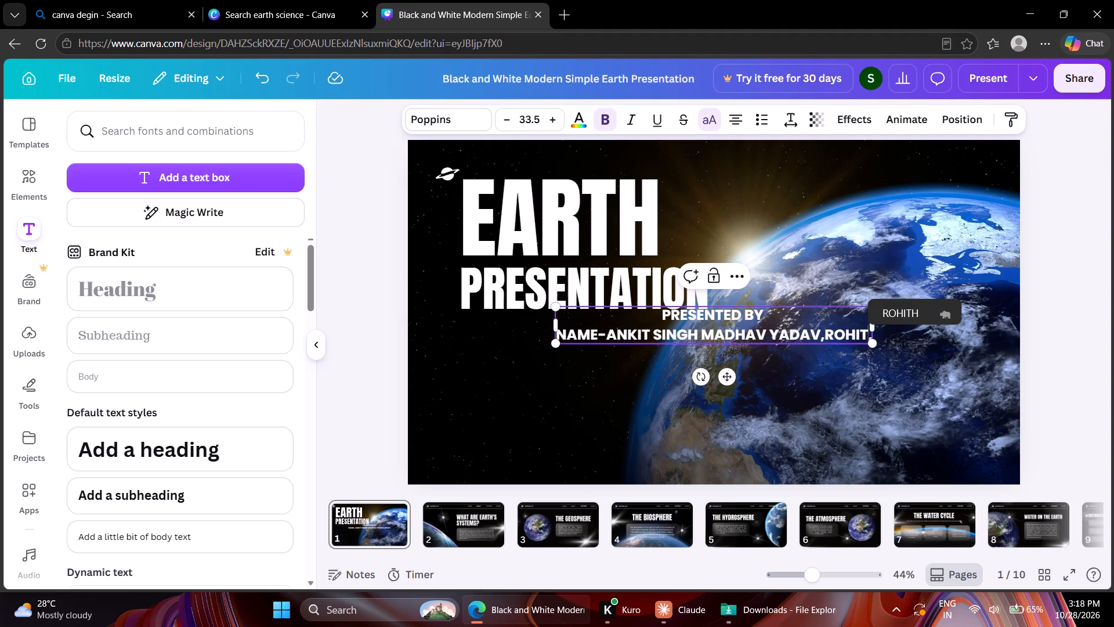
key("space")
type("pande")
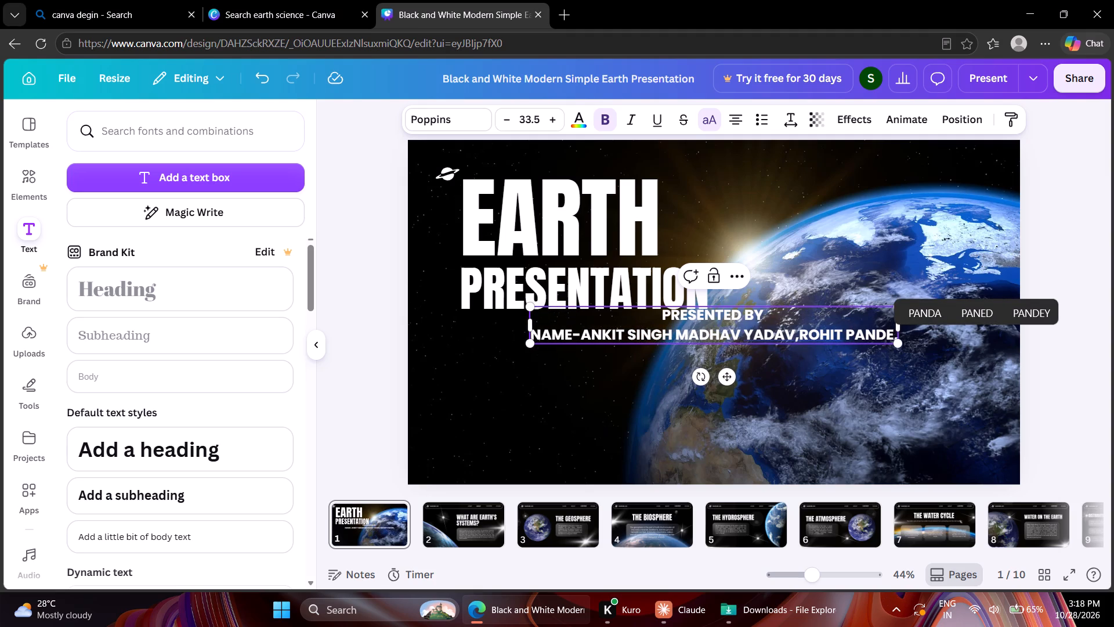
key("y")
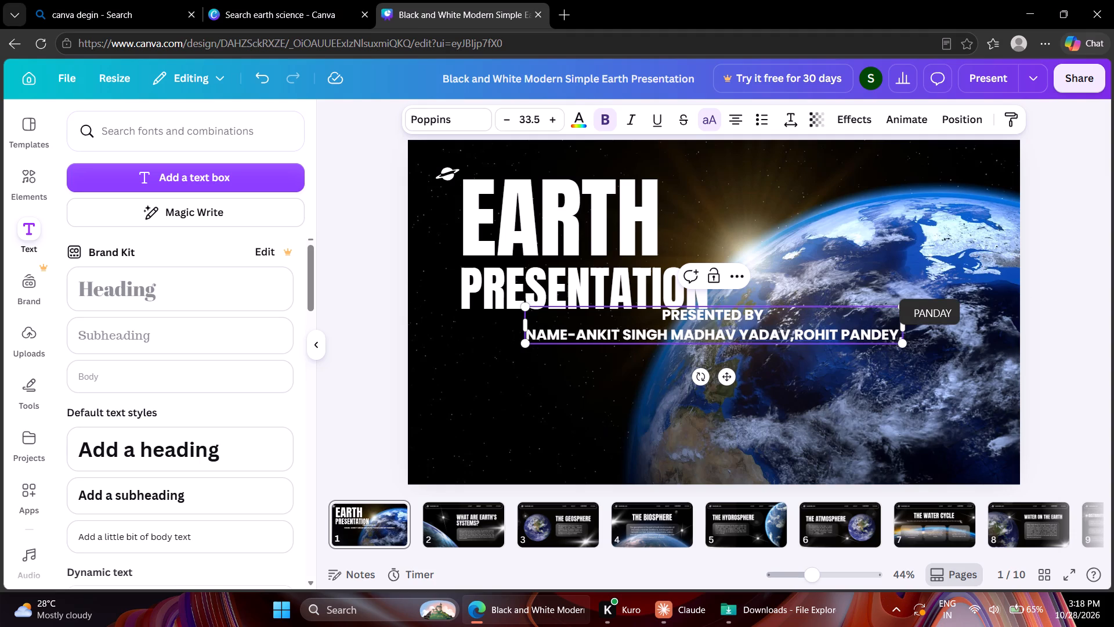
left_click(921, 313)
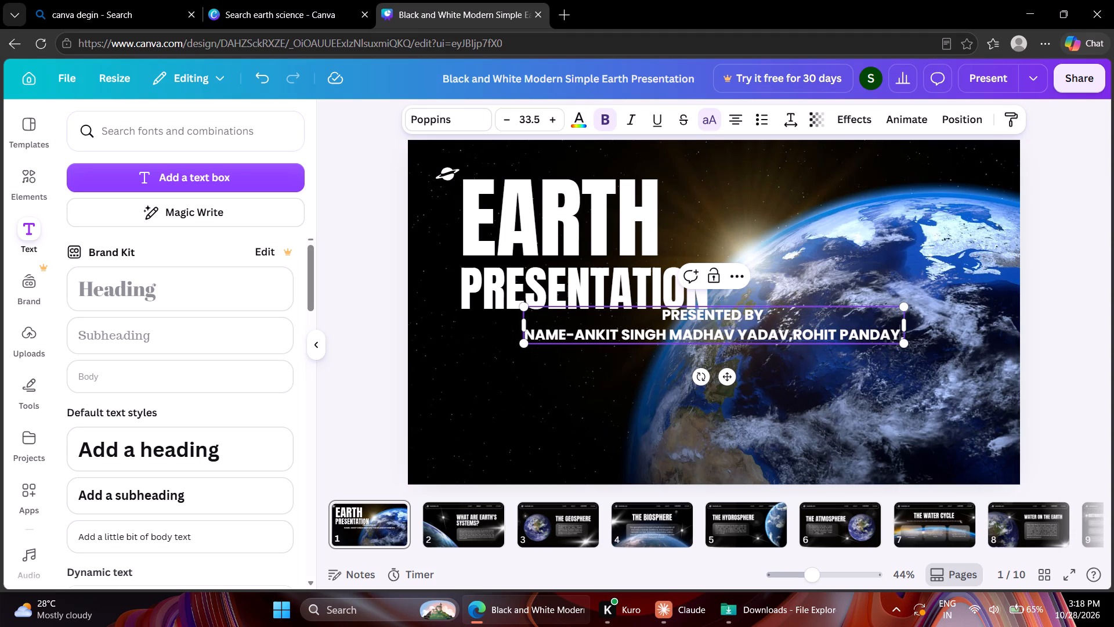
Right-align the PRESENTED BY line within its text box.
left_click(791, 332)
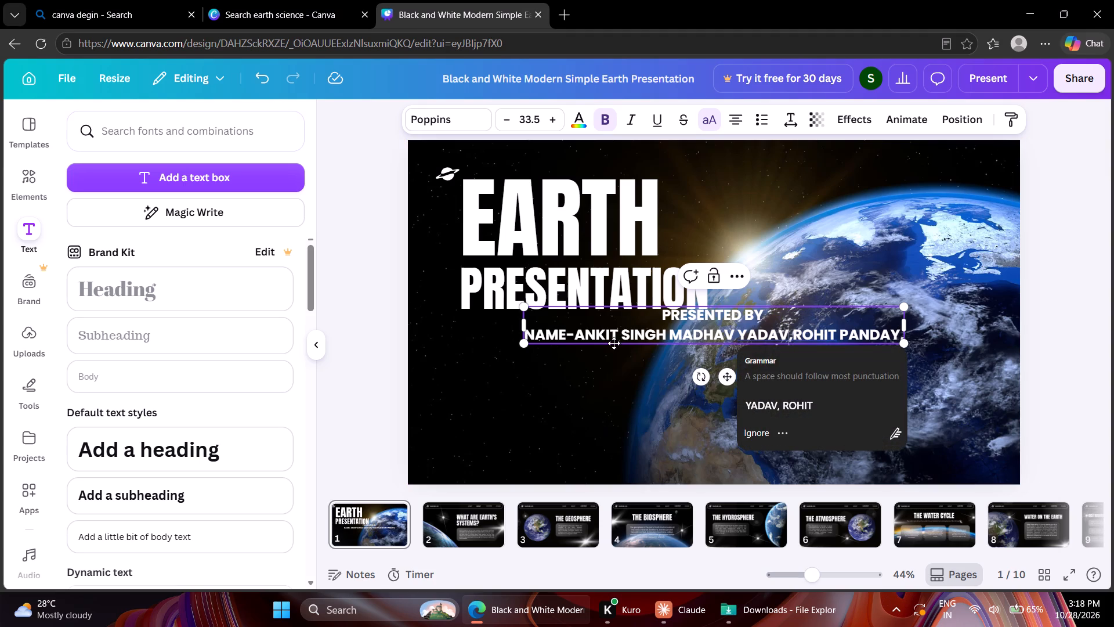
double_click(671, 318)
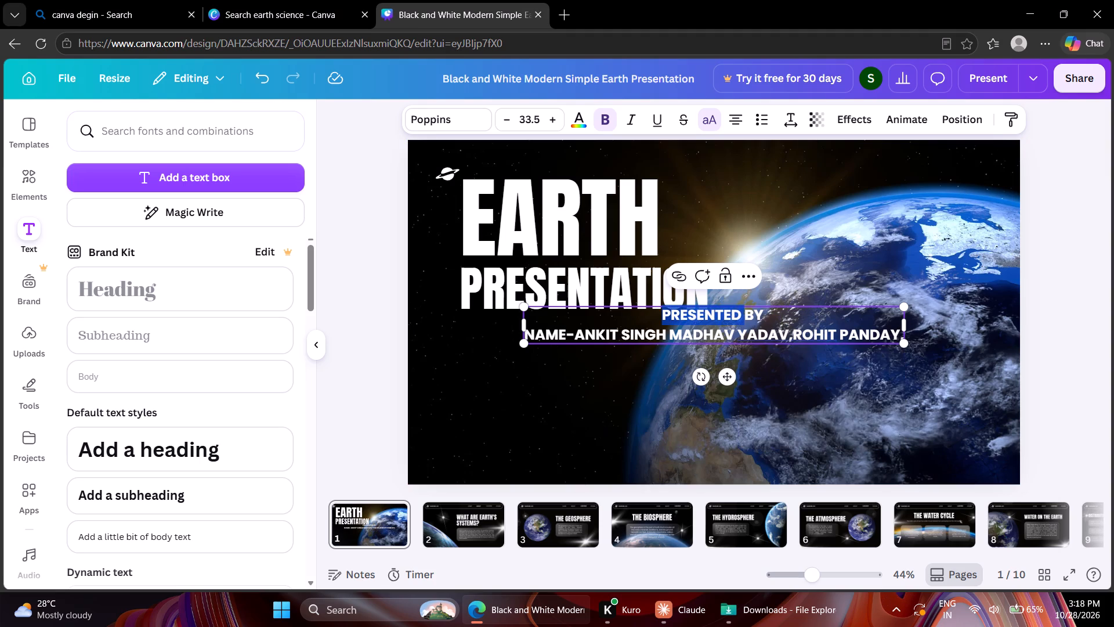
left_click(692, 325)
left_click(693, 324)
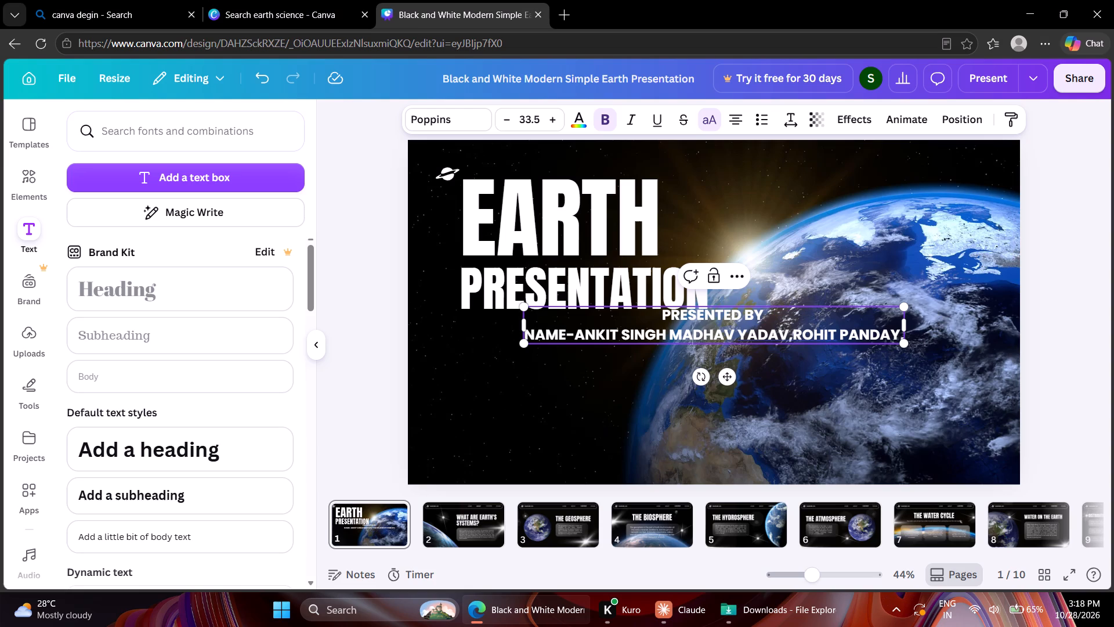
triple_click(700, 316)
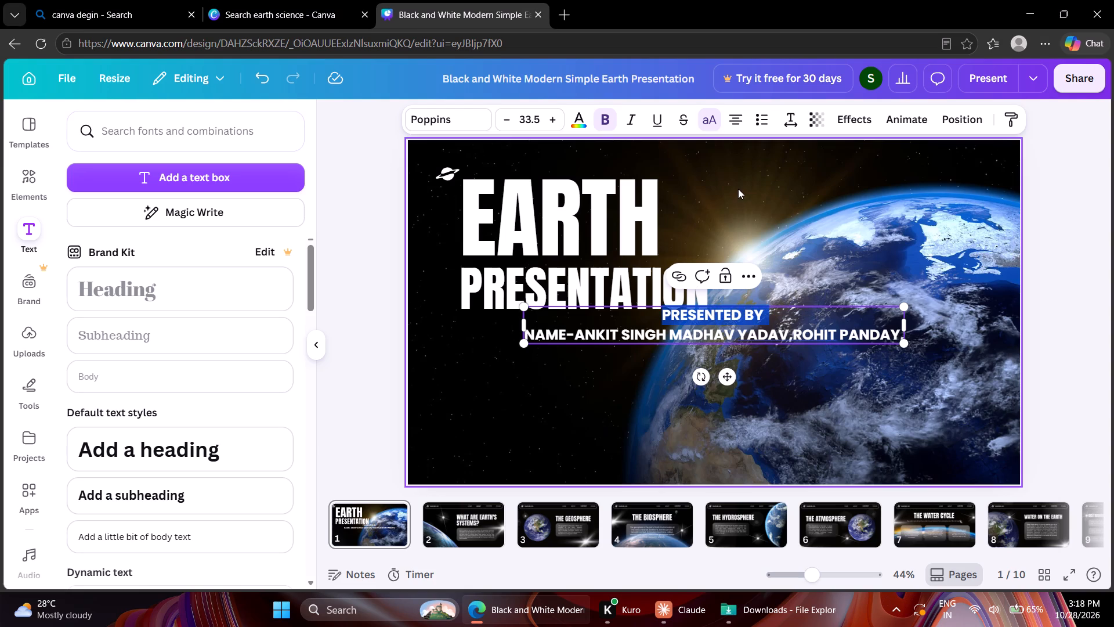
left_click(739, 117)
left_click(739, 117)
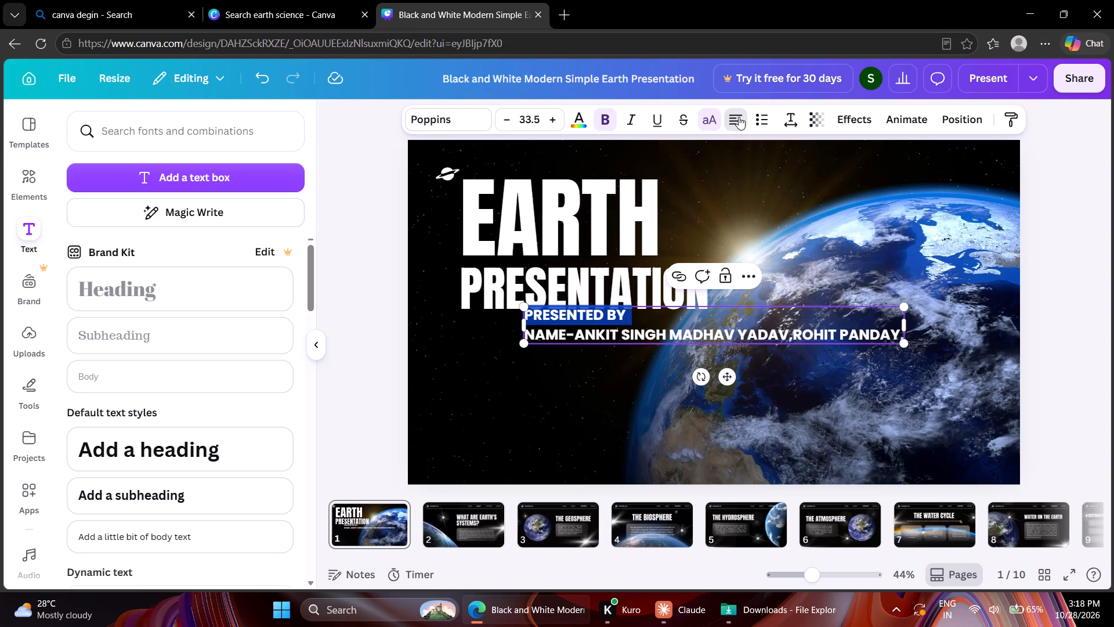
left_click(739, 117)
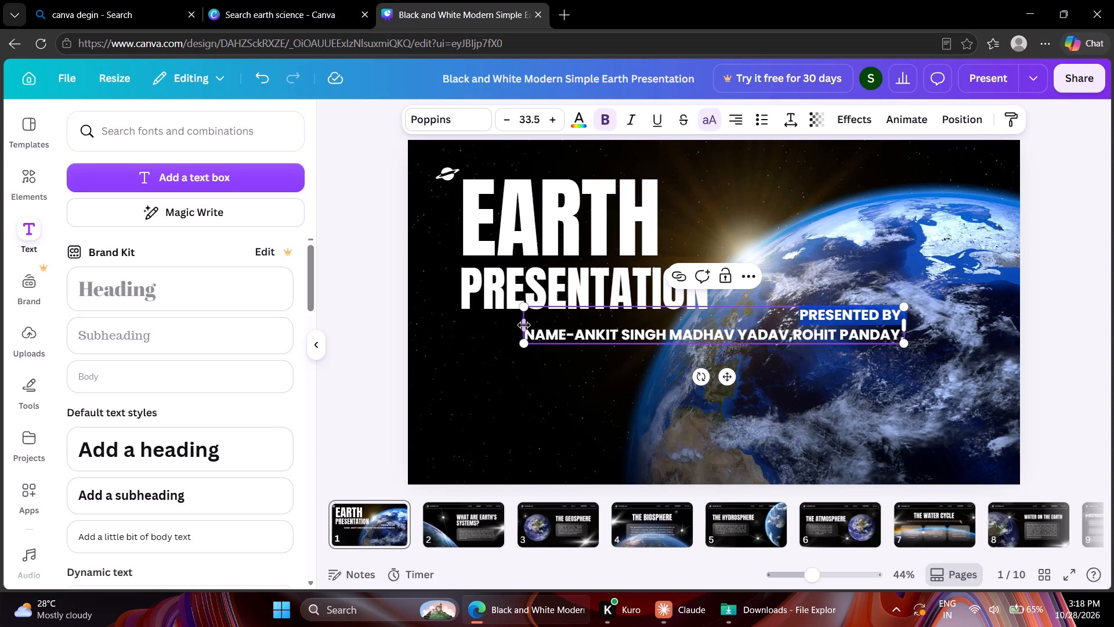
Narrow the presenter text box from its left edge to about half its width, wrapping the names onto three lines.
left_click_drag(524, 325, 631, 333)
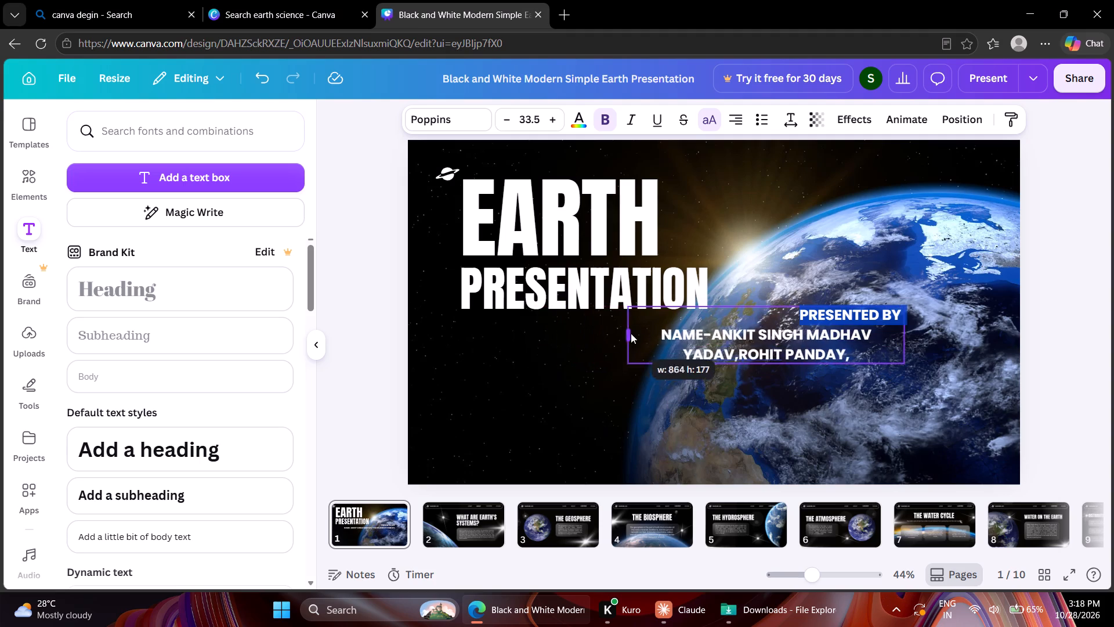
left_click_drag(631, 333, 705, 336)
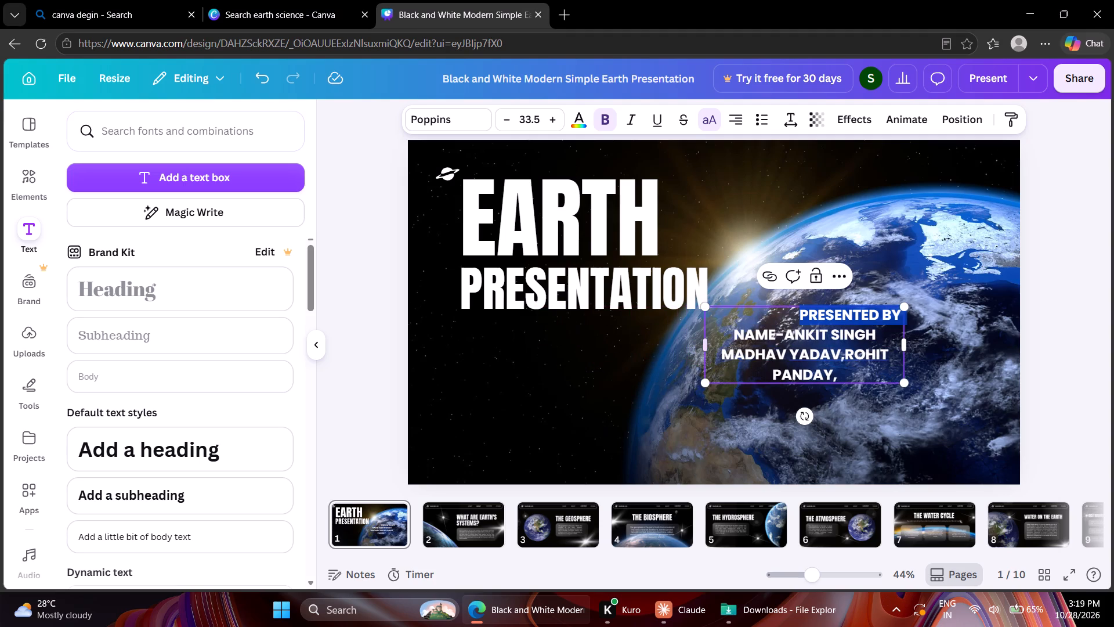
Justify the presenter names paragraph beneath the PRESENTED BY line.
triple_click(759, 347)
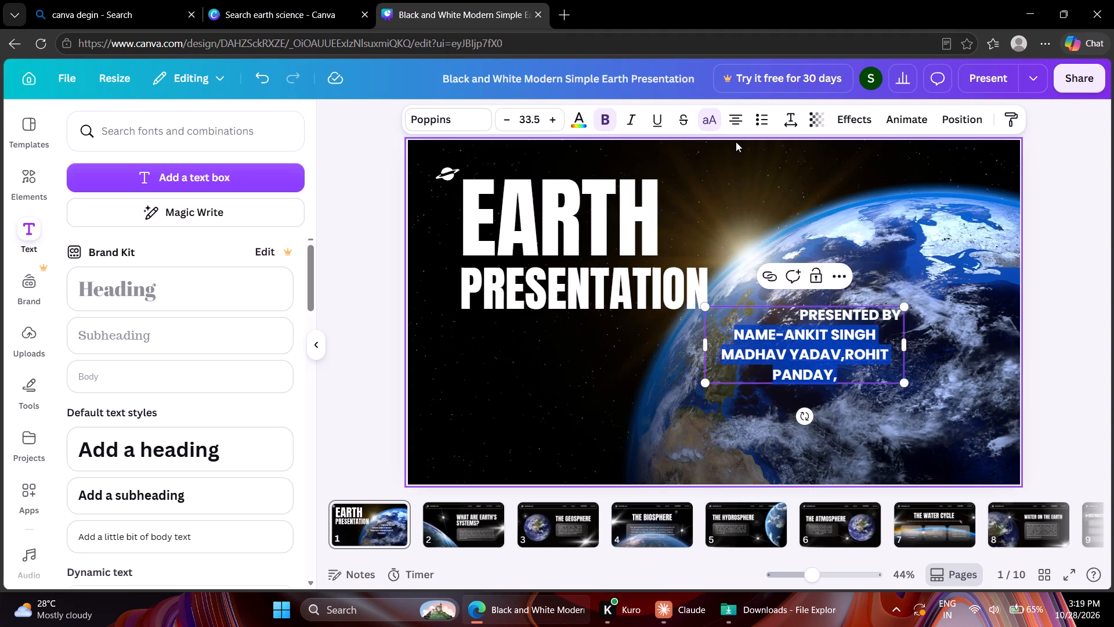
left_click(739, 116)
left_click(739, 116)
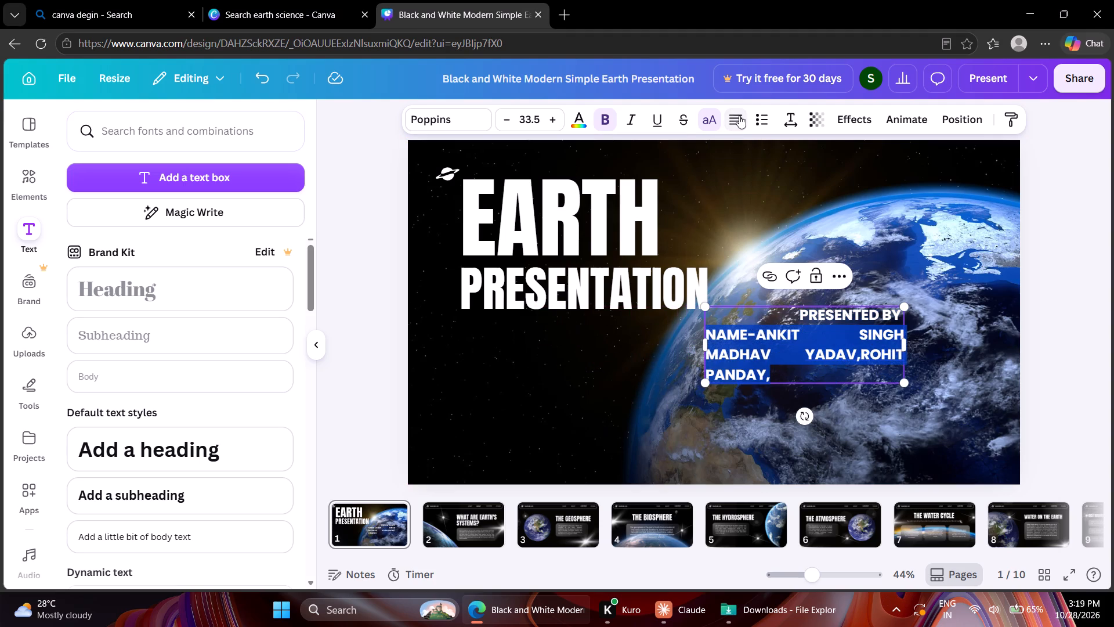
left_click(739, 116)
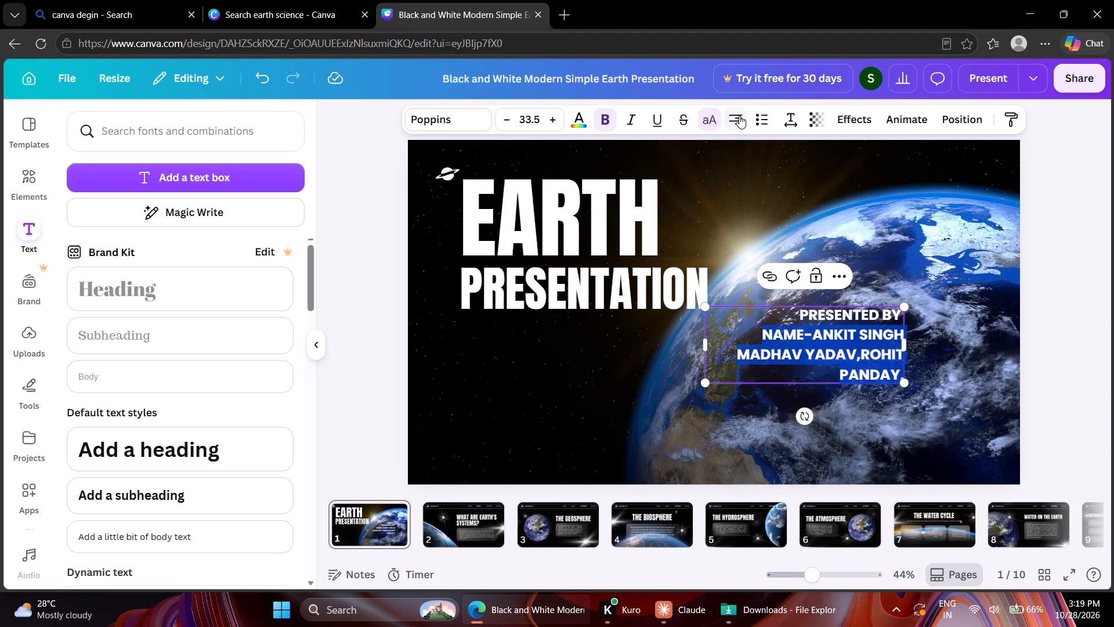
left_click(739, 116)
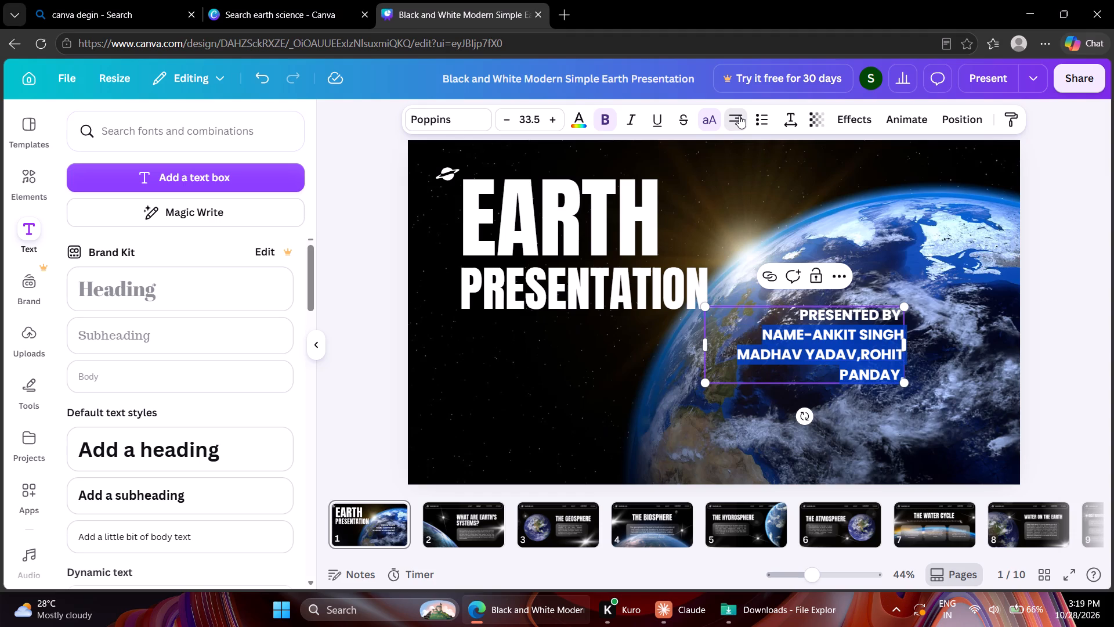
left_click(739, 116)
left_click(739, 116)
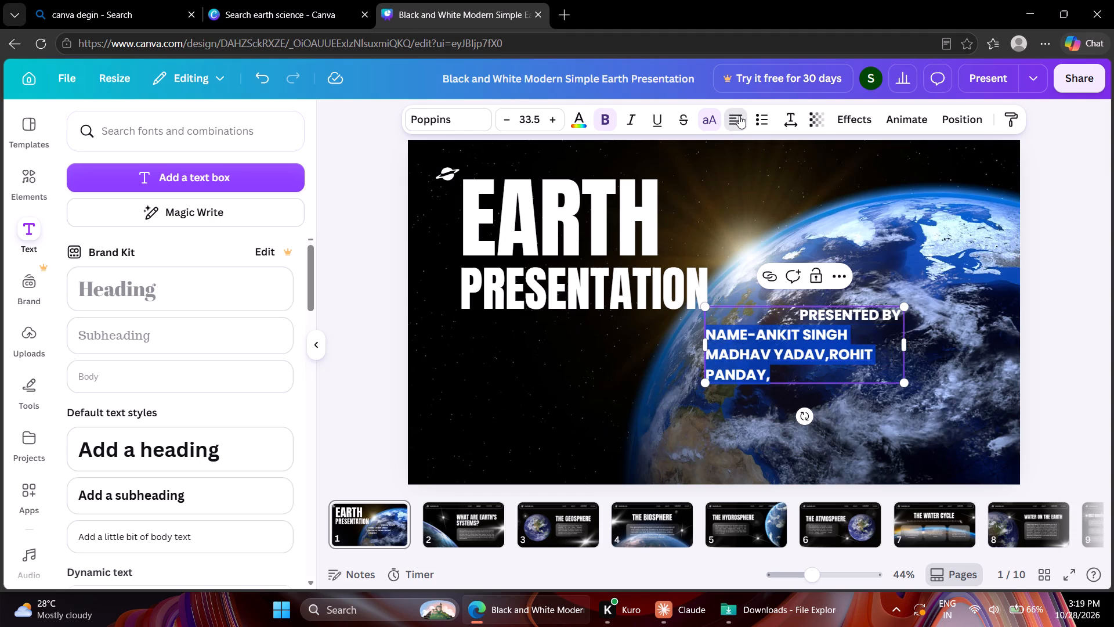
left_click(801, 351)
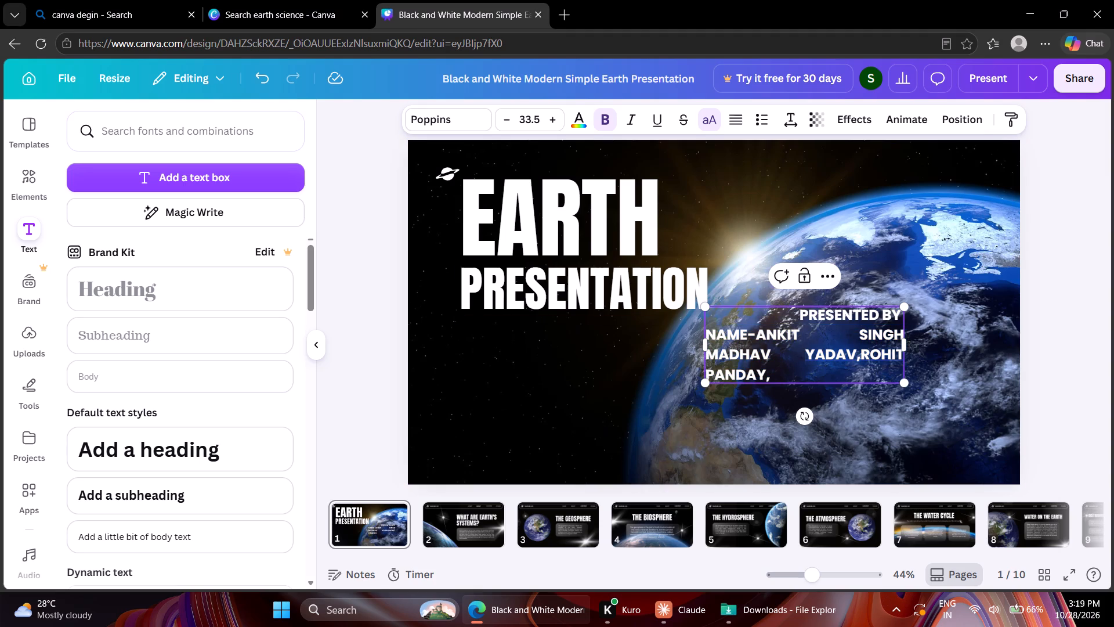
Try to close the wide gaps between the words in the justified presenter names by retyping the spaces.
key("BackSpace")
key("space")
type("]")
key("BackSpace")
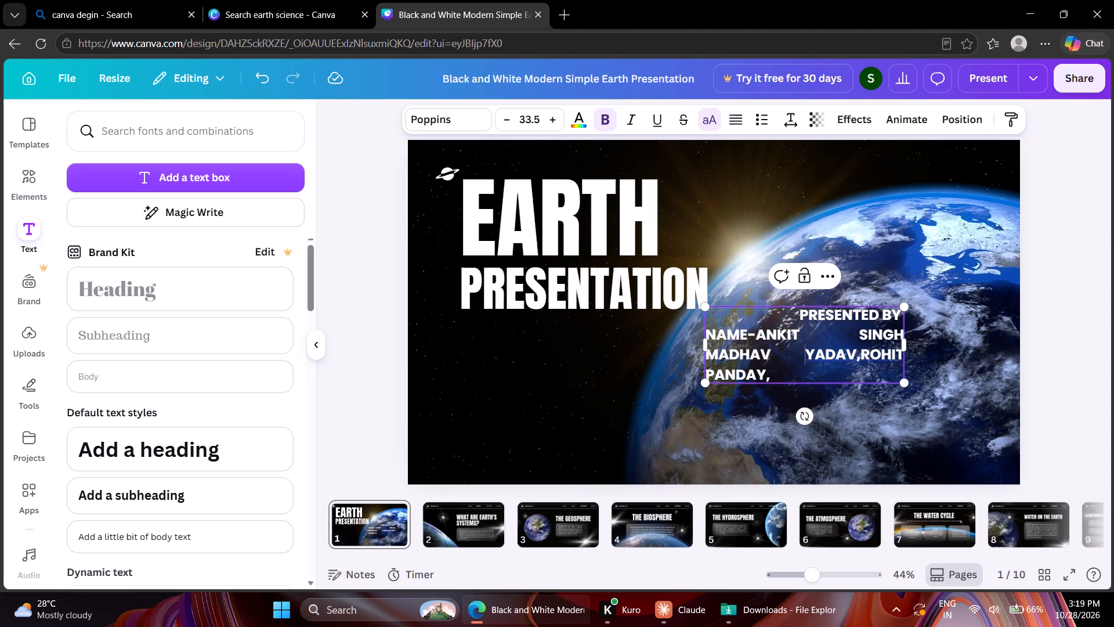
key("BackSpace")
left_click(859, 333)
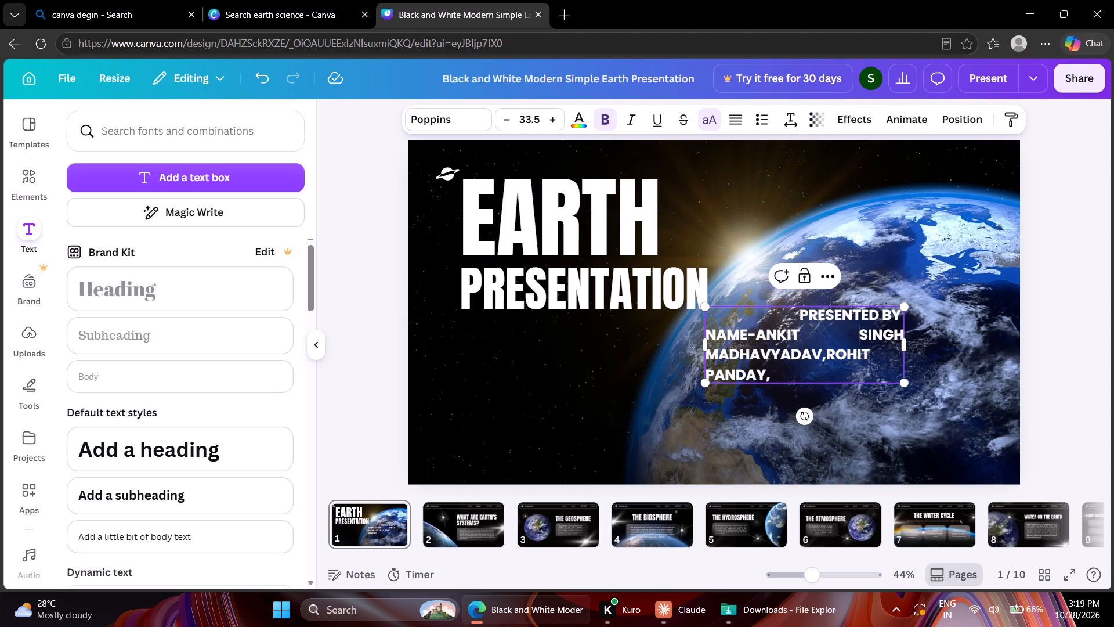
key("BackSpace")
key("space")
Shift the presenter text box slightly left and narrow it from its left edge so the first presenter's name fits tightly on one line.
left_click_drag(903, 343, 874, 347)
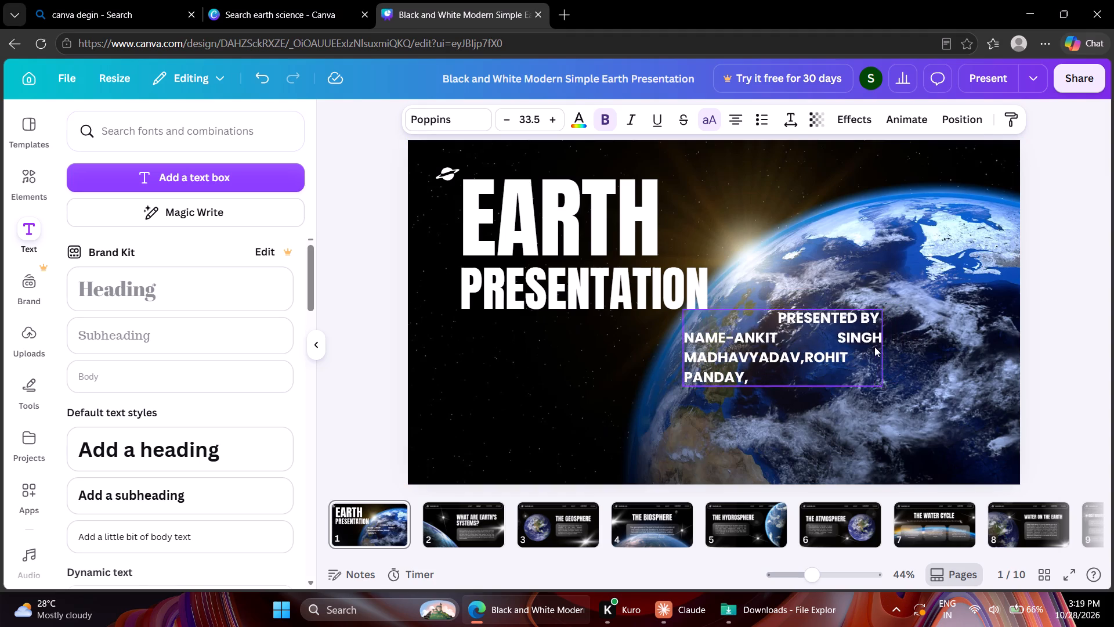
left_click_drag(874, 347, 857, 350)
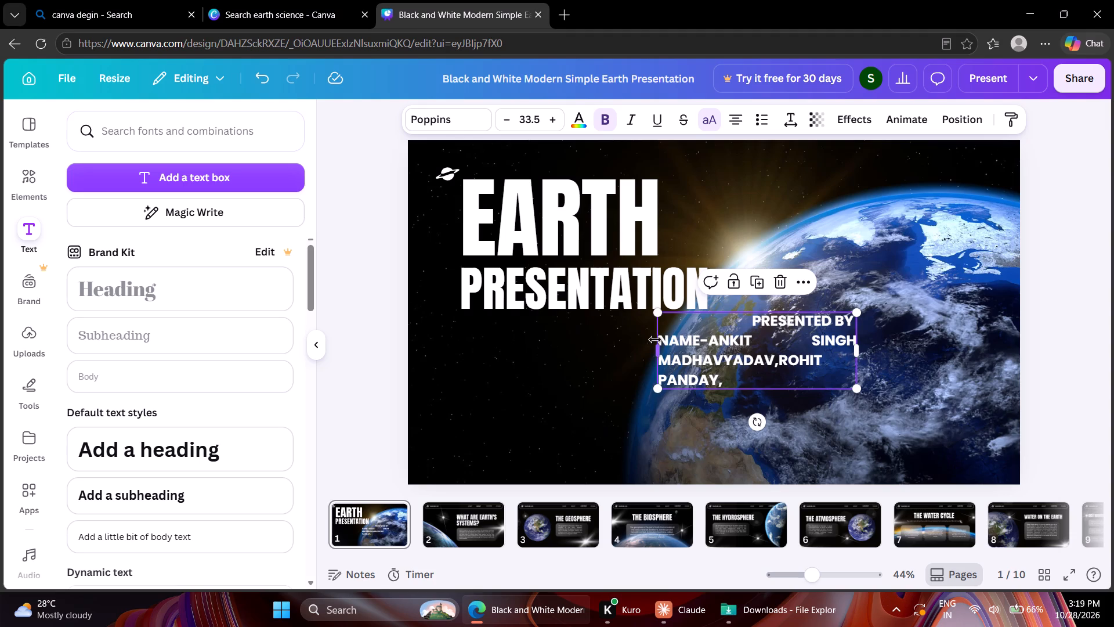
left_click_drag(652, 347, 714, 347)
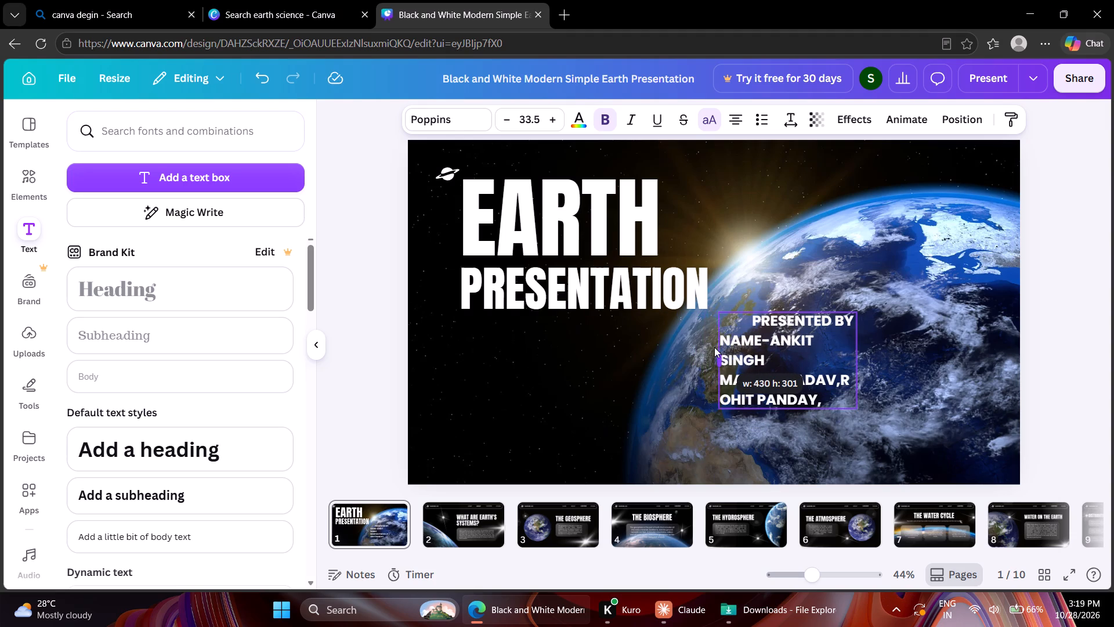
left_click_drag(714, 347, 708, 348)
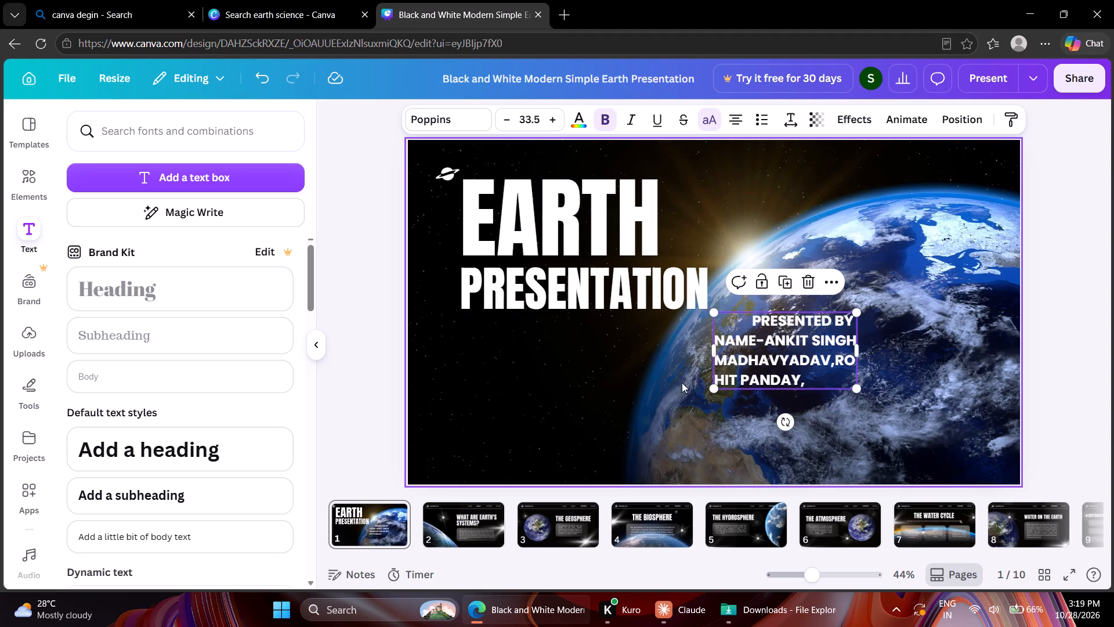
Start the third presenter's name on its own line and put a space between the second presenter's first name and surname.
left_click(835, 356)
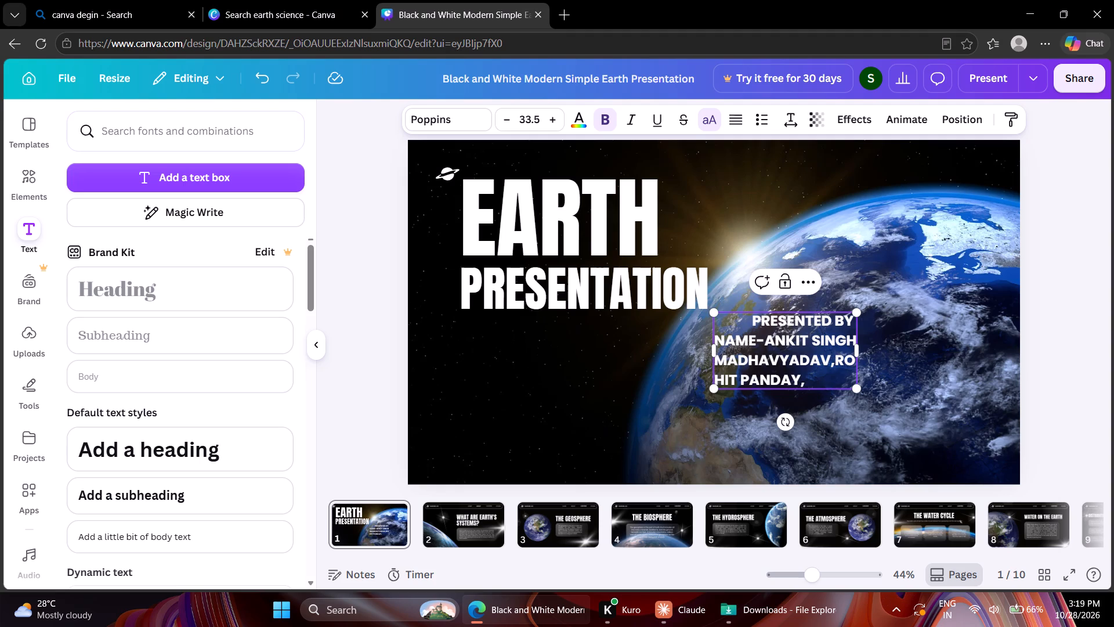
key("Return")
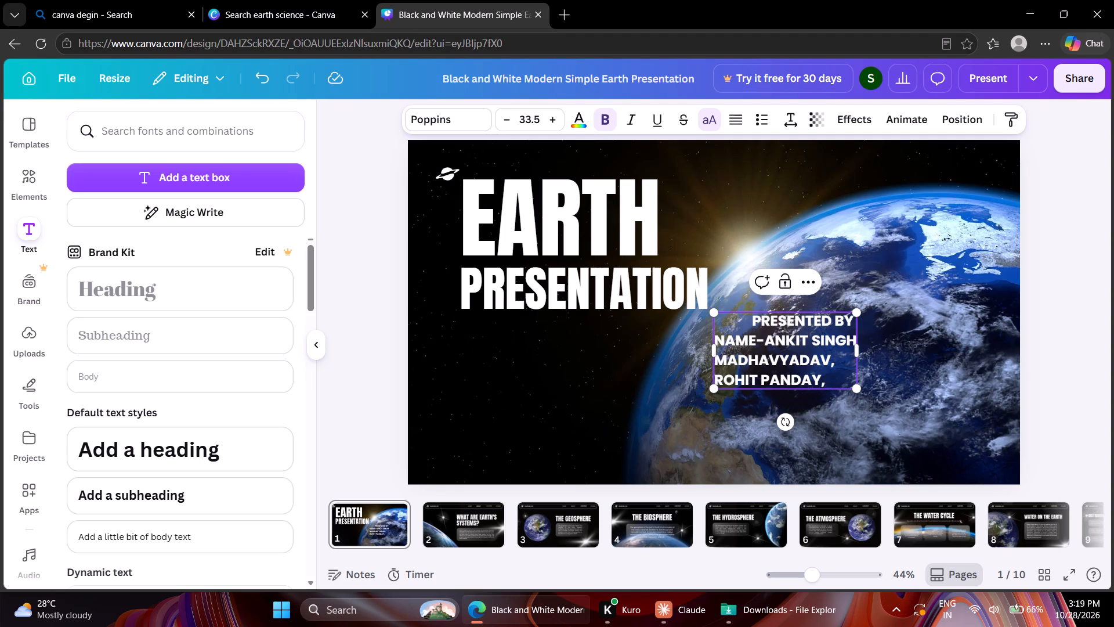
left_click(779, 360)
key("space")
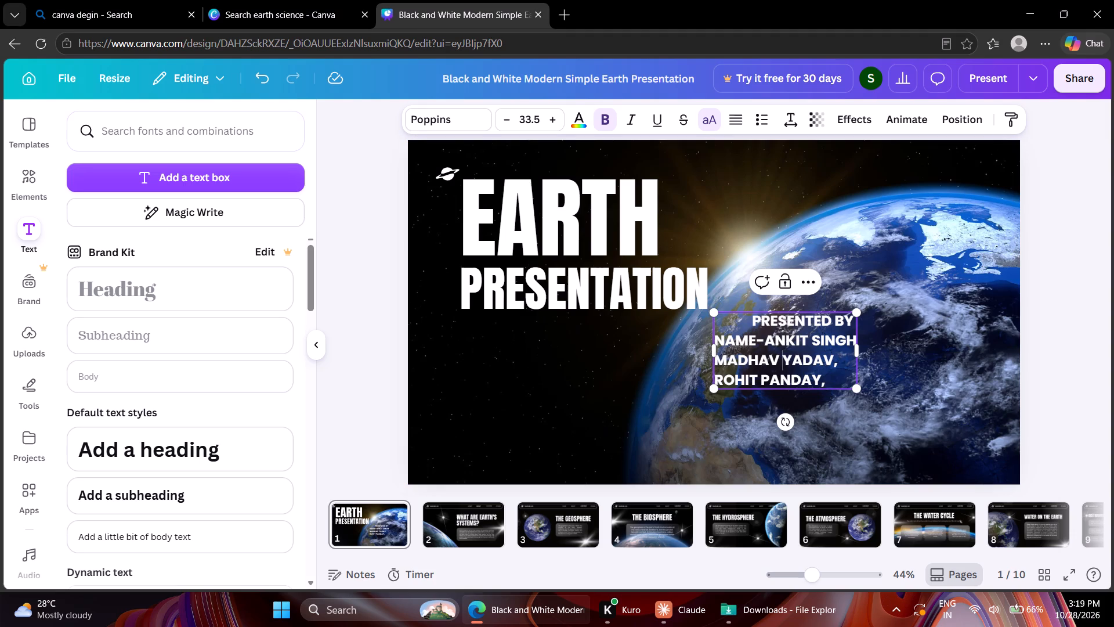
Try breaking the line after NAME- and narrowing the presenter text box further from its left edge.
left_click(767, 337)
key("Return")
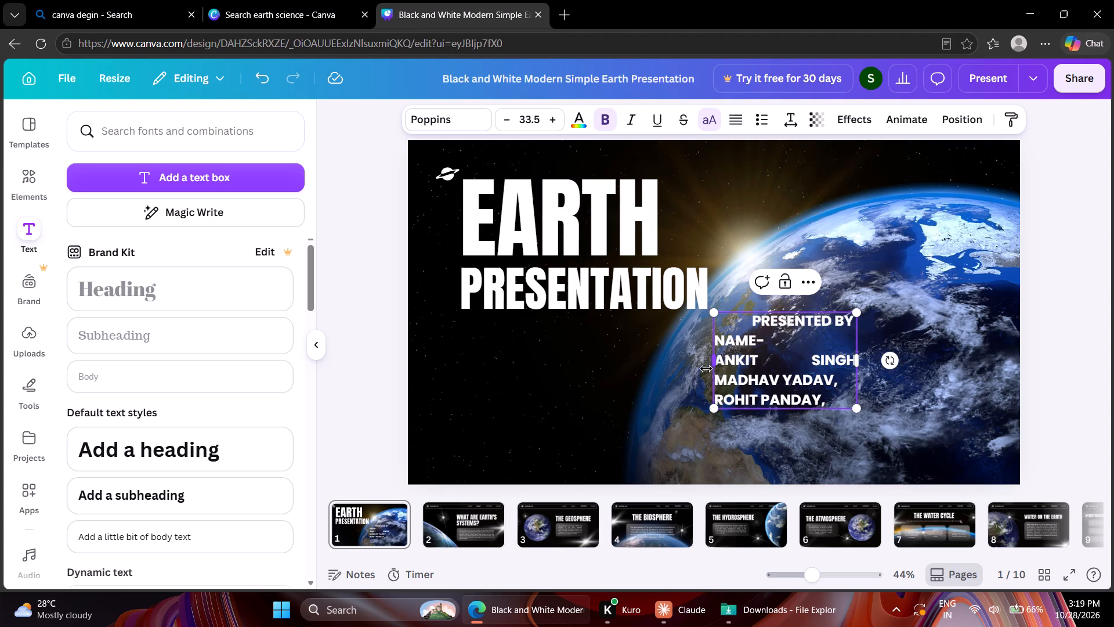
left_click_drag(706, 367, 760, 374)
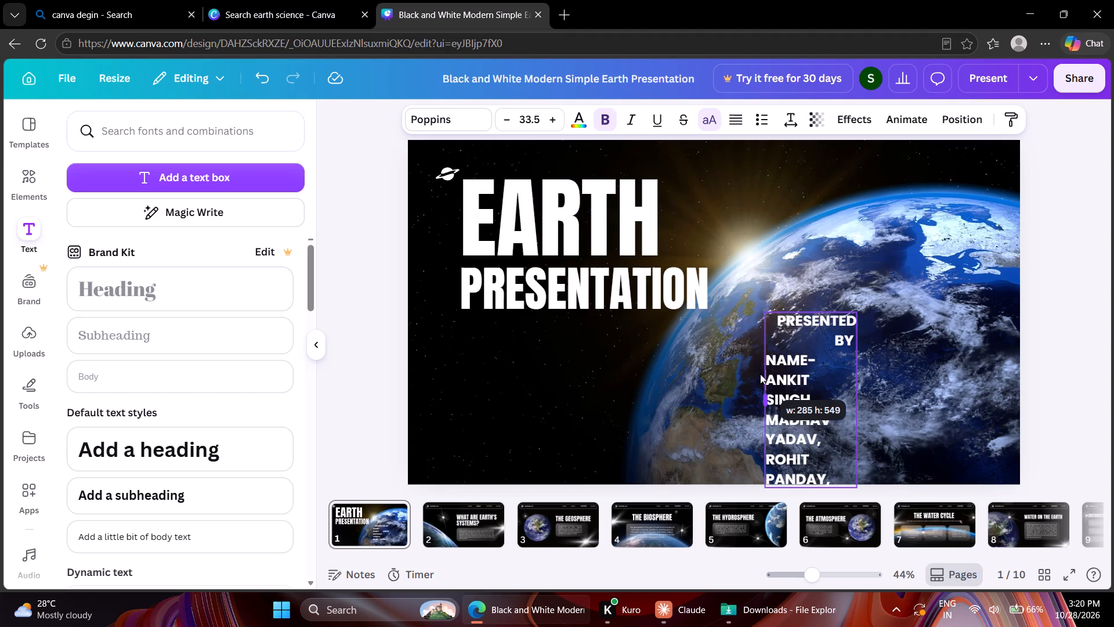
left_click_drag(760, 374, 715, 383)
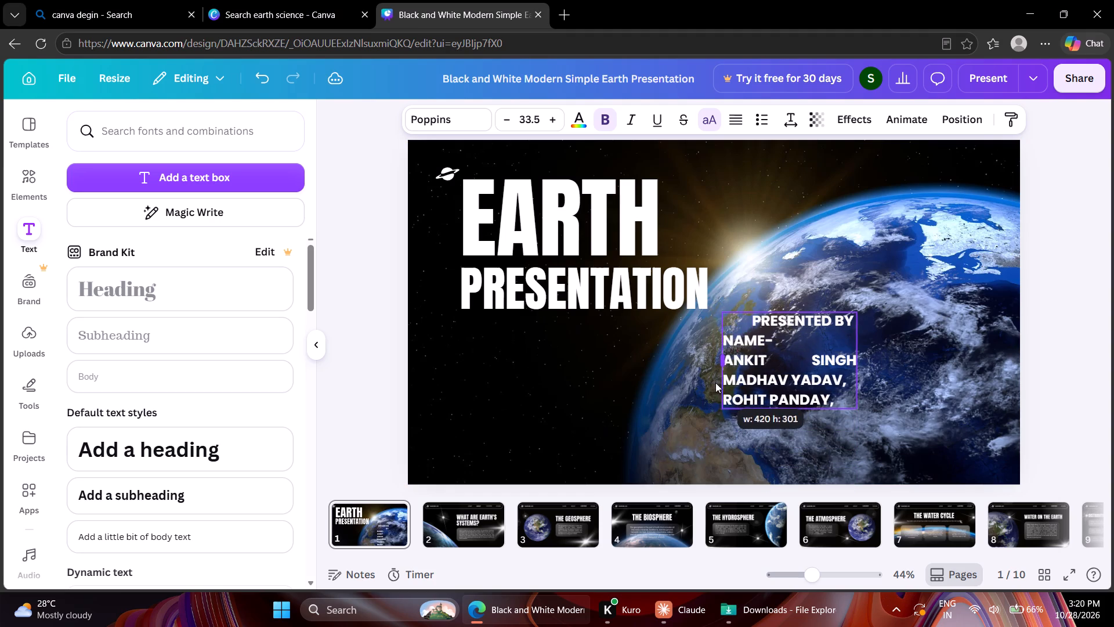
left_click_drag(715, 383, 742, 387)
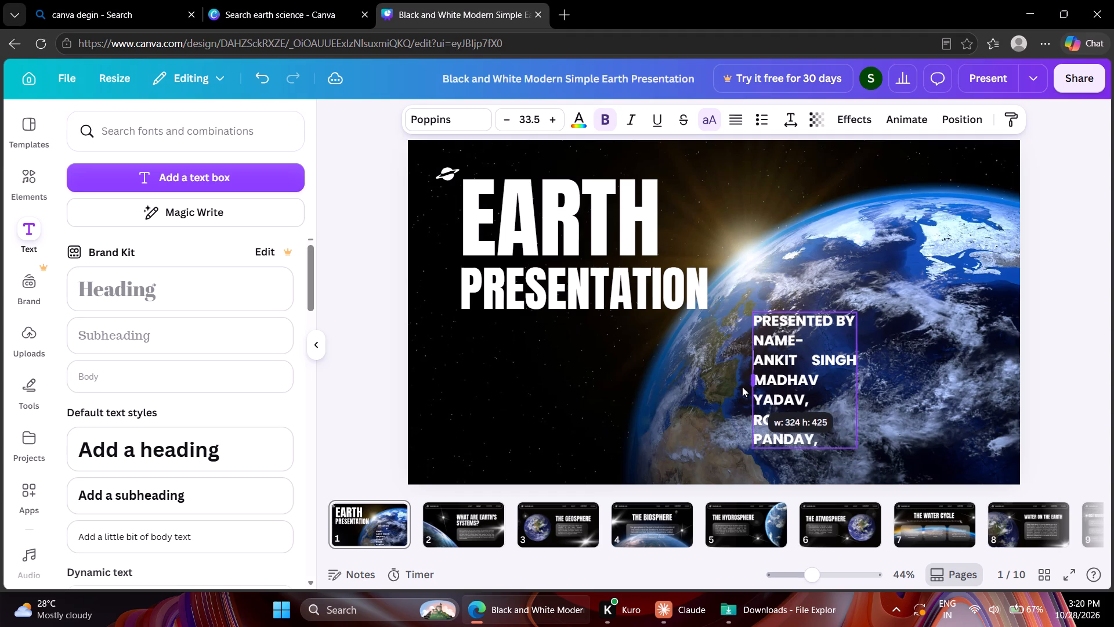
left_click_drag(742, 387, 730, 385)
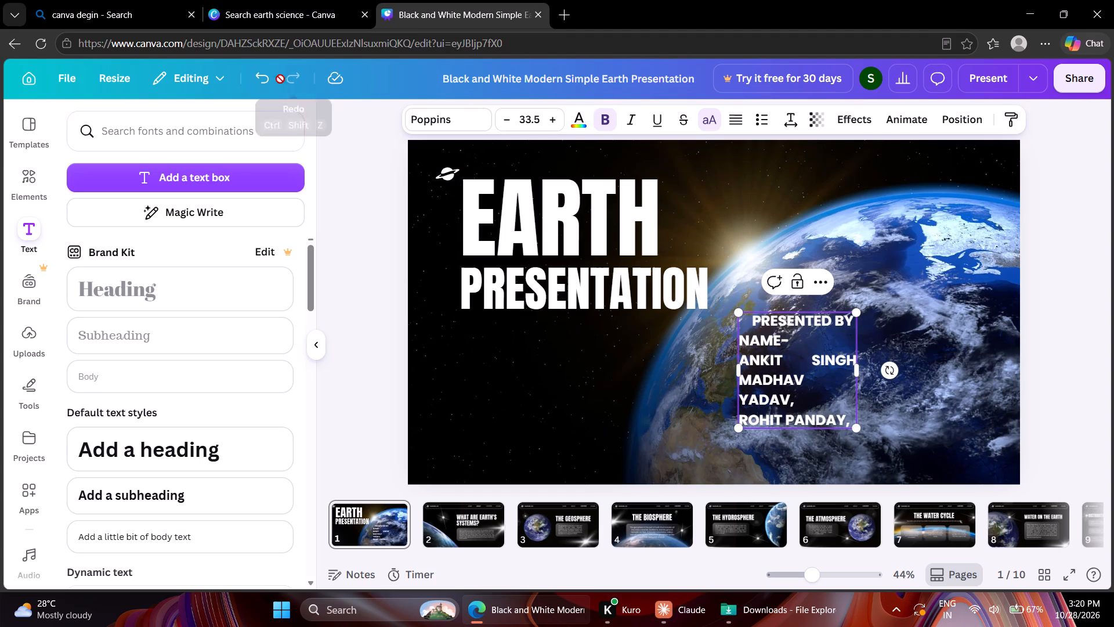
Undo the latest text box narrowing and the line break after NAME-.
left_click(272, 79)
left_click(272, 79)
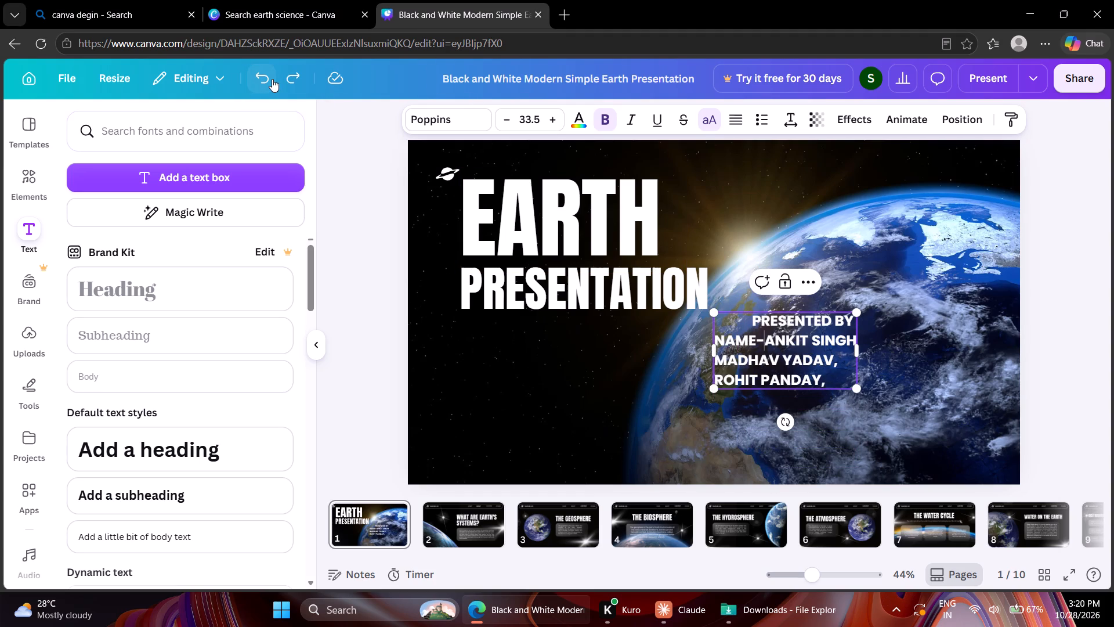
Move the presenter text box to the lower-right corner of the title slide.
left_click(664, 371)
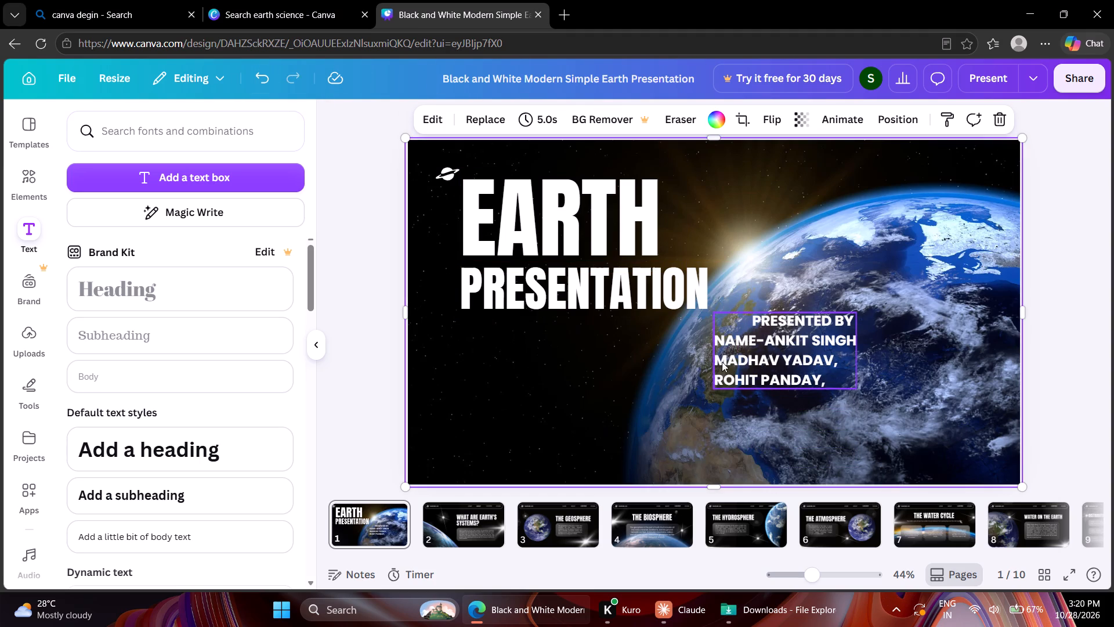
left_click_drag(730, 361, 881, 440)
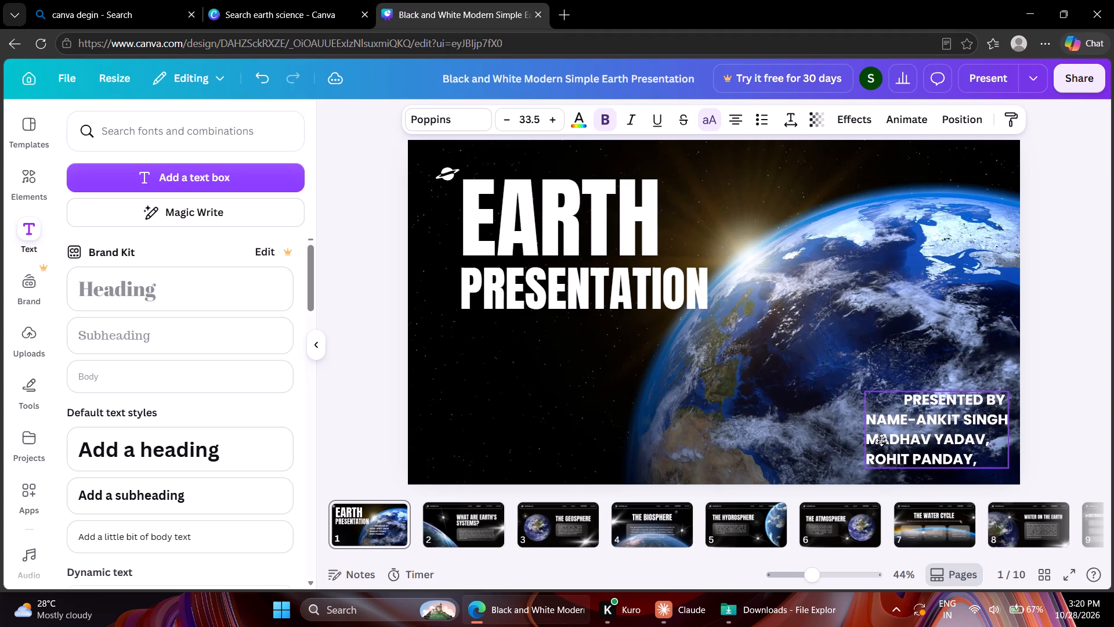
left_click_drag(881, 440, 878, 441)
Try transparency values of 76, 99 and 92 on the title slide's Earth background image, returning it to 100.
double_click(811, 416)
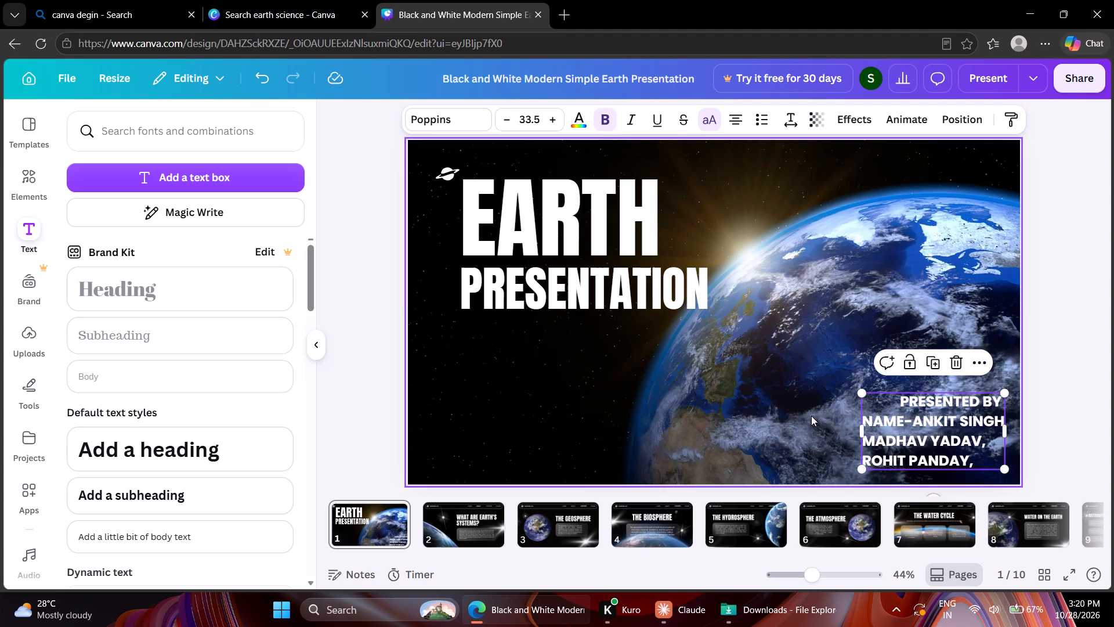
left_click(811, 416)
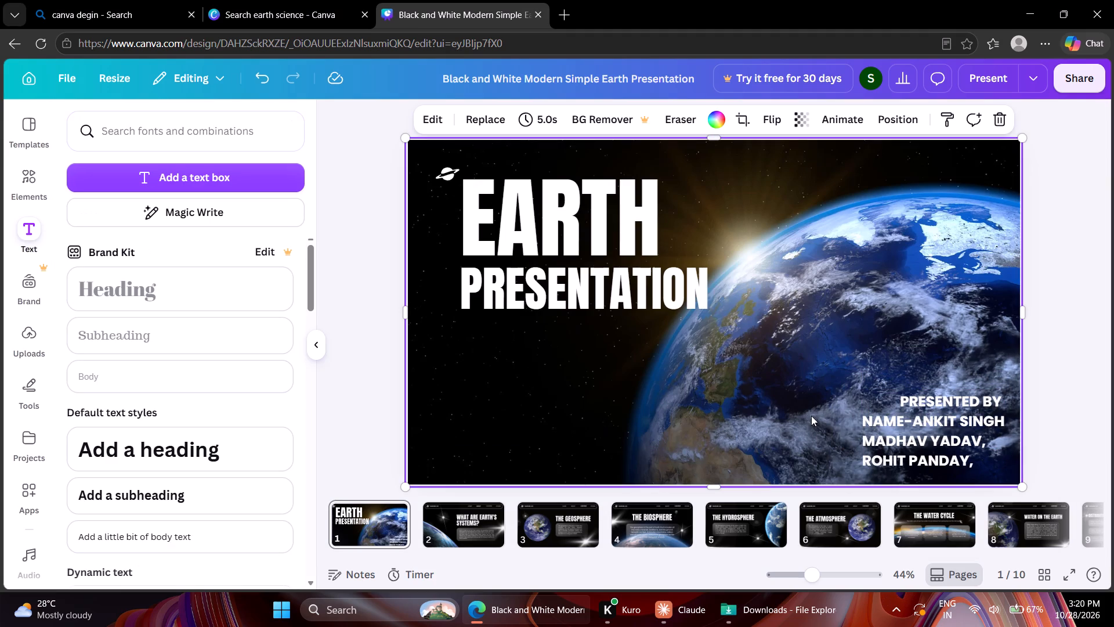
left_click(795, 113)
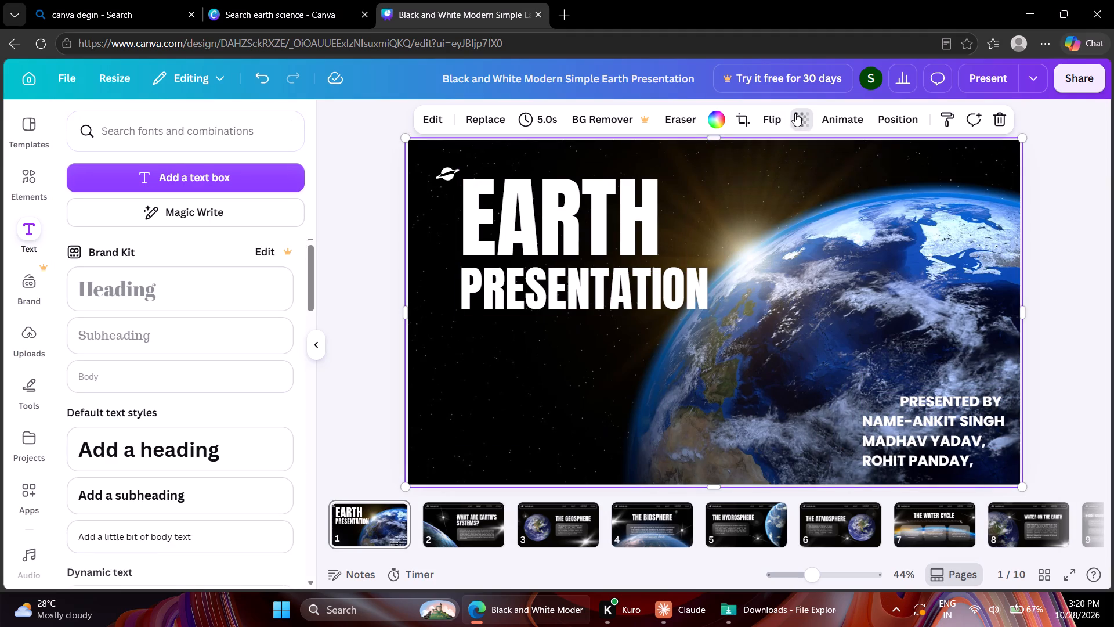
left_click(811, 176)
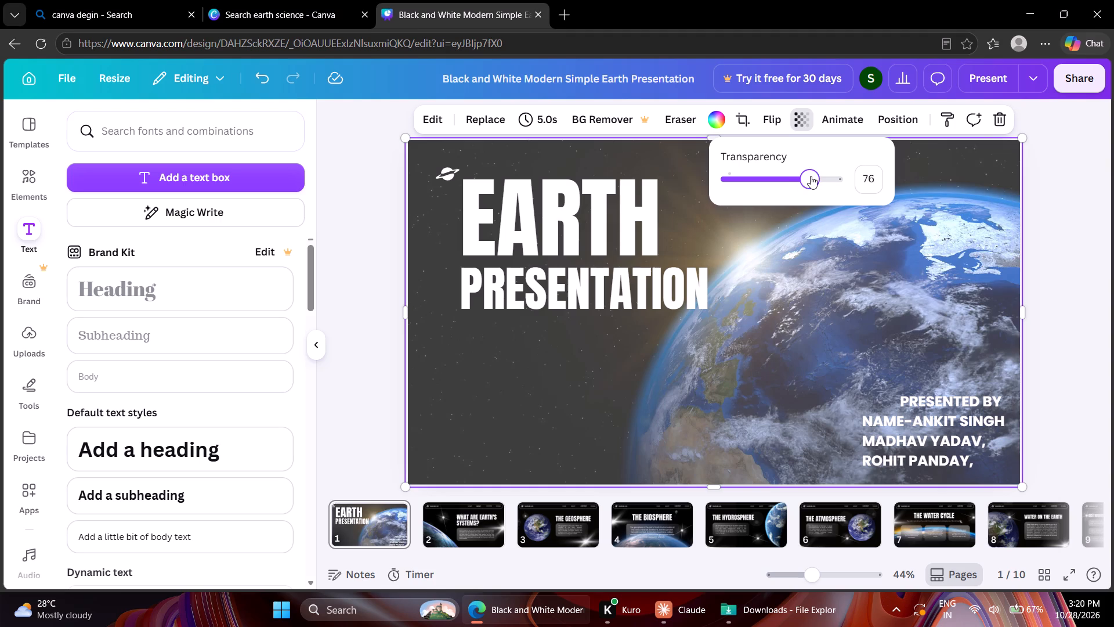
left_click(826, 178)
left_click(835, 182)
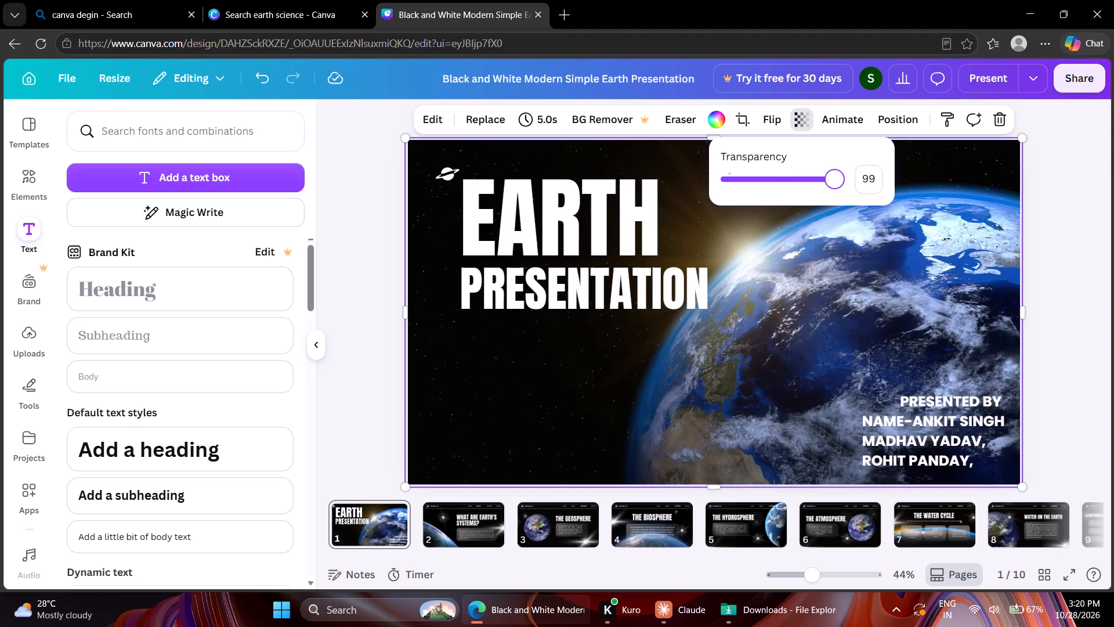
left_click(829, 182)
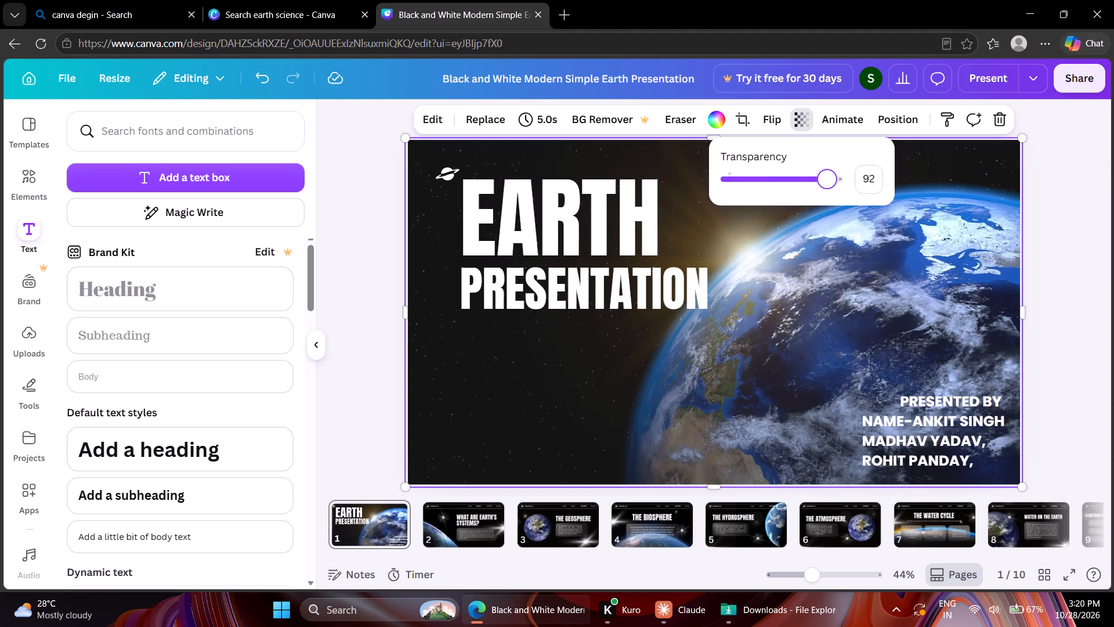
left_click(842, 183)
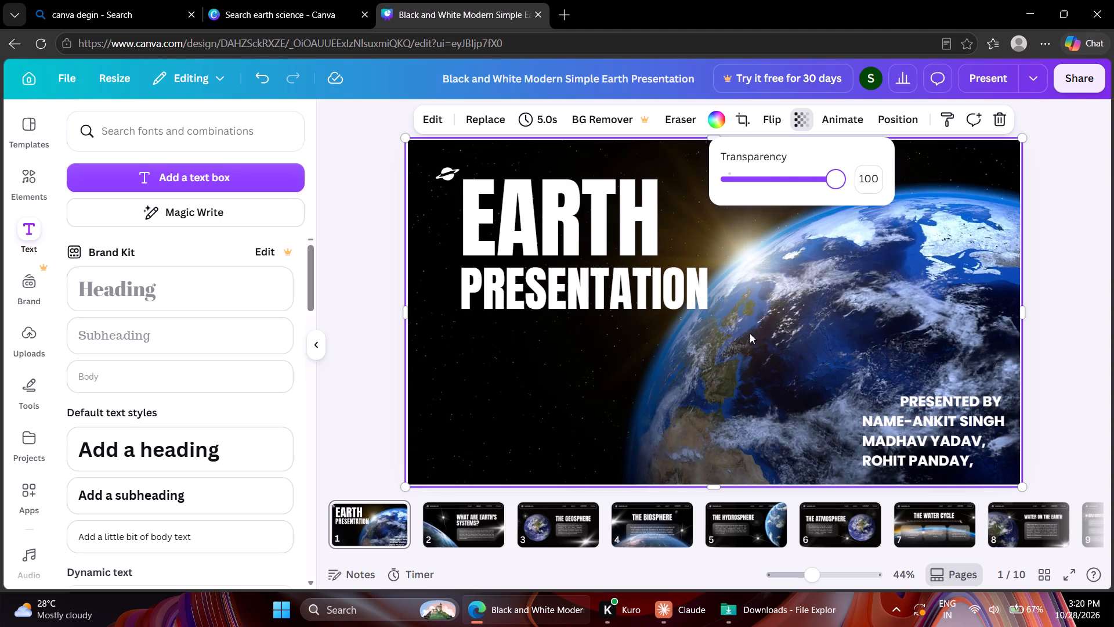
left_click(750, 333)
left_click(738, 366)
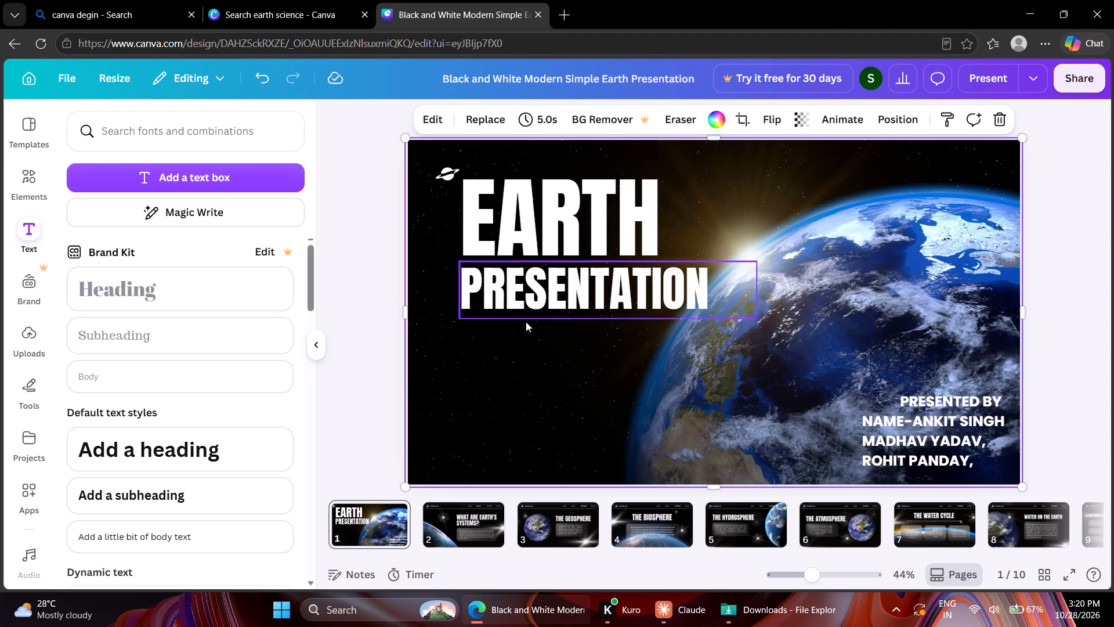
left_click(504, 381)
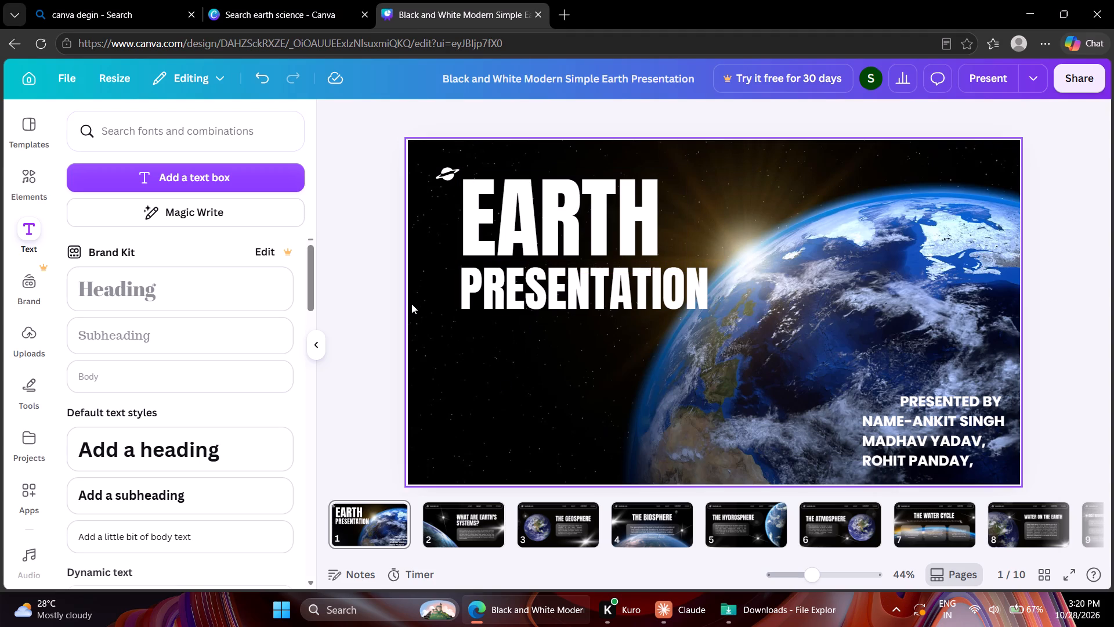
Apply the Fresco filter from the Natural group to the title slide's Earth background image.
left_click(411, 304)
left_click(430, 117)
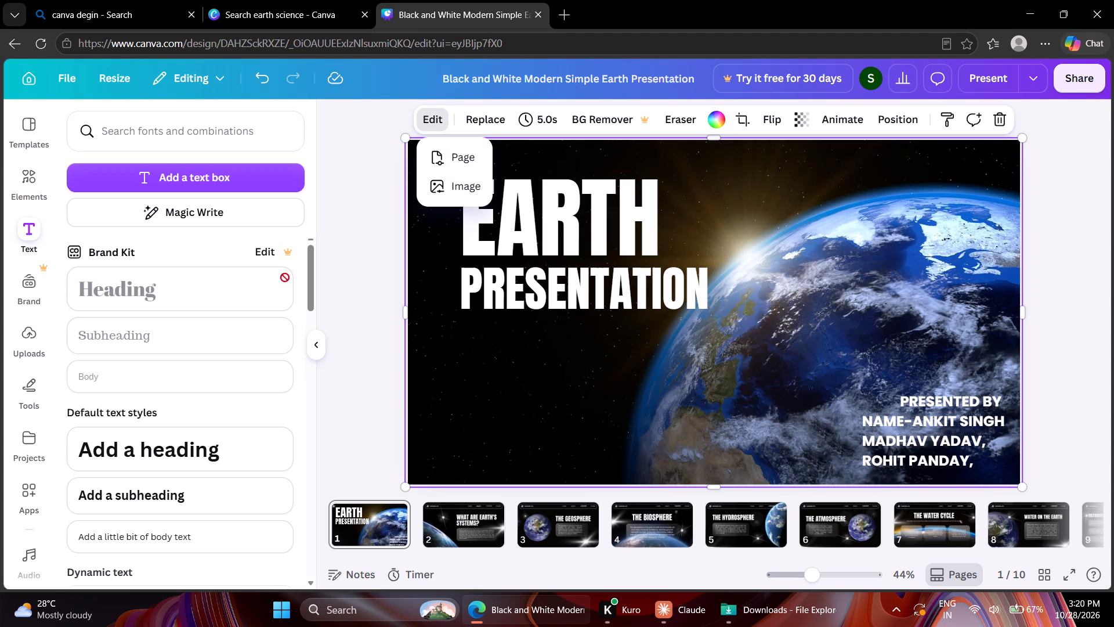
left_click(462, 190)
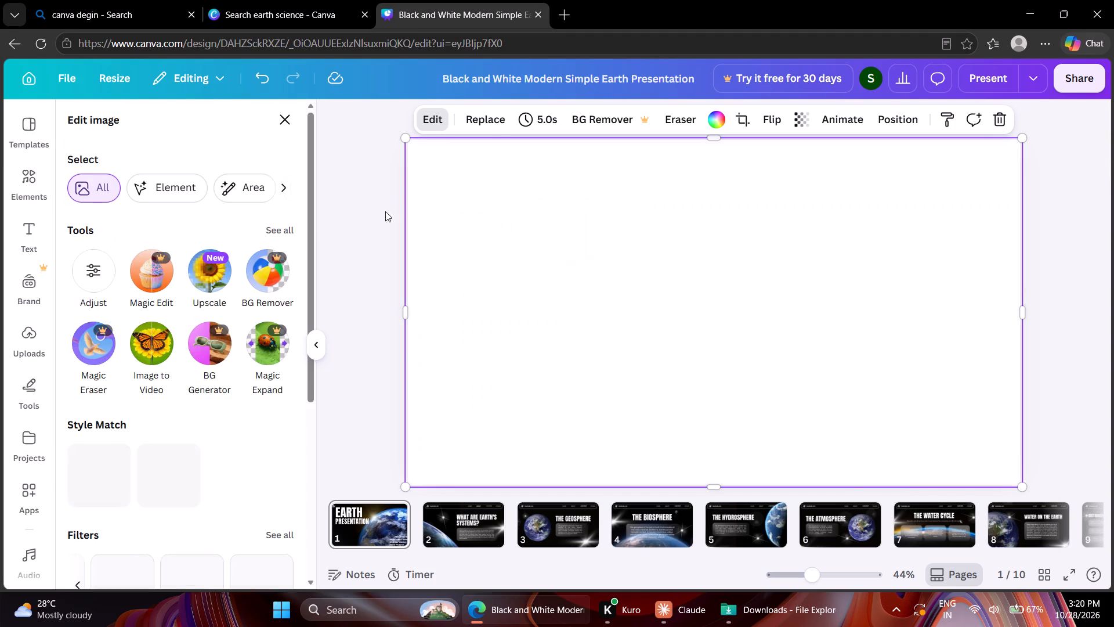
scroll(173, 408, "down", 3)
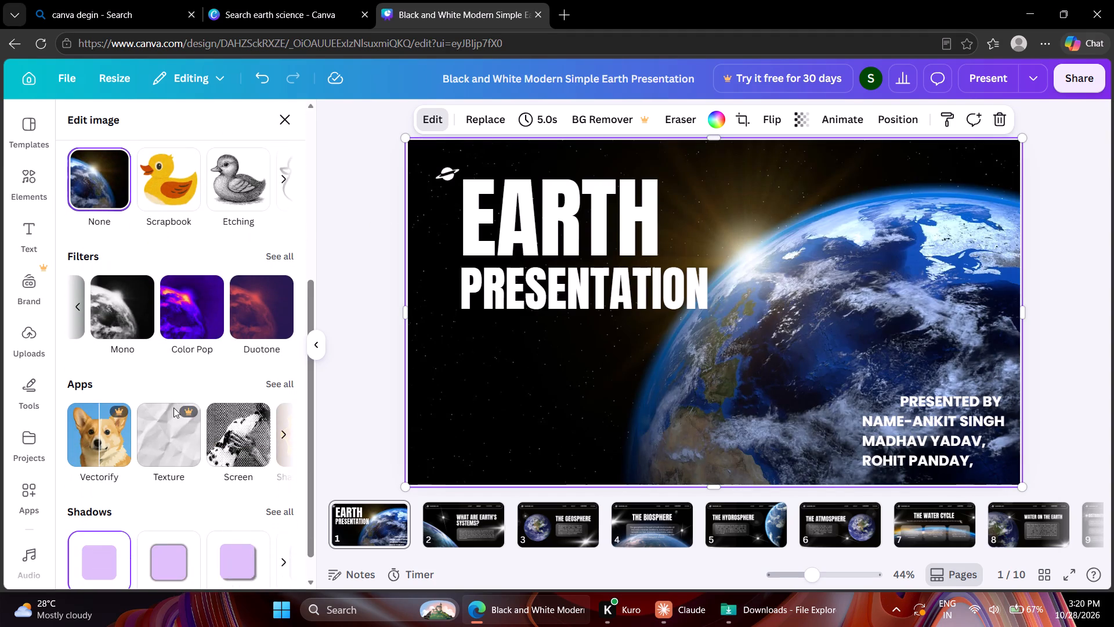
scroll(95, 311, "right", 3)
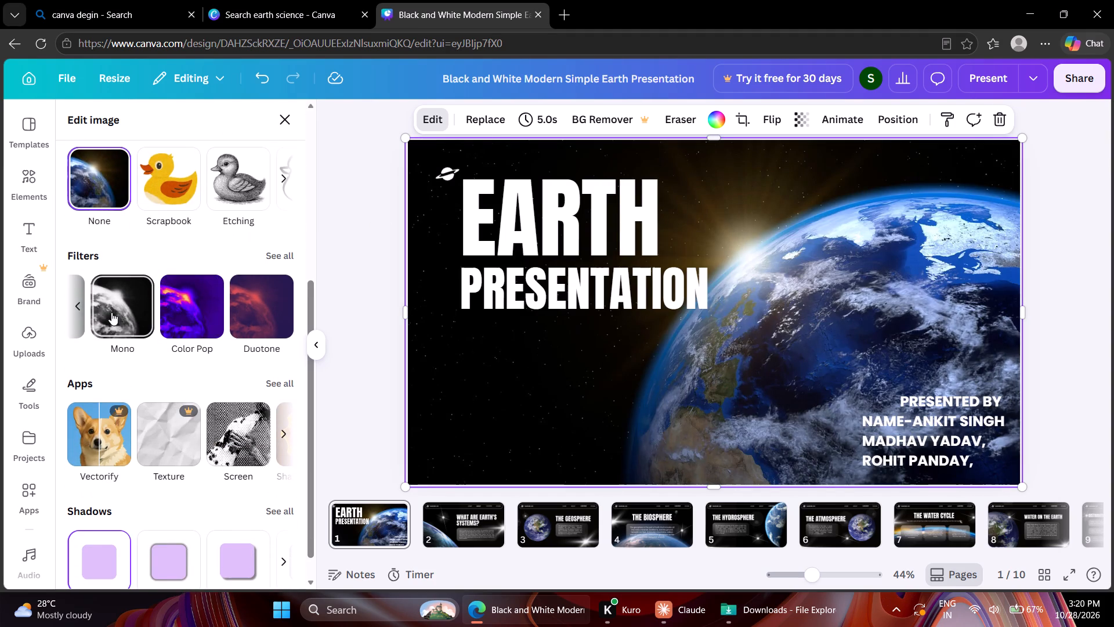
scroll(111, 312, "right", 5)
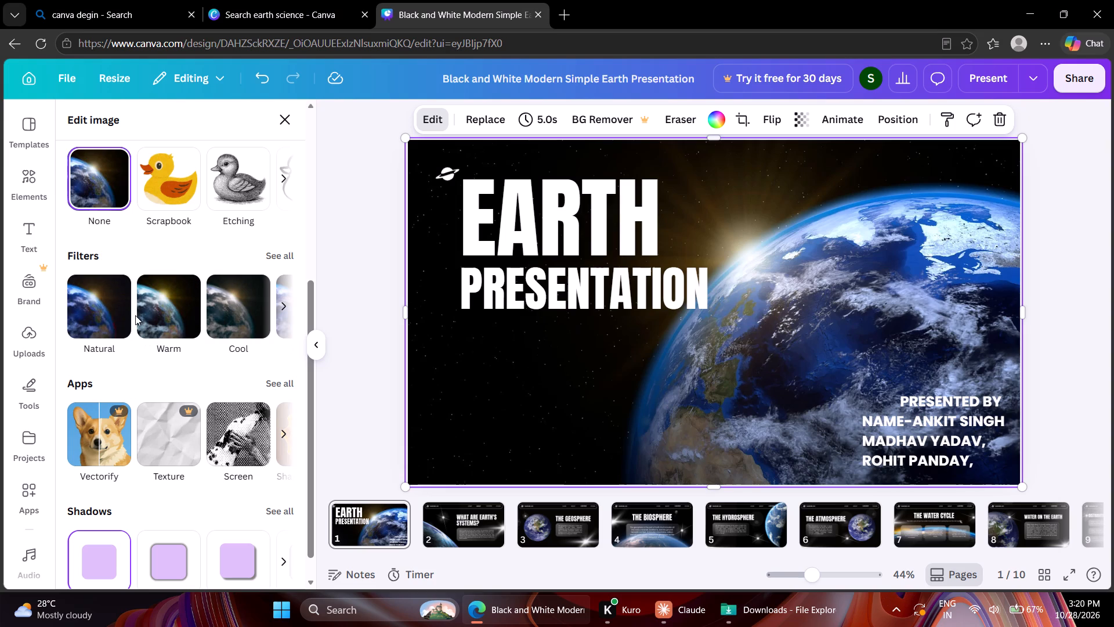
left_click(106, 312)
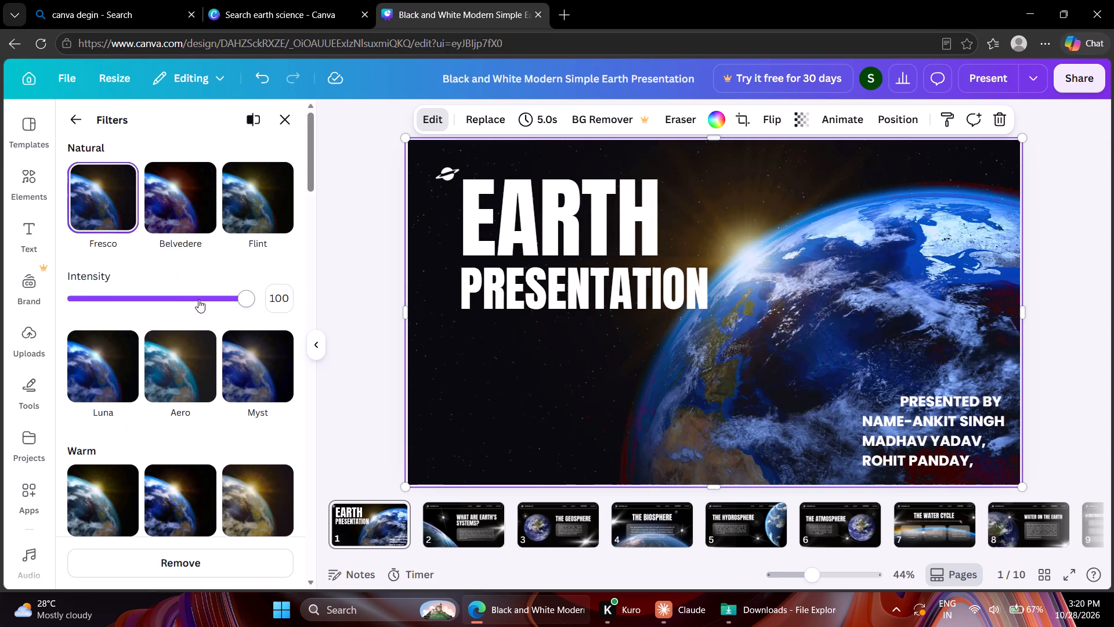
Reduce the Fresco filter's intensity on the title slide's Earth image to 57.
left_click(200, 299)
left_click(215, 299)
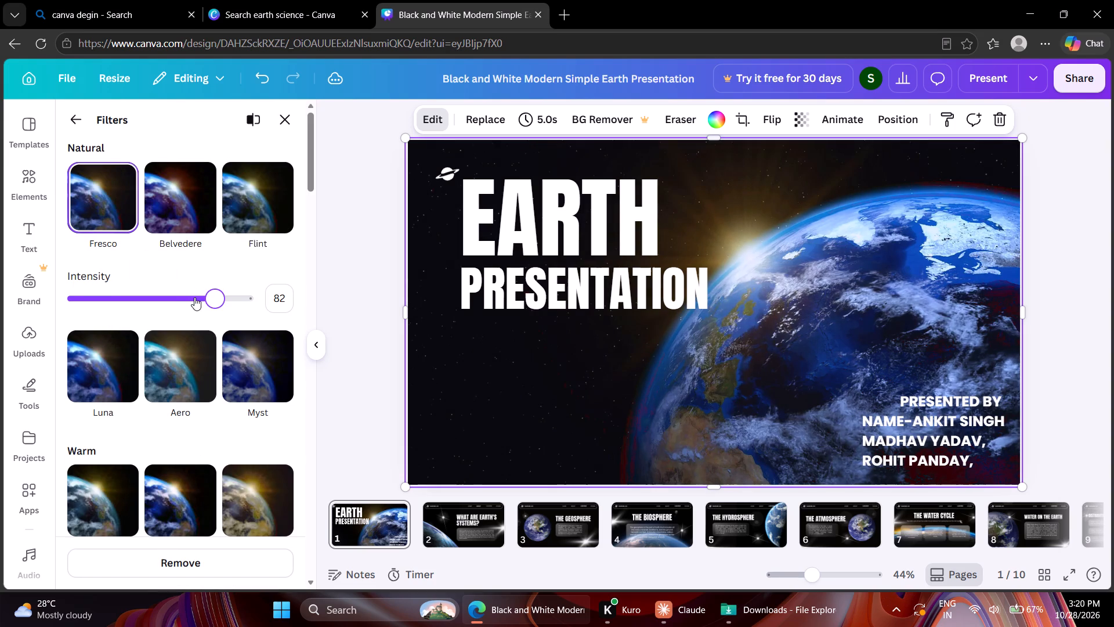
left_click(194, 297)
left_click(190, 297)
left_click(173, 294)
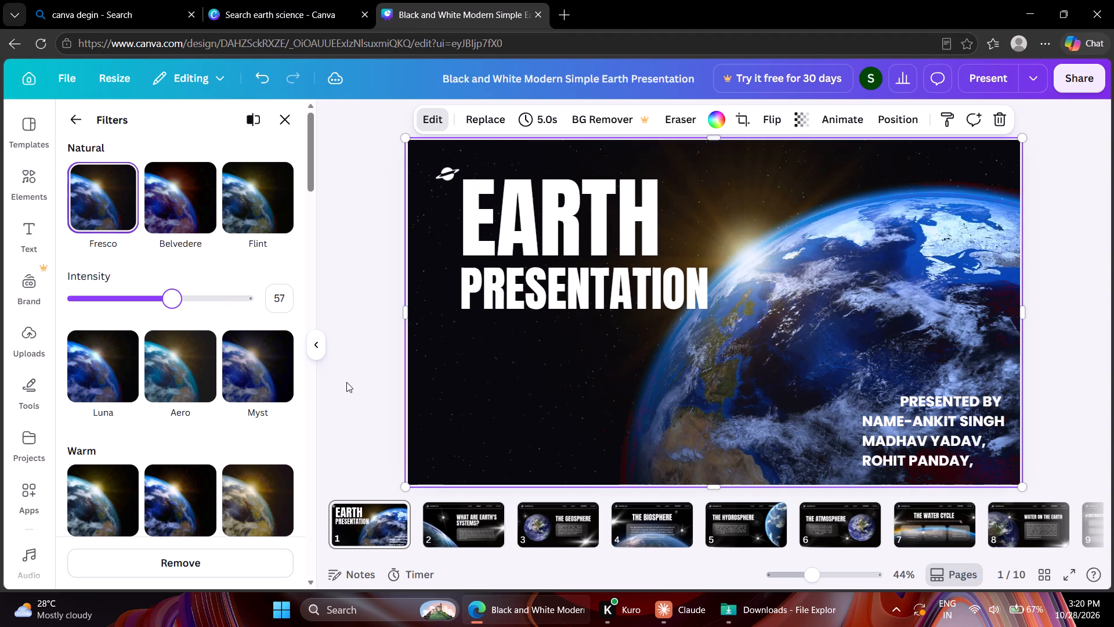
Try the Retro filter from the Vintage group on the Earth background image, settling on the Dream filter instead.
scroll(251, 430, "down", 8)
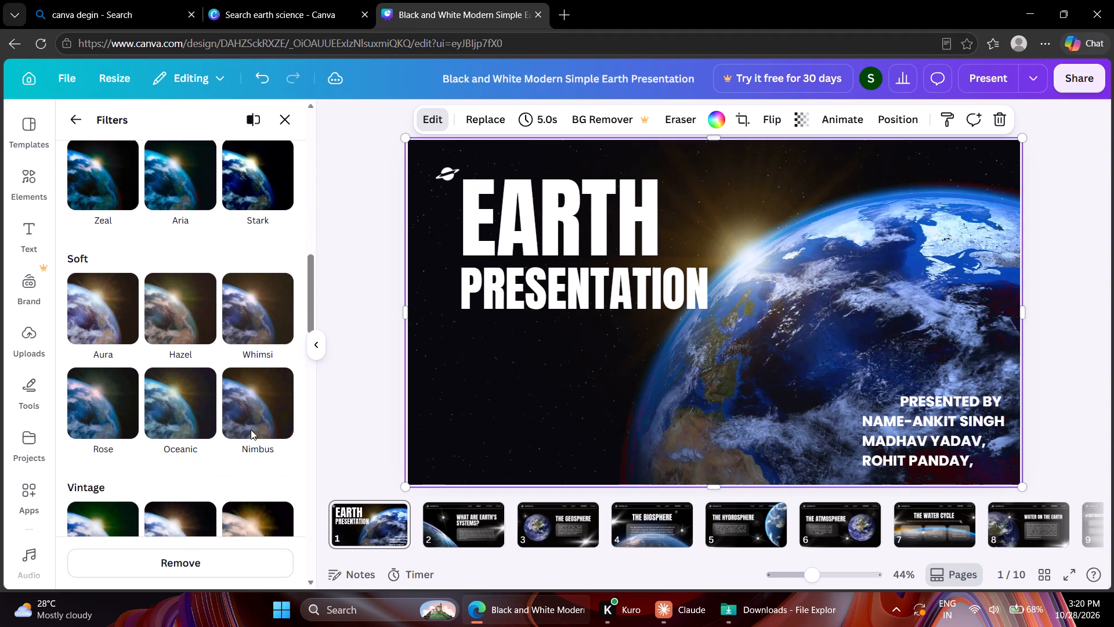
scroll(251, 430, "down", 2)
scroll(257, 390, "up", 1)
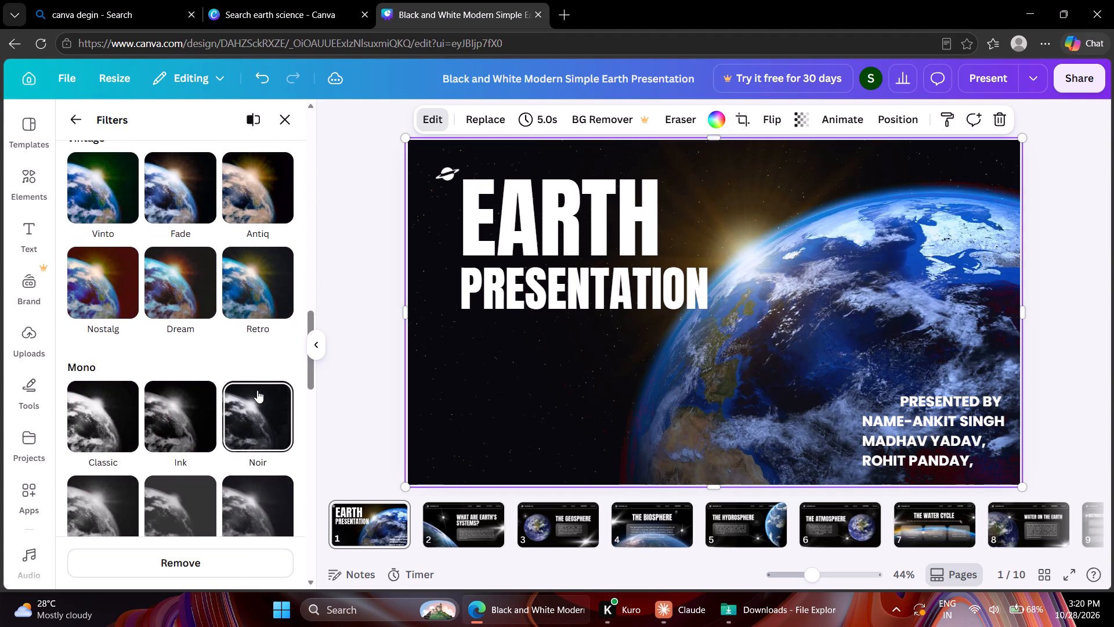
scroll(257, 390, "up", 1)
left_click(259, 331)
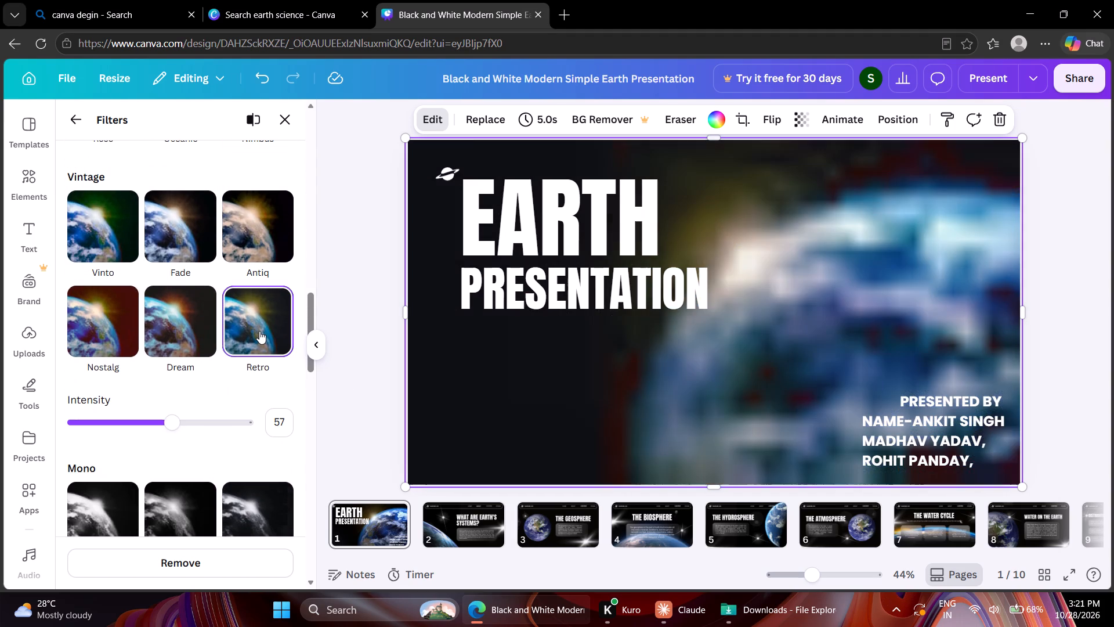
left_click(176, 332)
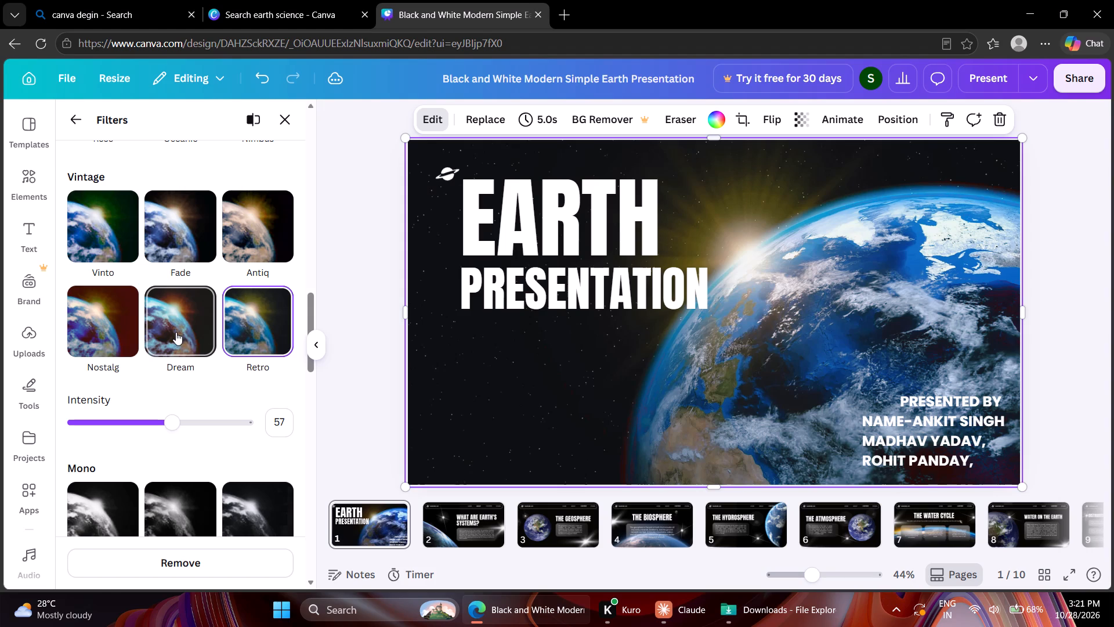
left_click(321, 372)
left_click(348, 337)
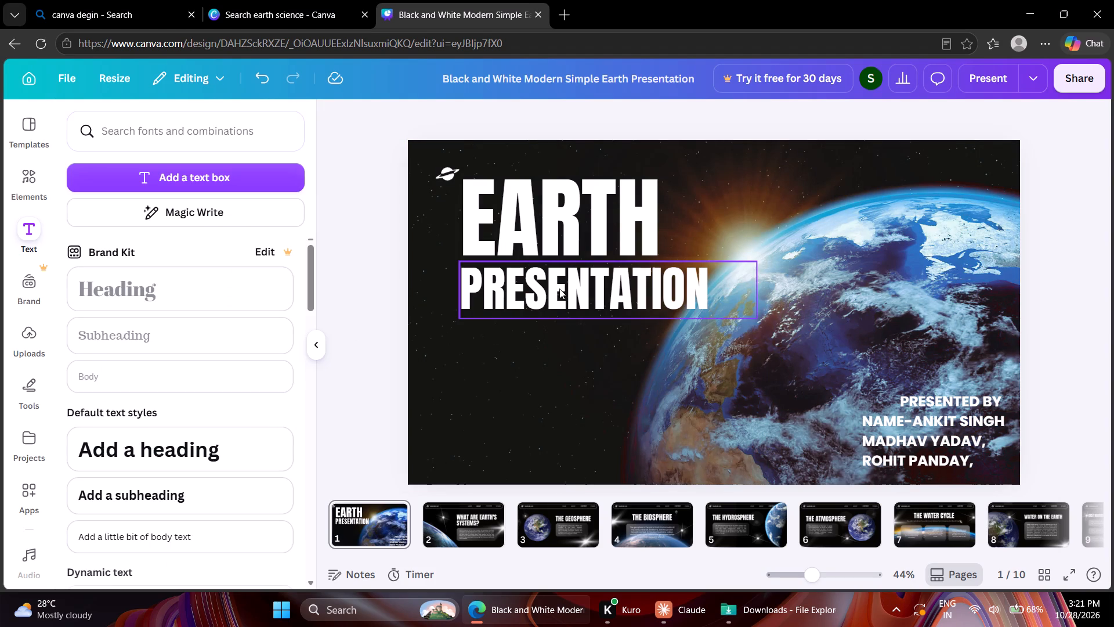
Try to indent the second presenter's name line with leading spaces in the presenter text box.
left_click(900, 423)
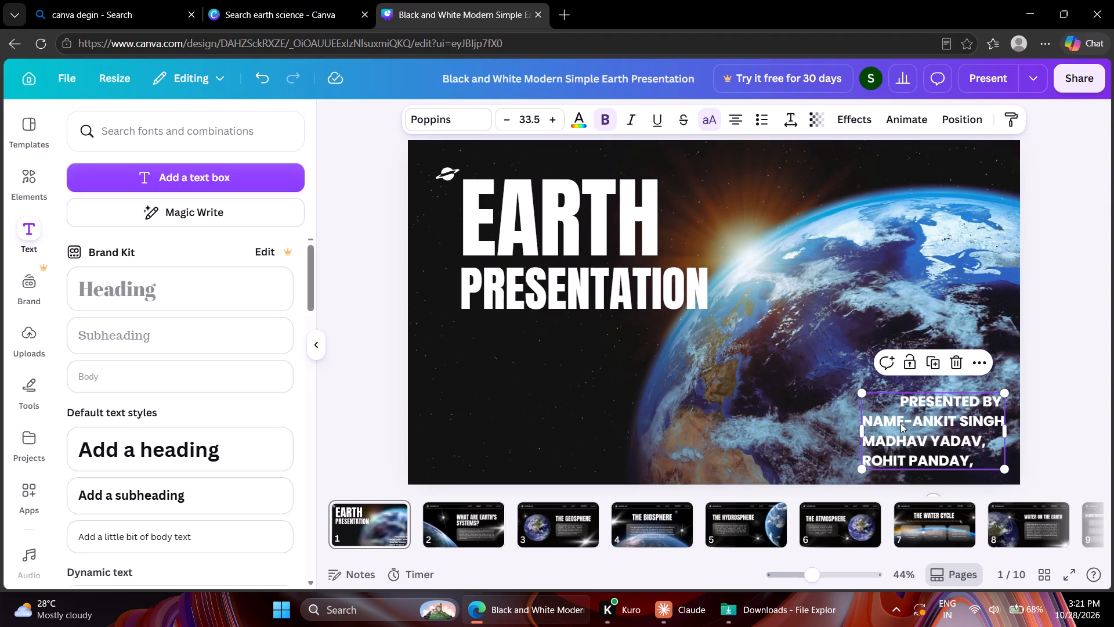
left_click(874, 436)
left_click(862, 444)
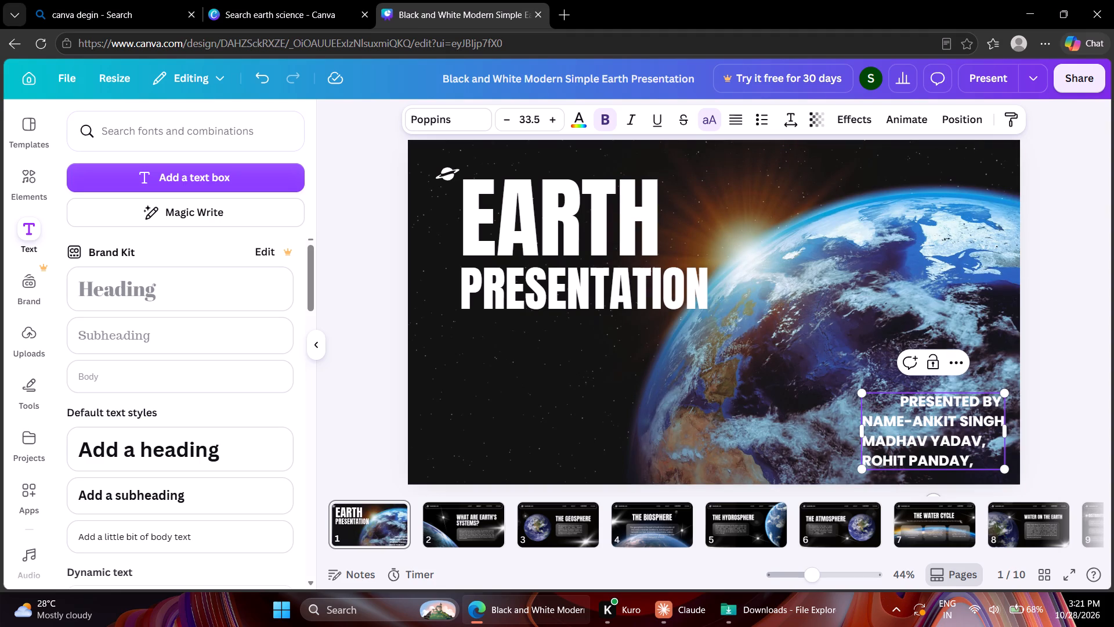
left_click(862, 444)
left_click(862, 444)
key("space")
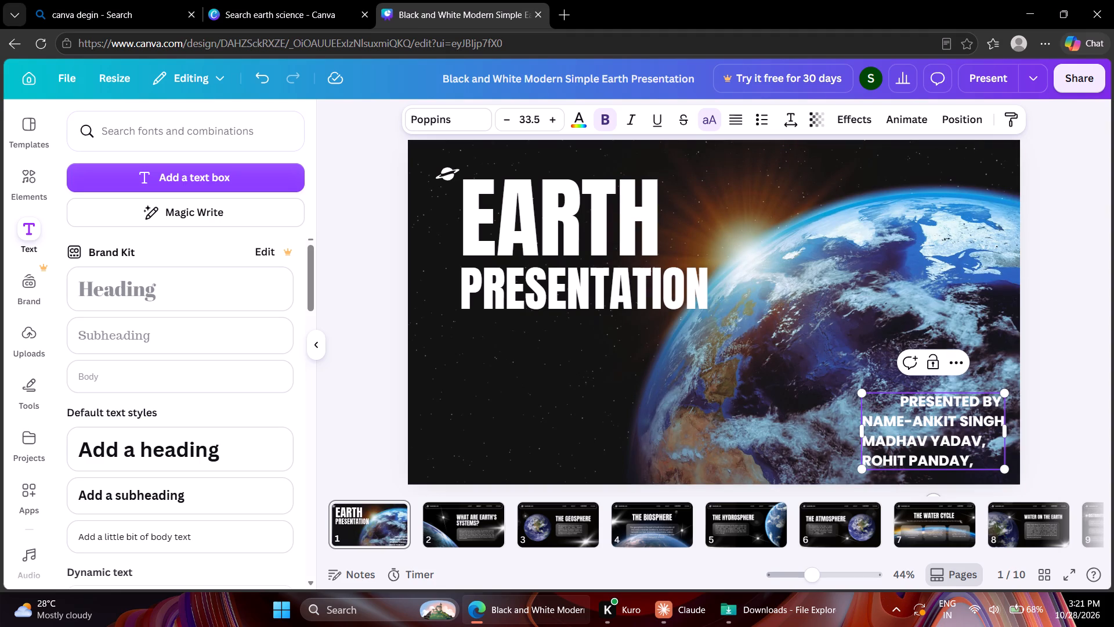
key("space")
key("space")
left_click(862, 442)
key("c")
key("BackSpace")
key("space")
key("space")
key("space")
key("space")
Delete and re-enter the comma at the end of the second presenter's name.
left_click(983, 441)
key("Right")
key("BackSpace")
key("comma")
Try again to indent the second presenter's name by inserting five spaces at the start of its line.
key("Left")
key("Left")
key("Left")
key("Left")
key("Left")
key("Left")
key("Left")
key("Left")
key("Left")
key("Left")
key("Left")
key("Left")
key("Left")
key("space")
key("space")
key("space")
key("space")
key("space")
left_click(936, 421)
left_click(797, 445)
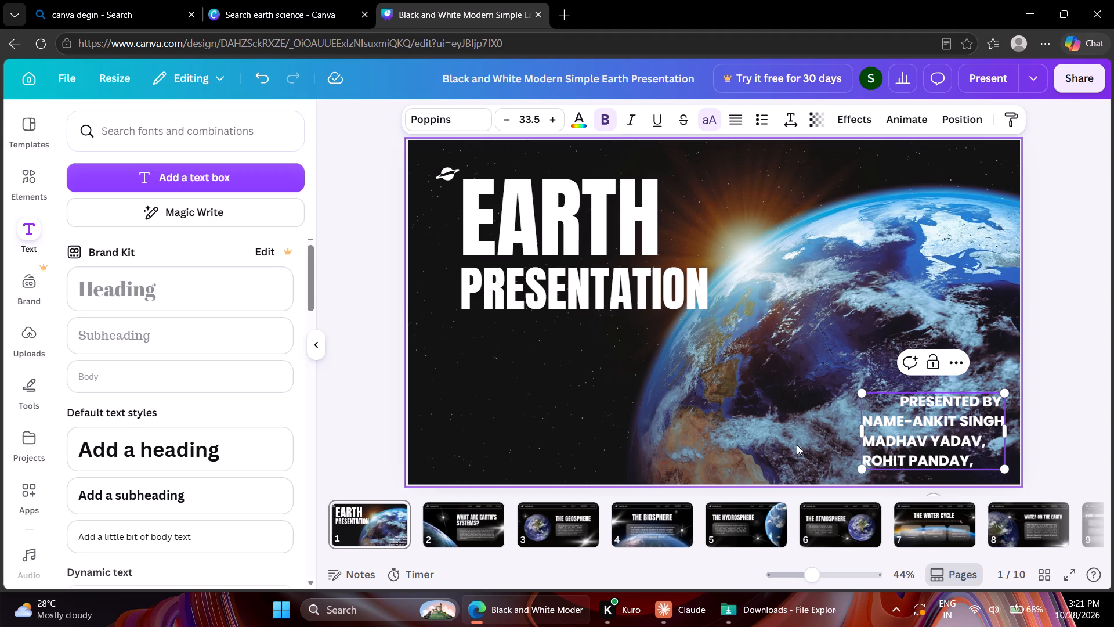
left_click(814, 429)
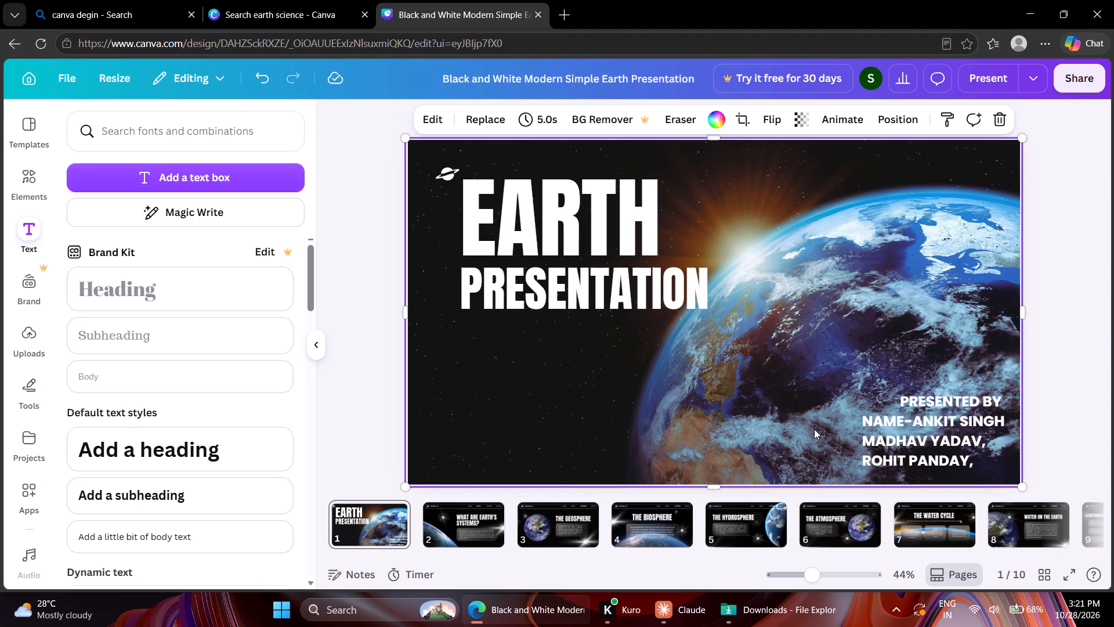
Move the presenter text box slightly up and left, away from the title slide's lower-right corner.
left_click_drag(890, 421, 884, 398)
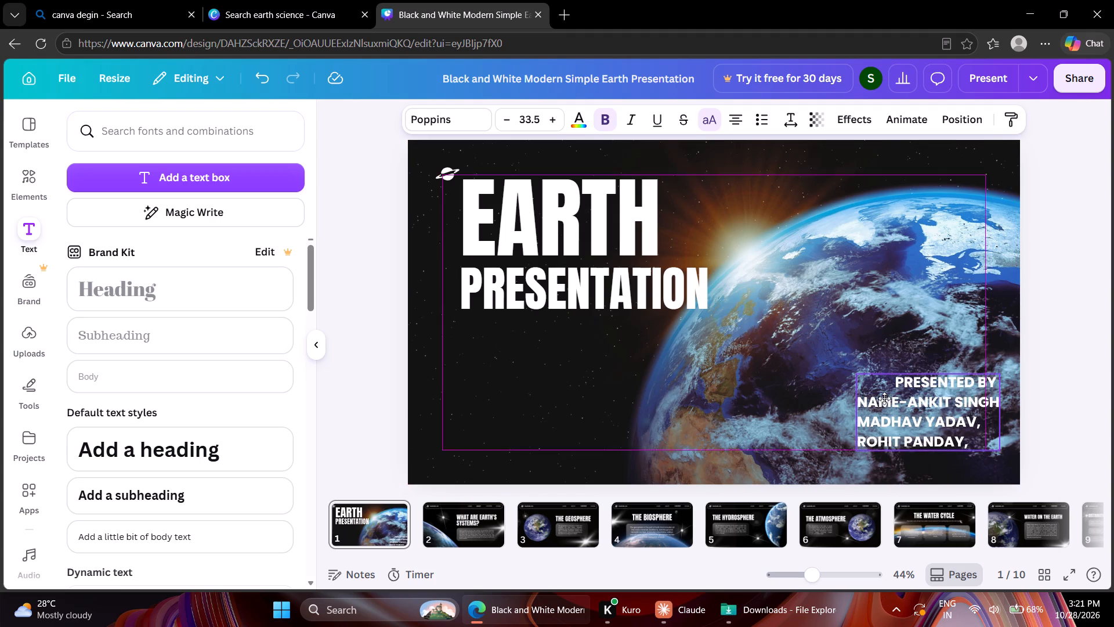
left_click_drag(884, 398, 883, 395)
left_click(794, 409)
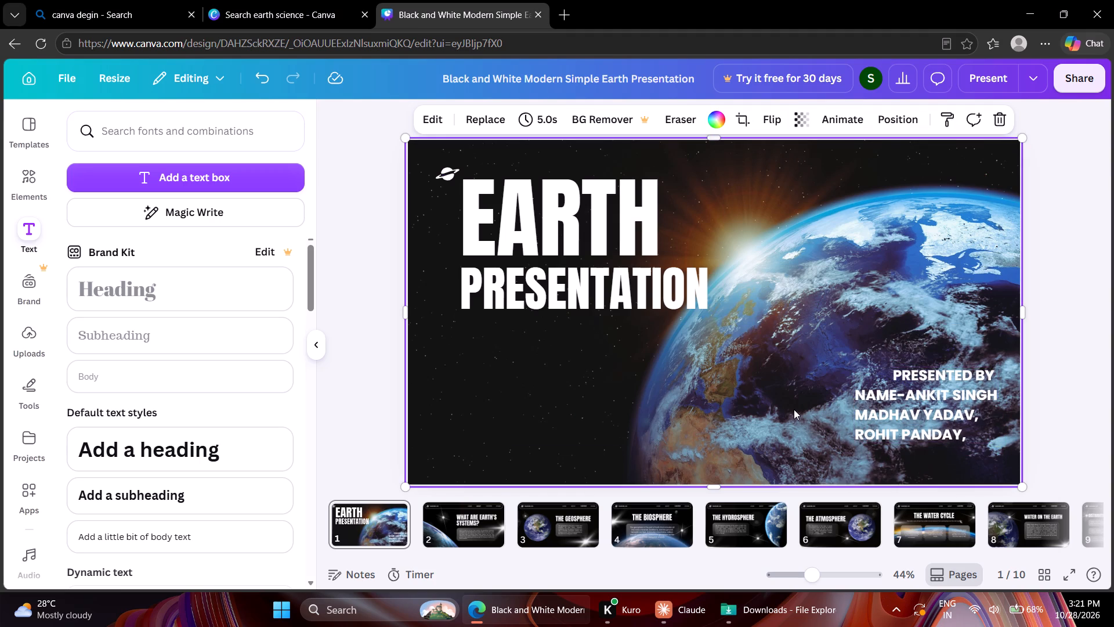
Add a new line reading M.A. RDVV below the last presenter's name in the presenter text box.
left_click(969, 429)
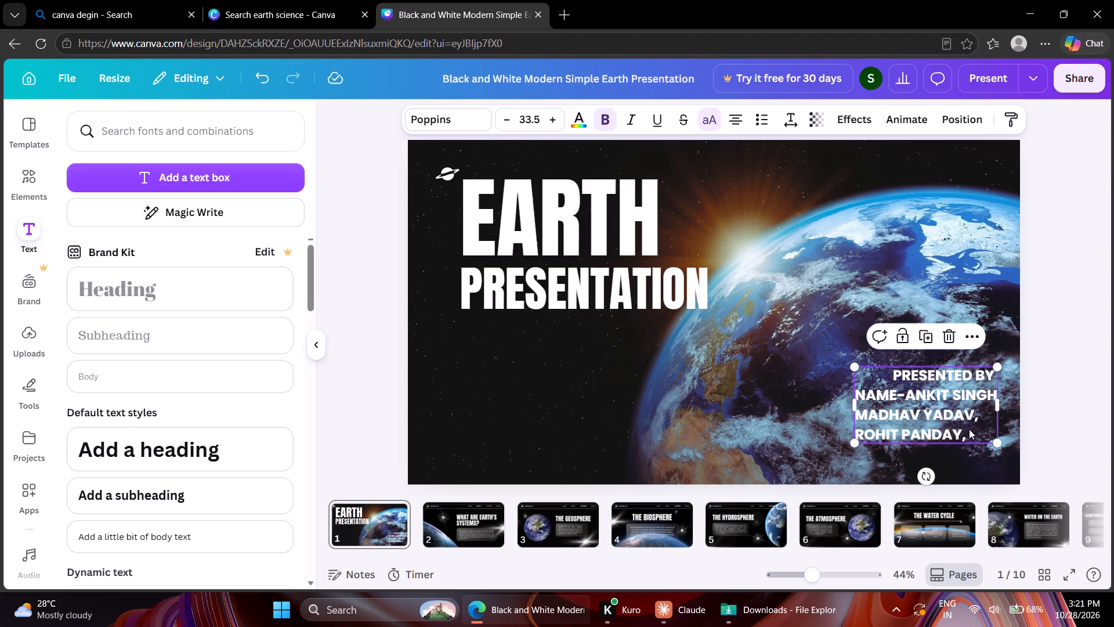
left_click(969, 429)
key("Return")
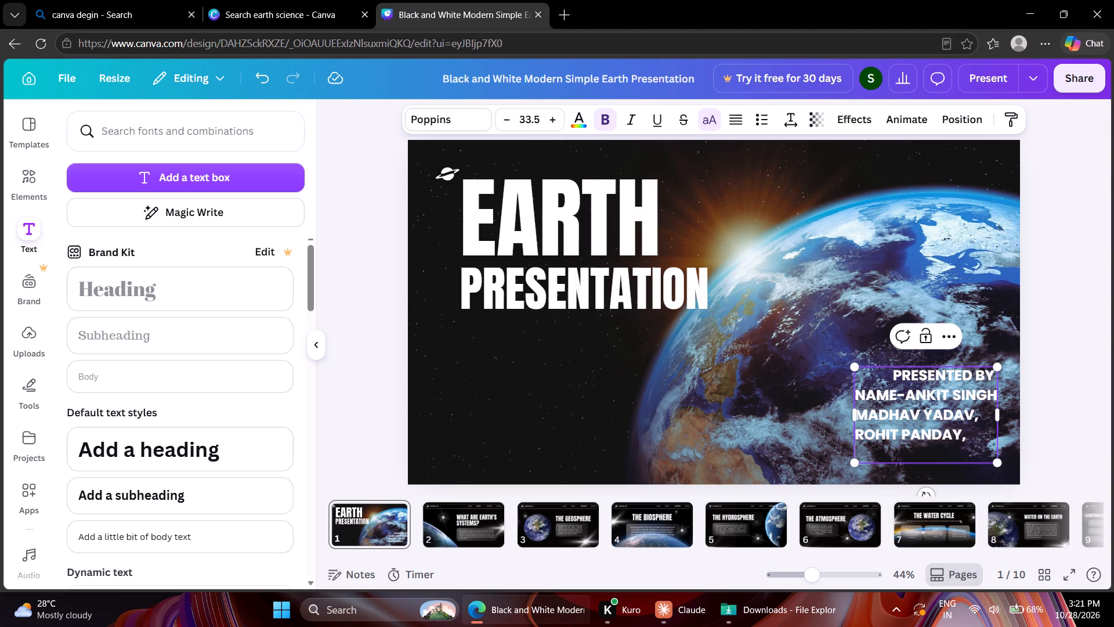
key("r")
key("BackSpace")
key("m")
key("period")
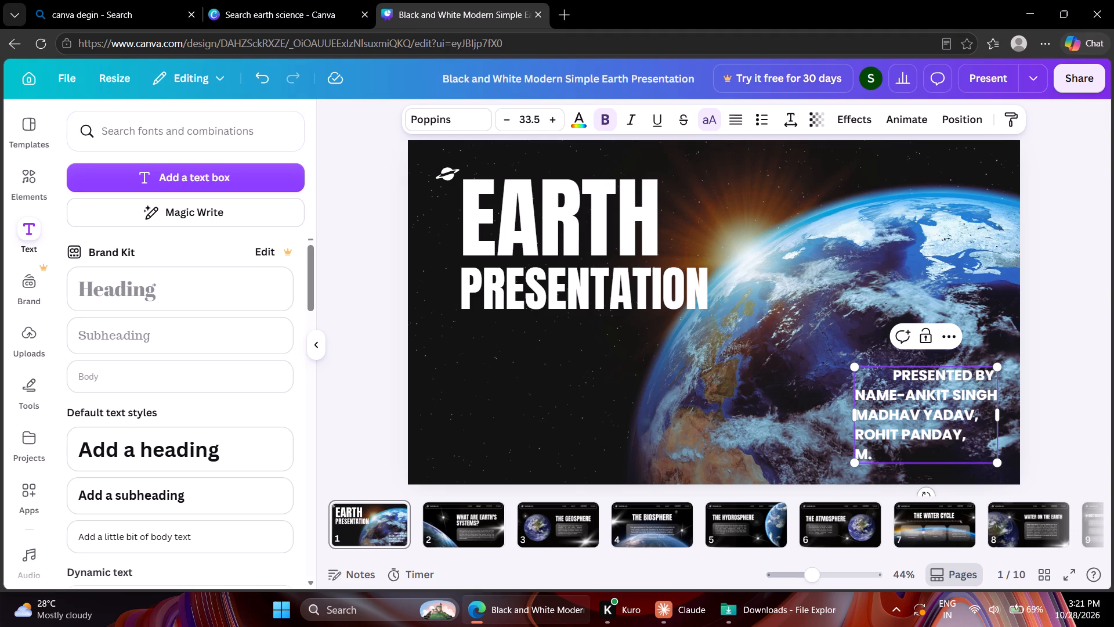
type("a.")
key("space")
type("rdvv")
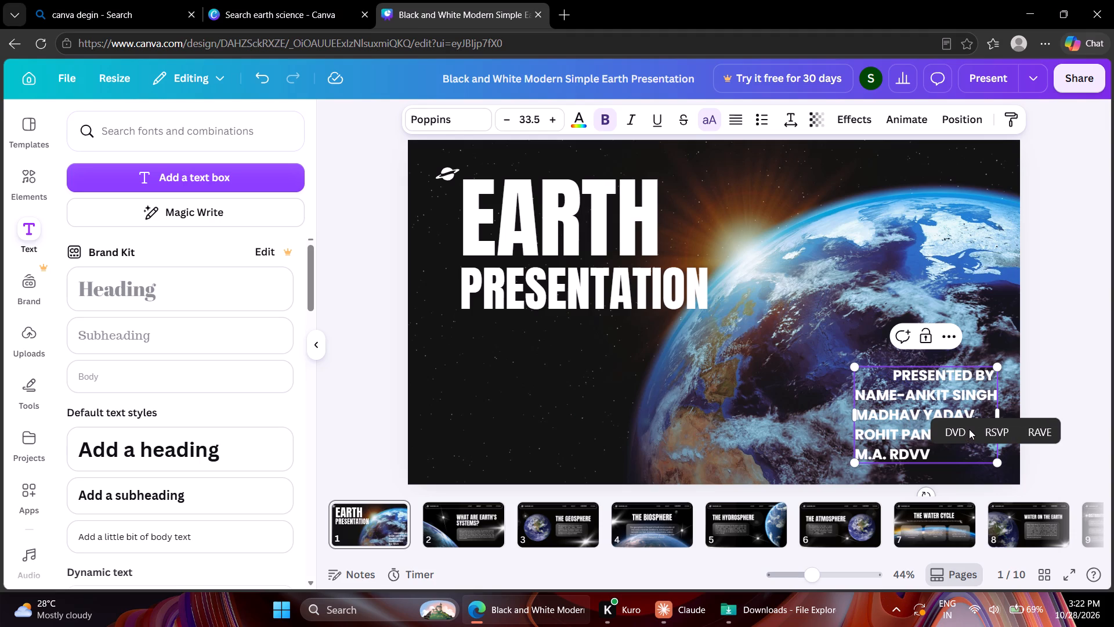
Enclose the M.A. RDVV line in parentheses so it reads (M.A. RDVV) in the presenter text box.
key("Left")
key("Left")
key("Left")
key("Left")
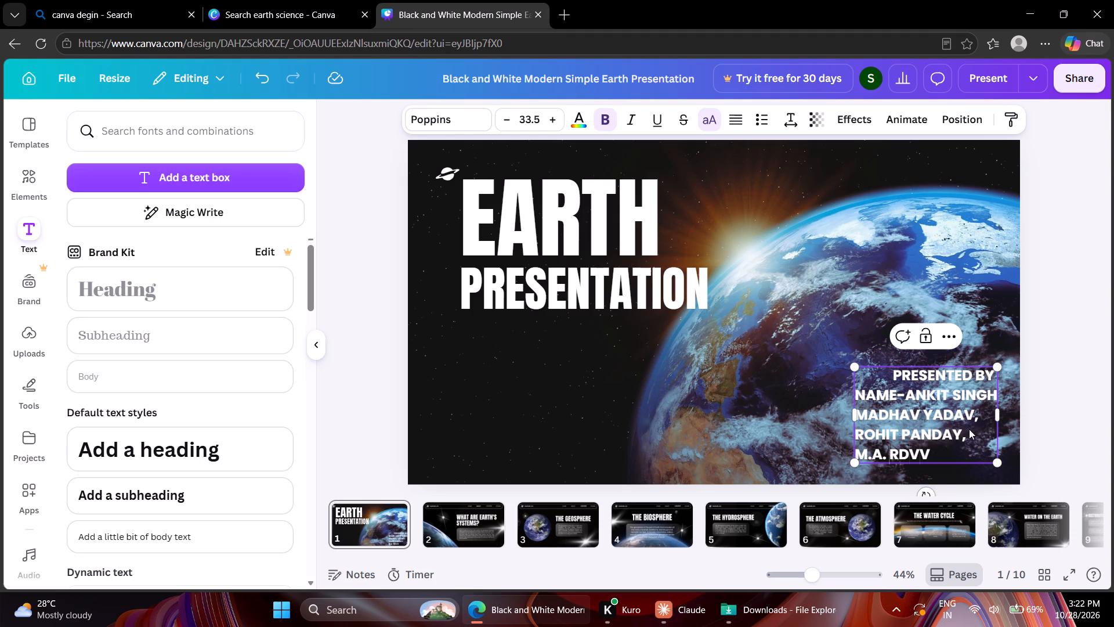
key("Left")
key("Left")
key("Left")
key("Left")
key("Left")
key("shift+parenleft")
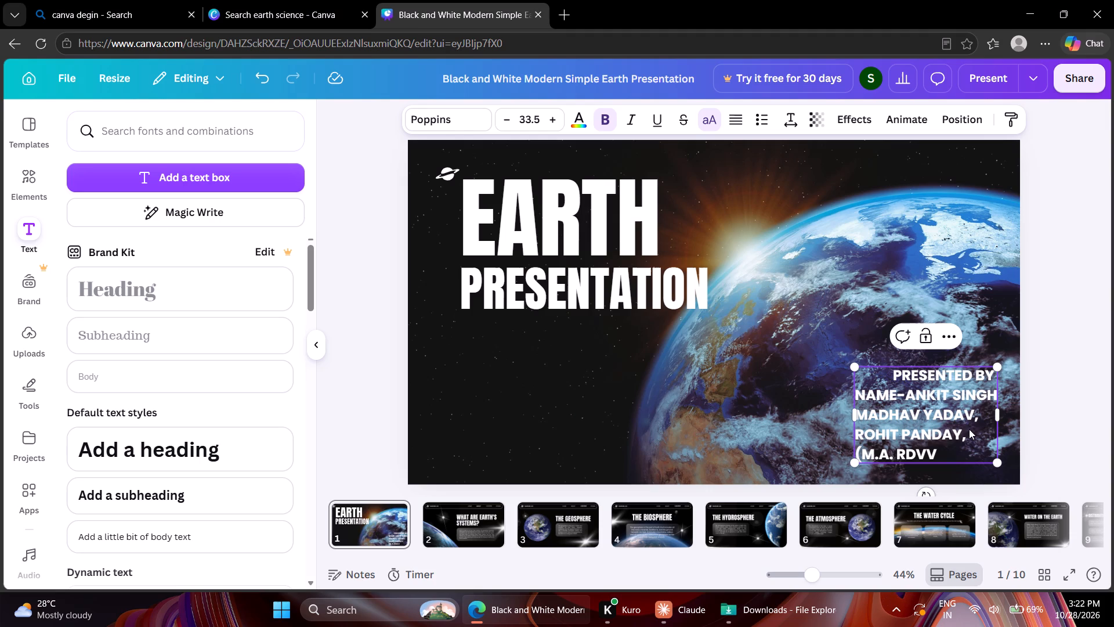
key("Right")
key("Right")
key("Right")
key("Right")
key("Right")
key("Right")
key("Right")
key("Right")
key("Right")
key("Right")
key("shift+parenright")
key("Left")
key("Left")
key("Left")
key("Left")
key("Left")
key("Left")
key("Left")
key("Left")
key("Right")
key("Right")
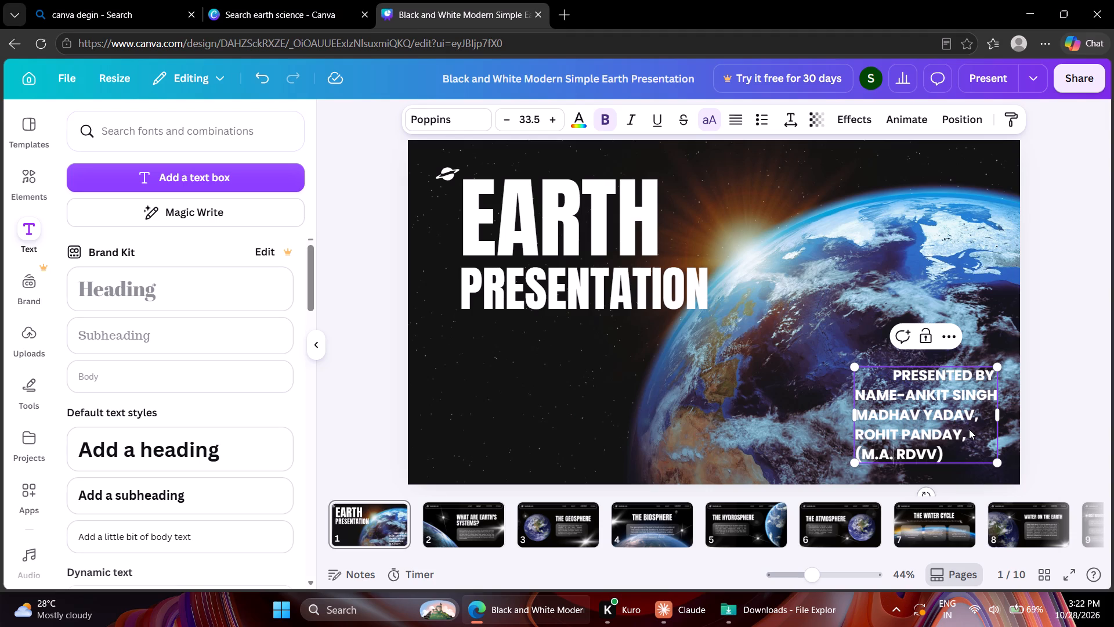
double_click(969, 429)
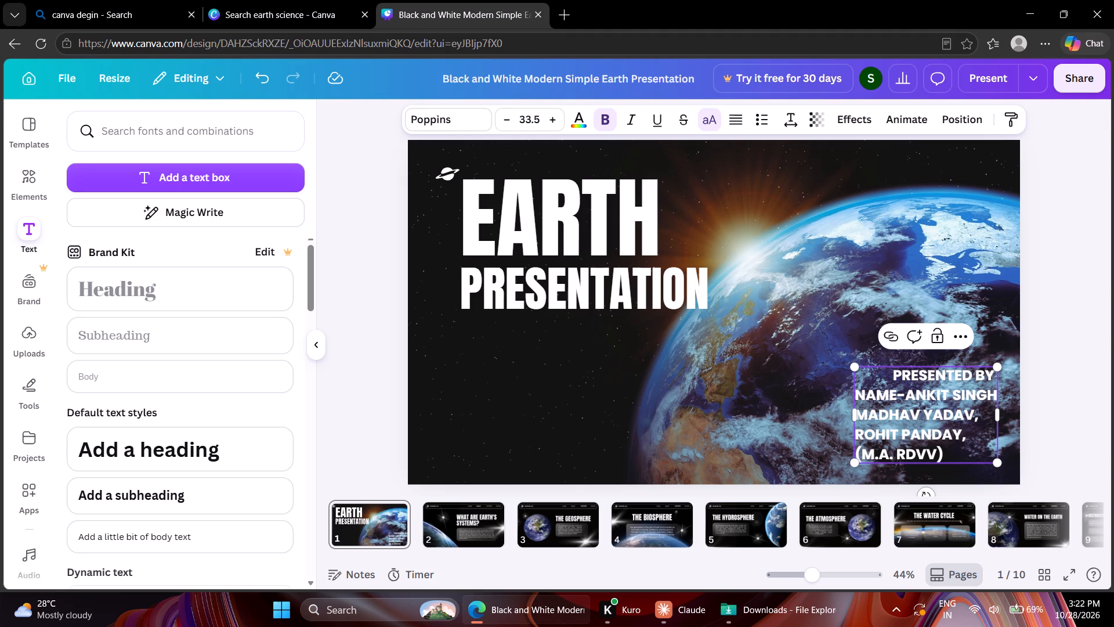
Remove bold from the (M.A. RDVV) line and set its font size to 32.5.
triple_click(871, 455)
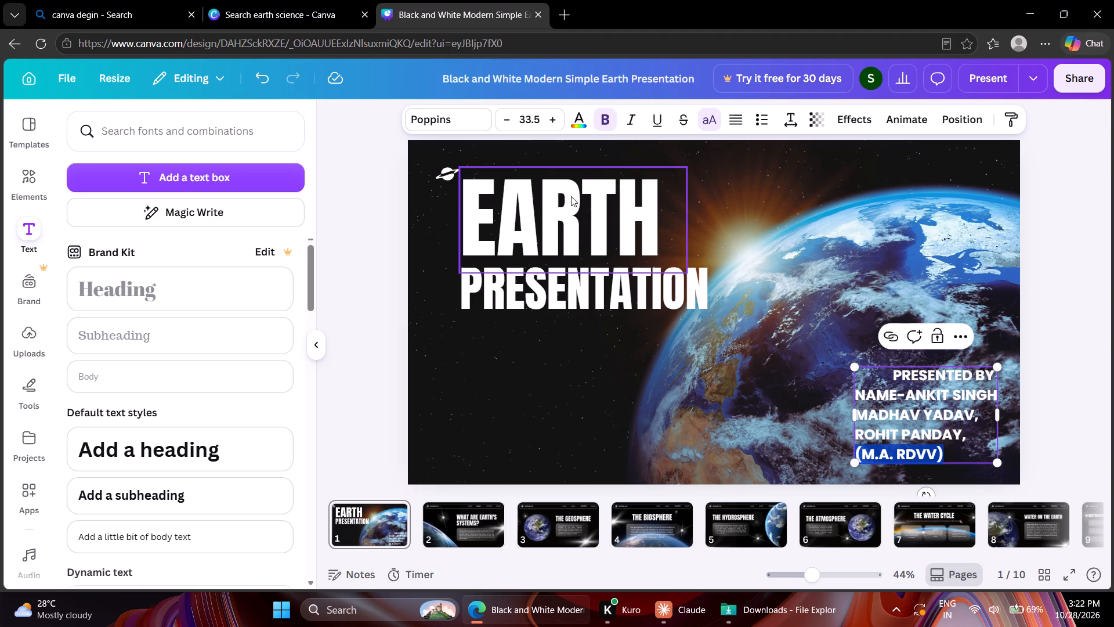
left_click(603, 111)
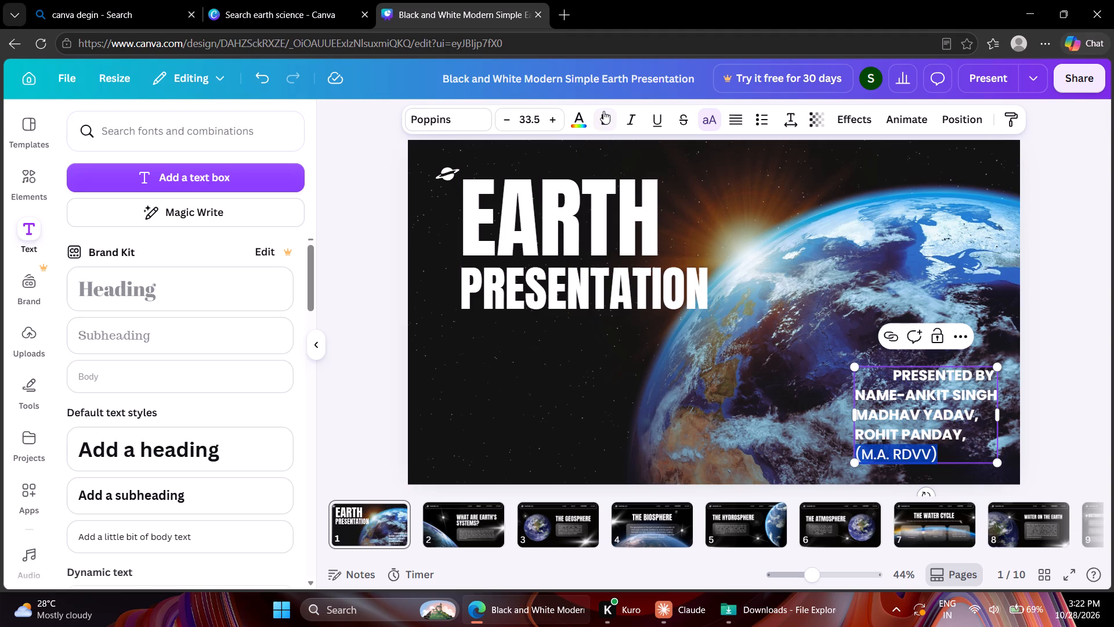
left_click(511, 125)
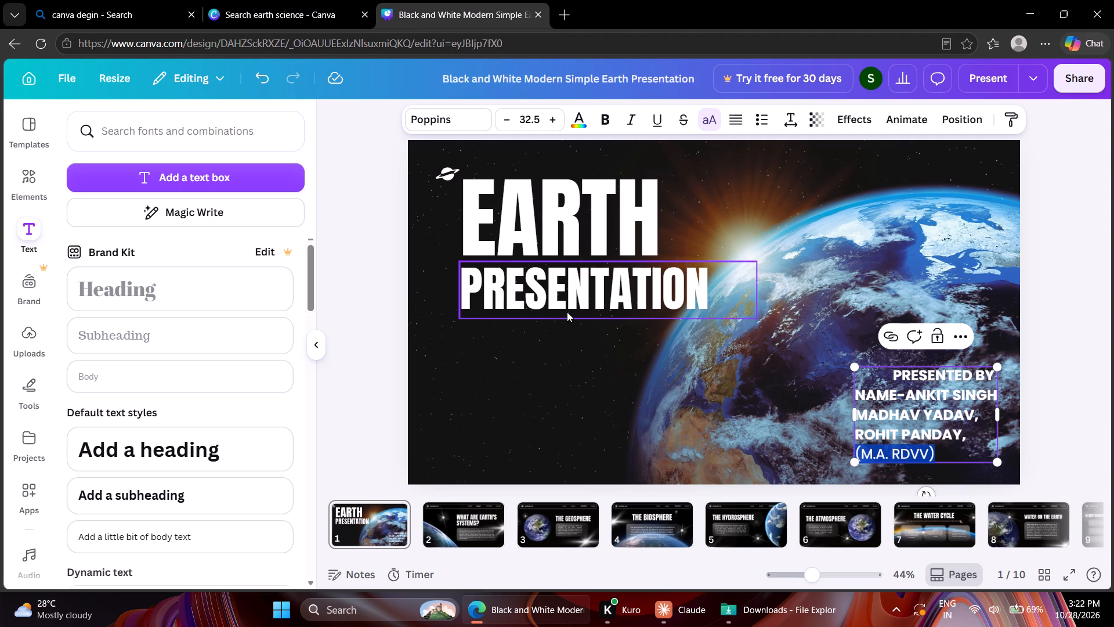
Try the Cambay font on the (M.A. RDVV) line, and settle on Noto Serif Devanagari.
scroll(246, 398, "down", 3)
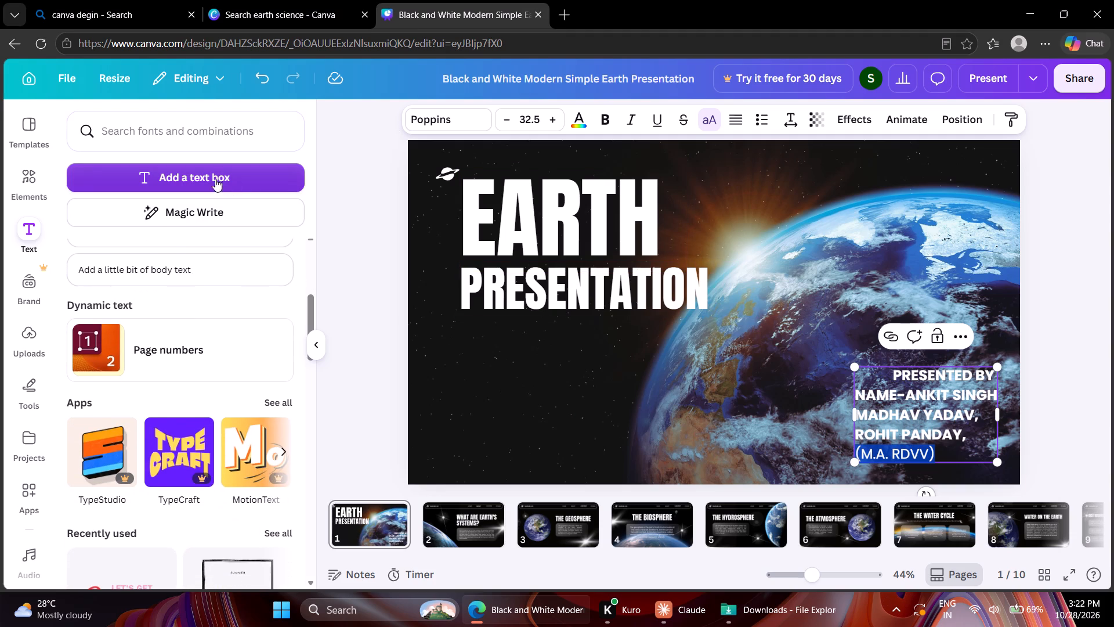
left_click(425, 129)
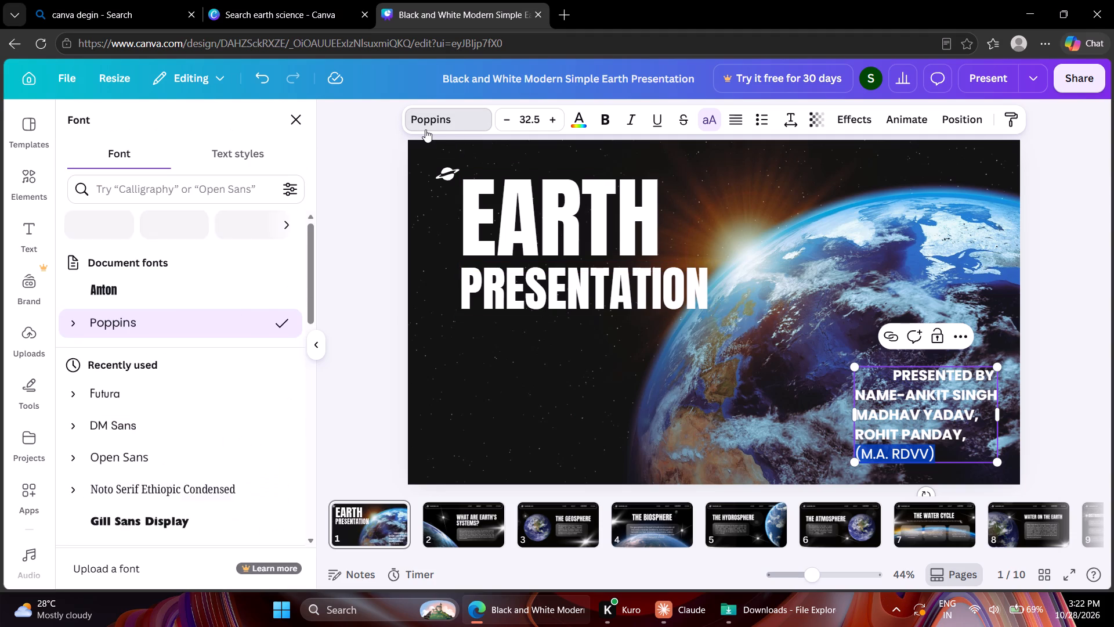
scroll(176, 313, "down", 1)
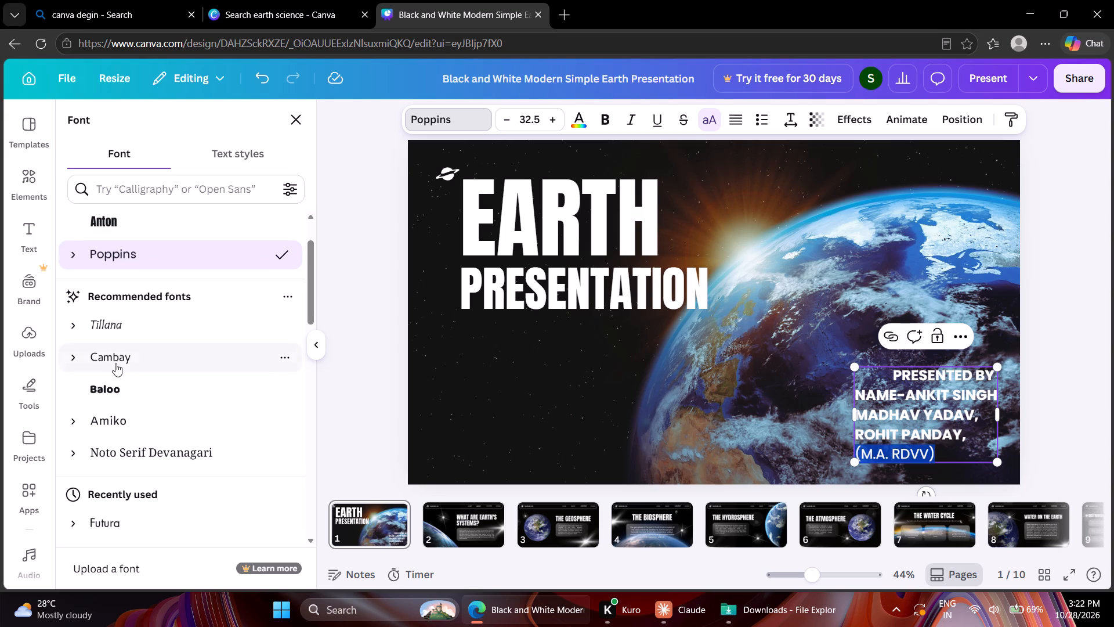
left_click(115, 363)
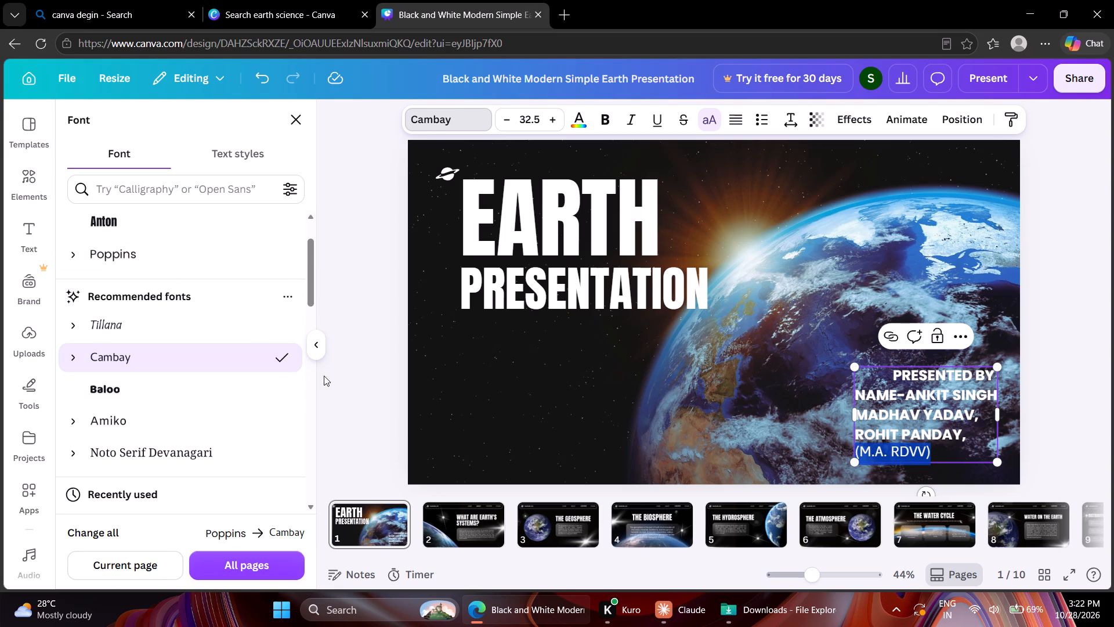
left_click(155, 446)
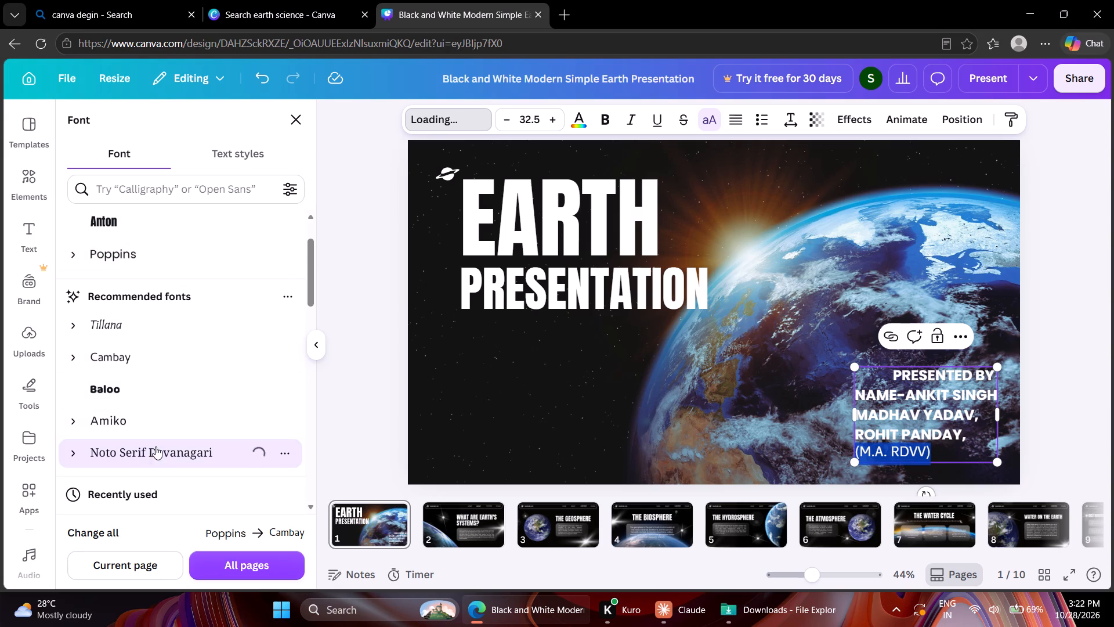
left_click(617, 403)
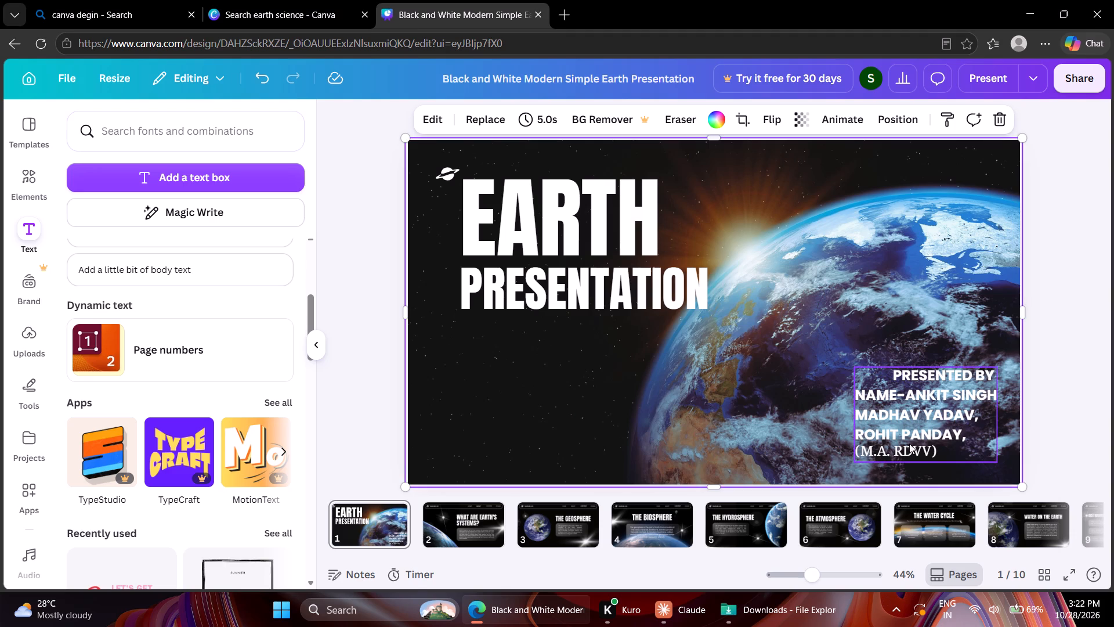
Try yellow and blue on the (M.A. RDVV) line, settle on light lime green, and apply that color change across all pages.
triple_click(912, 443)
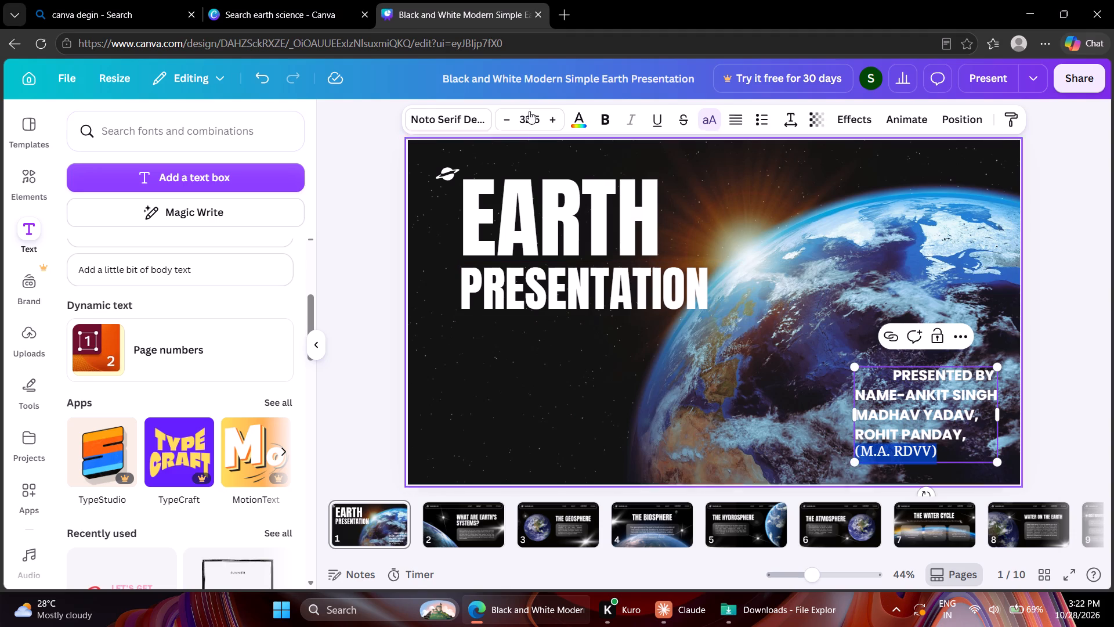
left_click(577, 124)
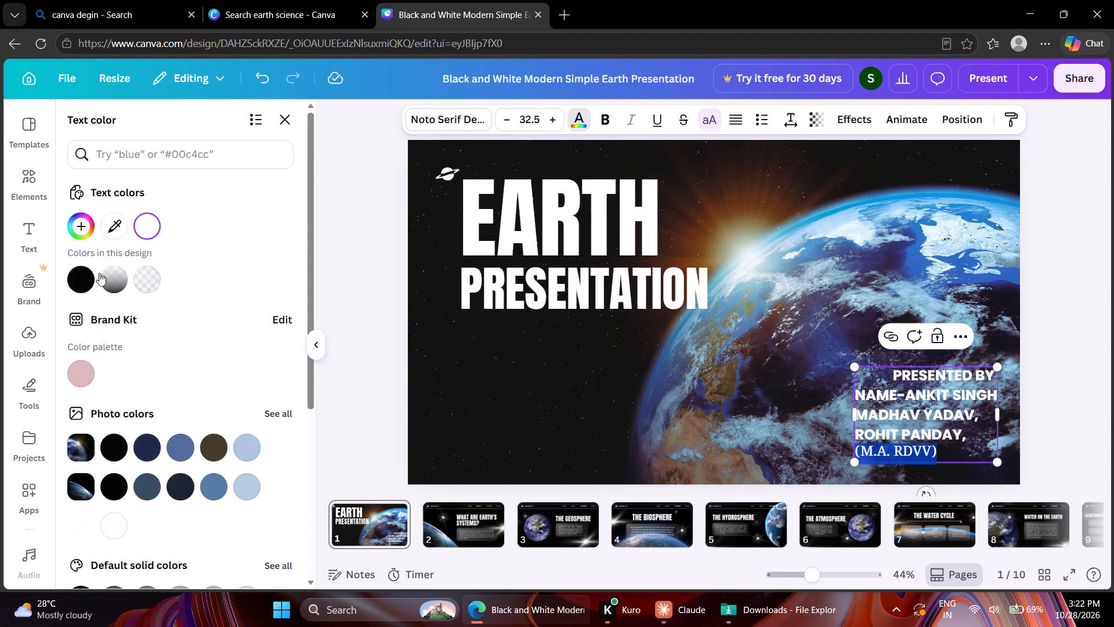
scroll(150, 434, "down", 4)
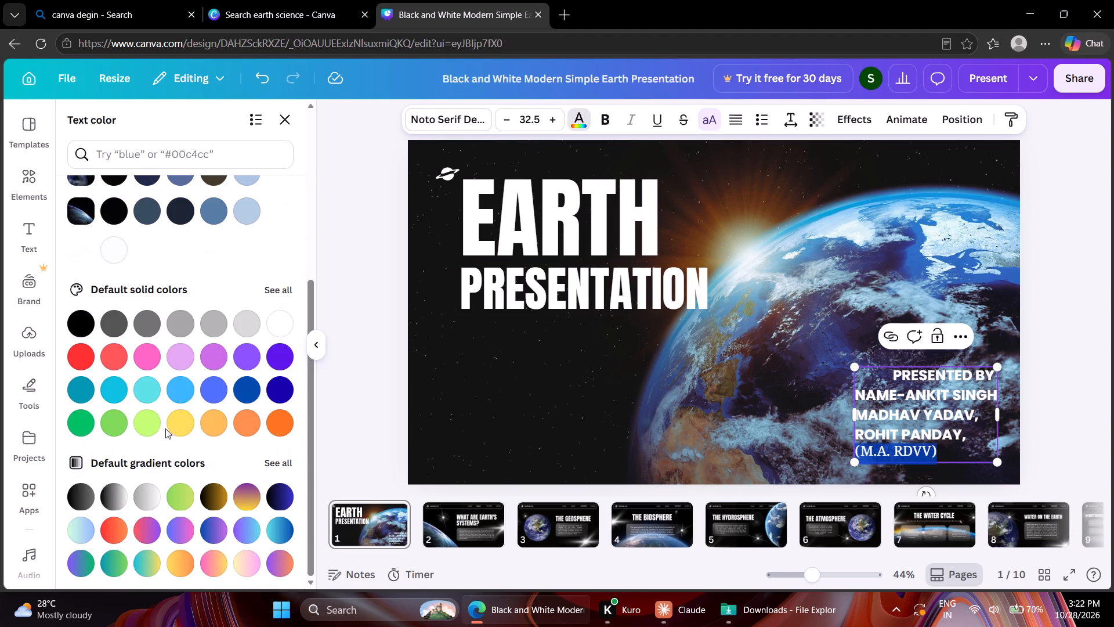
left_click(180, 426)
left_click(180, 426)
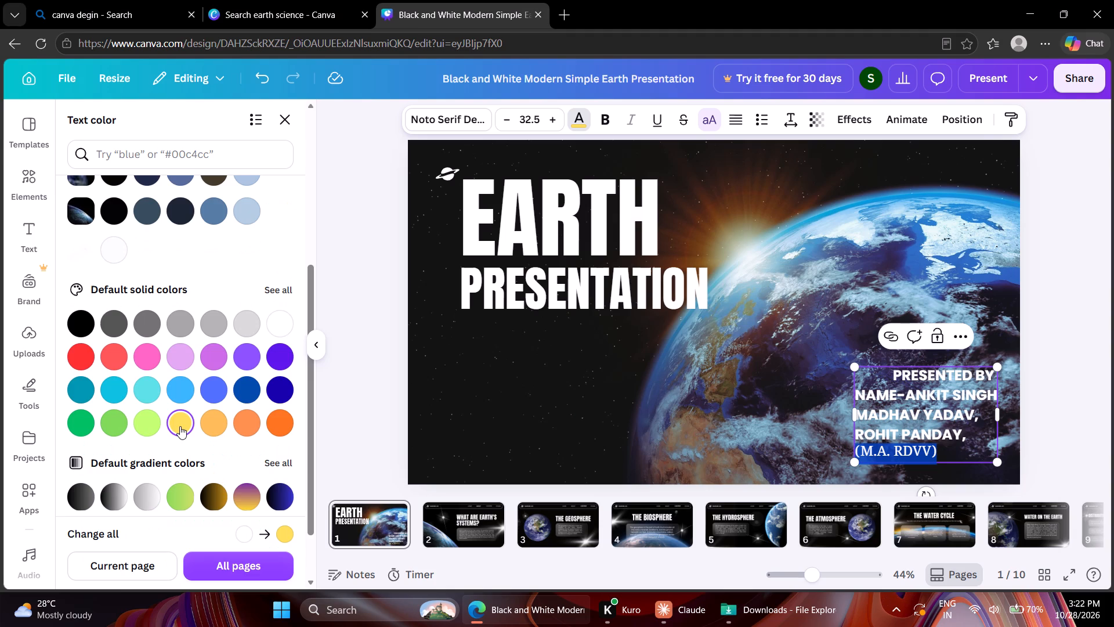
left_click(185, 390)
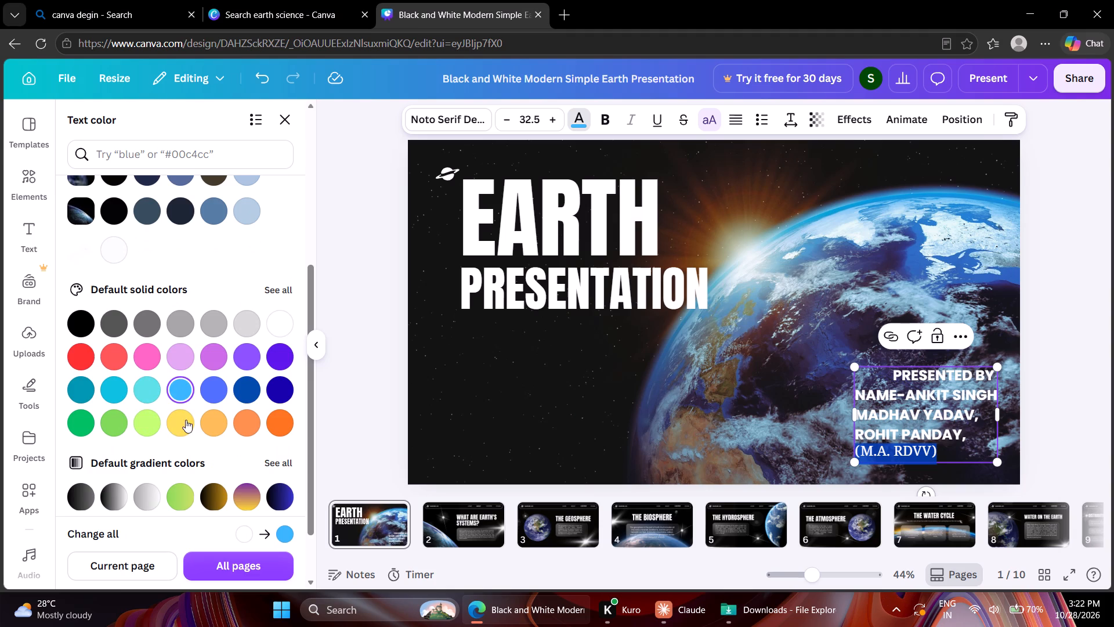
left_click(186, 428)
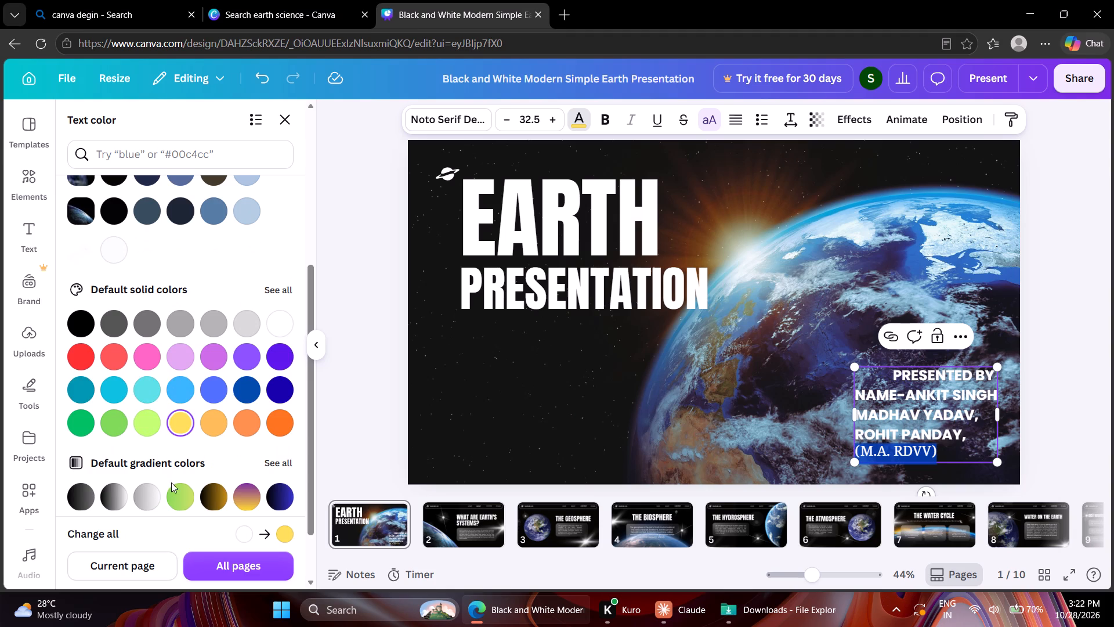
left_click(140, 415)
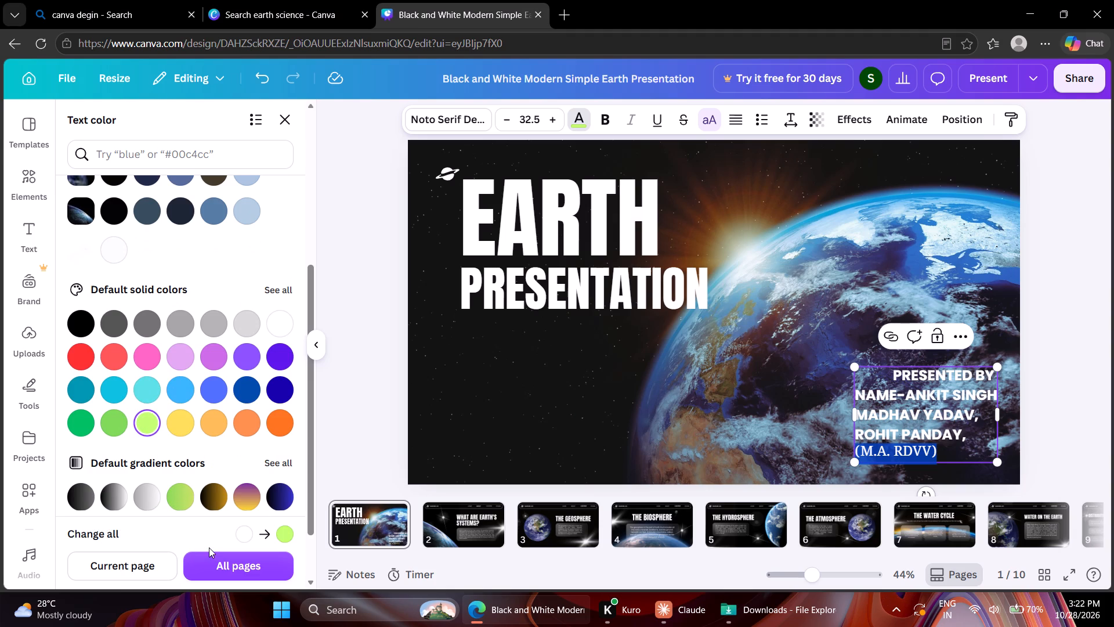
left_click(219, 558)
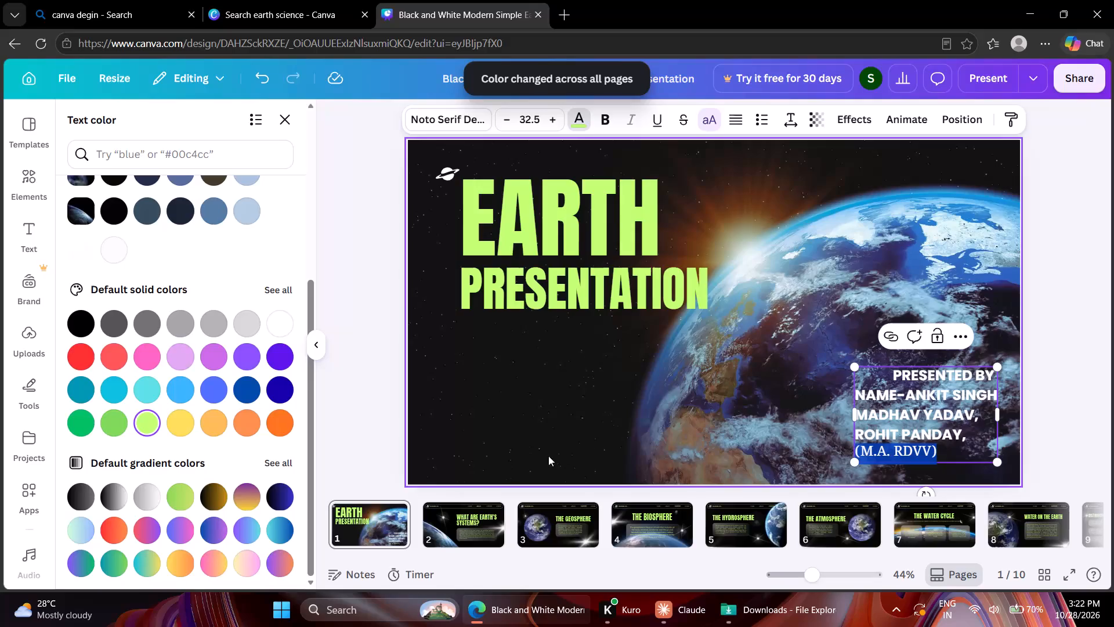
left_click(588, 441)
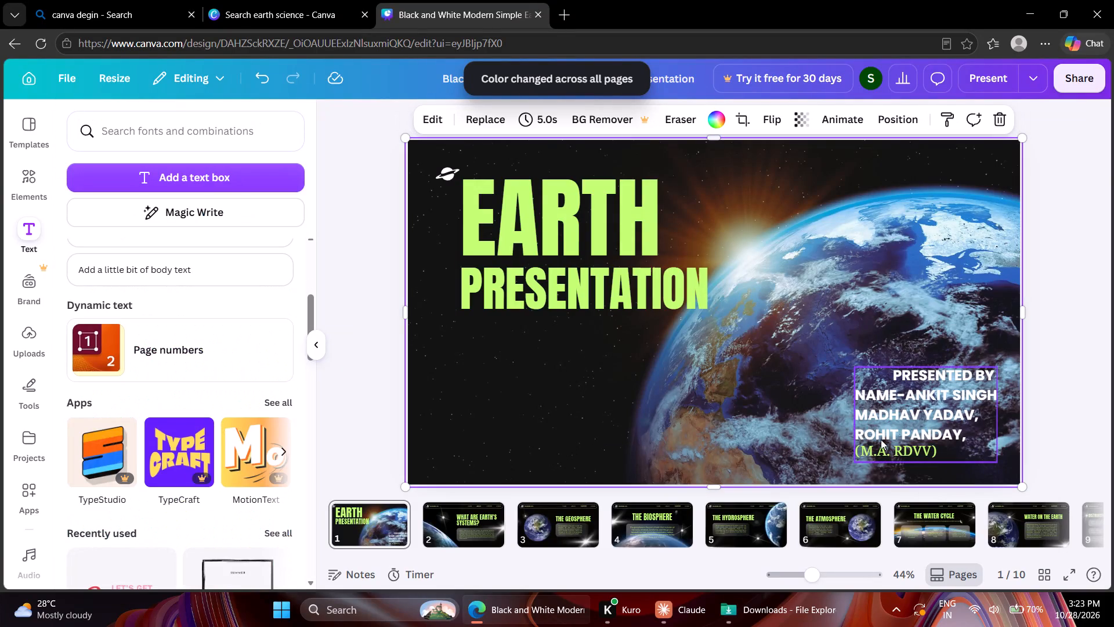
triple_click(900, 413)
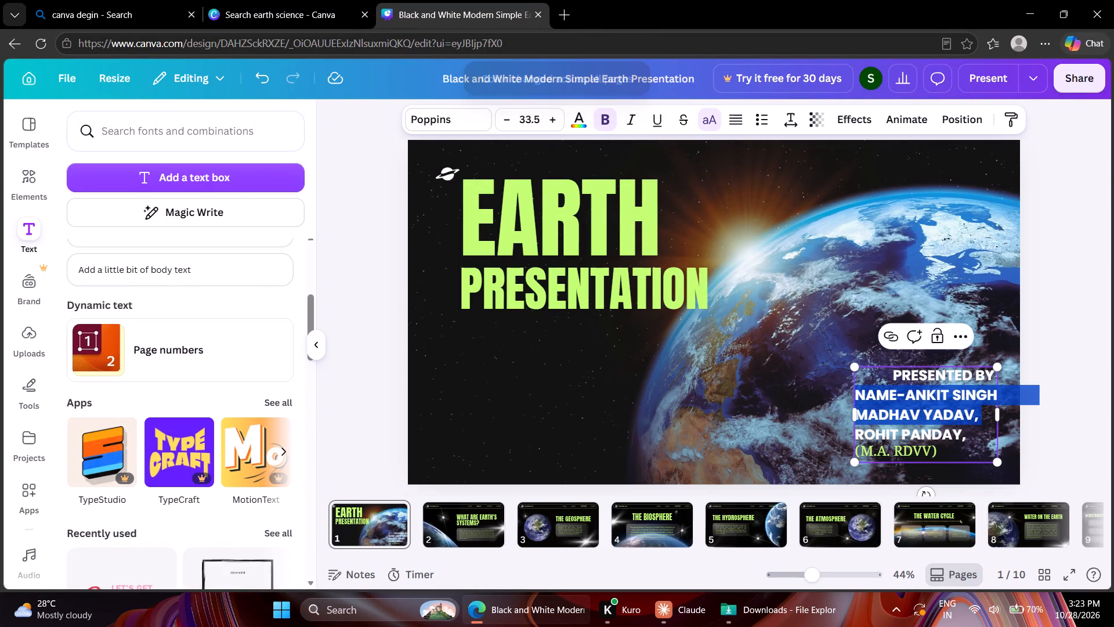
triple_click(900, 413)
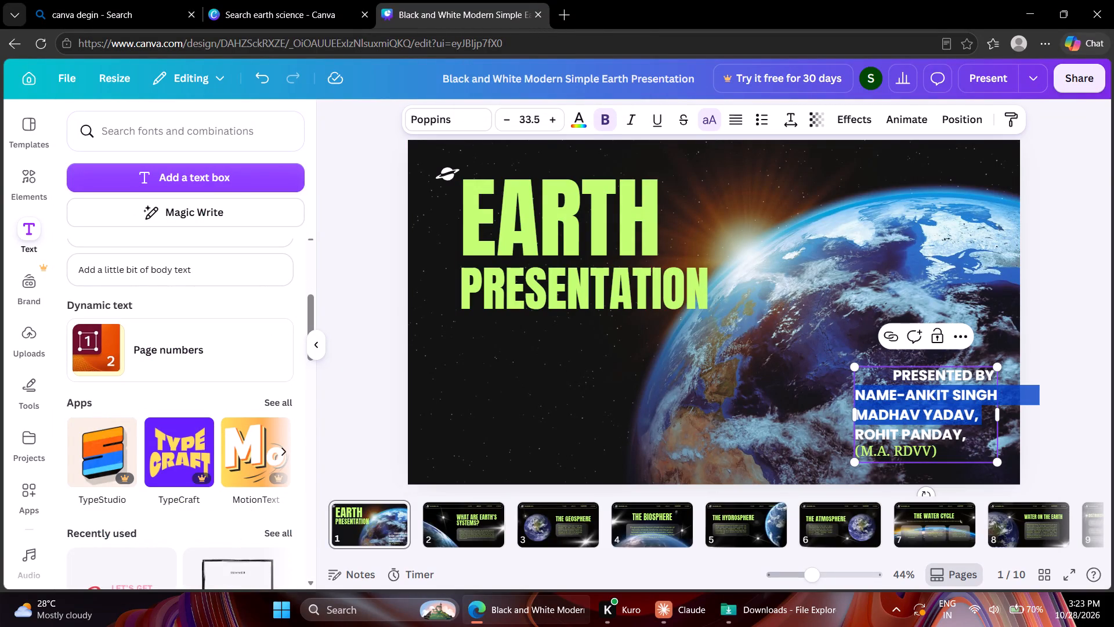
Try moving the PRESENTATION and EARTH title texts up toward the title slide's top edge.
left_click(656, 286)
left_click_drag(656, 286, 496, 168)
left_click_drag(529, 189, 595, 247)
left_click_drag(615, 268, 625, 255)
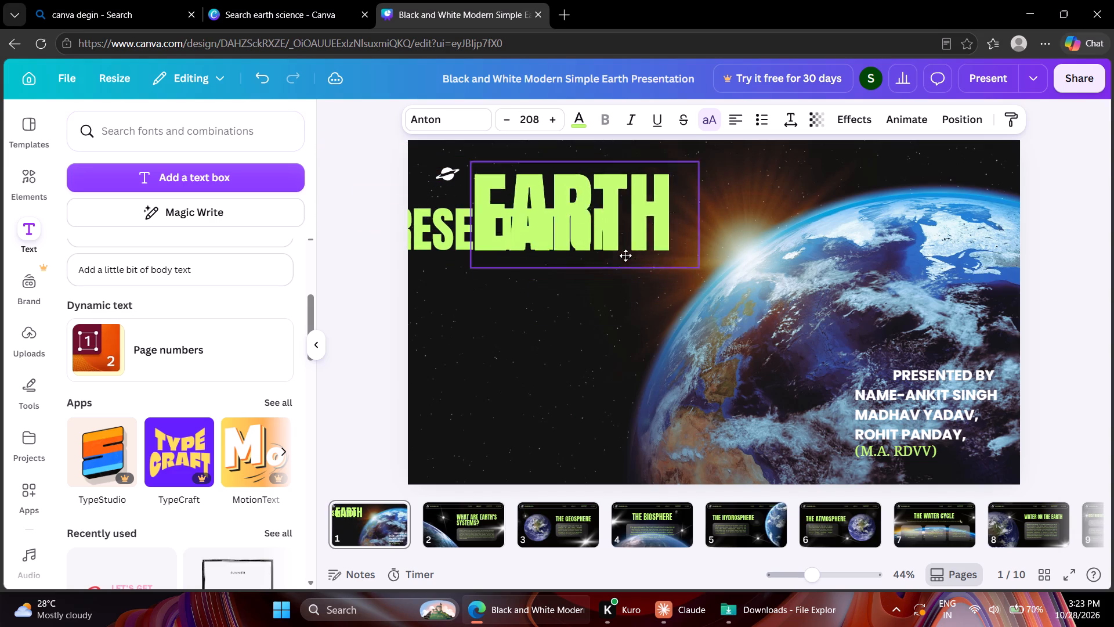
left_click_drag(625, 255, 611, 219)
Reposition the title texts with EARTH in the slide's upper-left area and PRESENTATION directly beneath it, starting slightly further left.
left_click(494, 230)
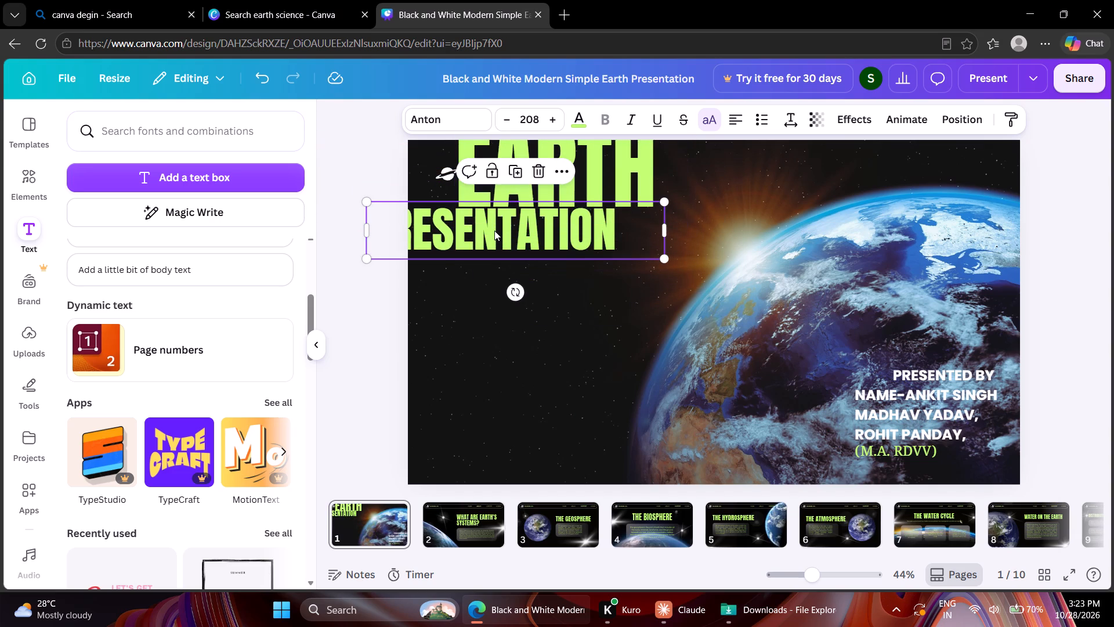
left_click_drag(494, 230, 577, 297)
left_click(520, 186)
left_click_drag(520, 186, 520, 210)
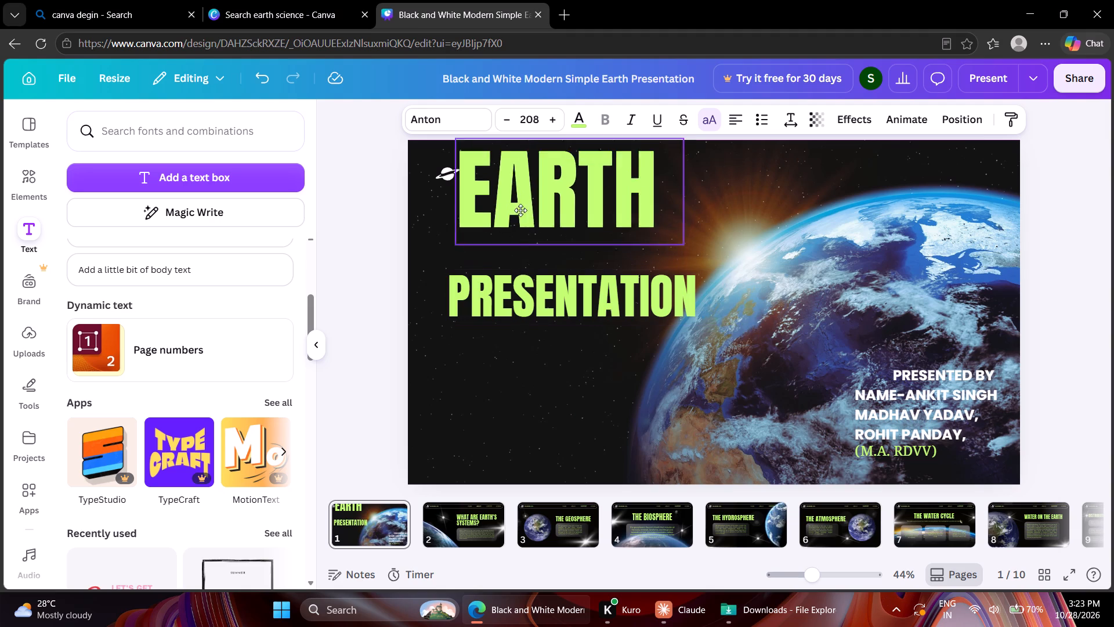
left_click_drag(520, 210, 519, 235)
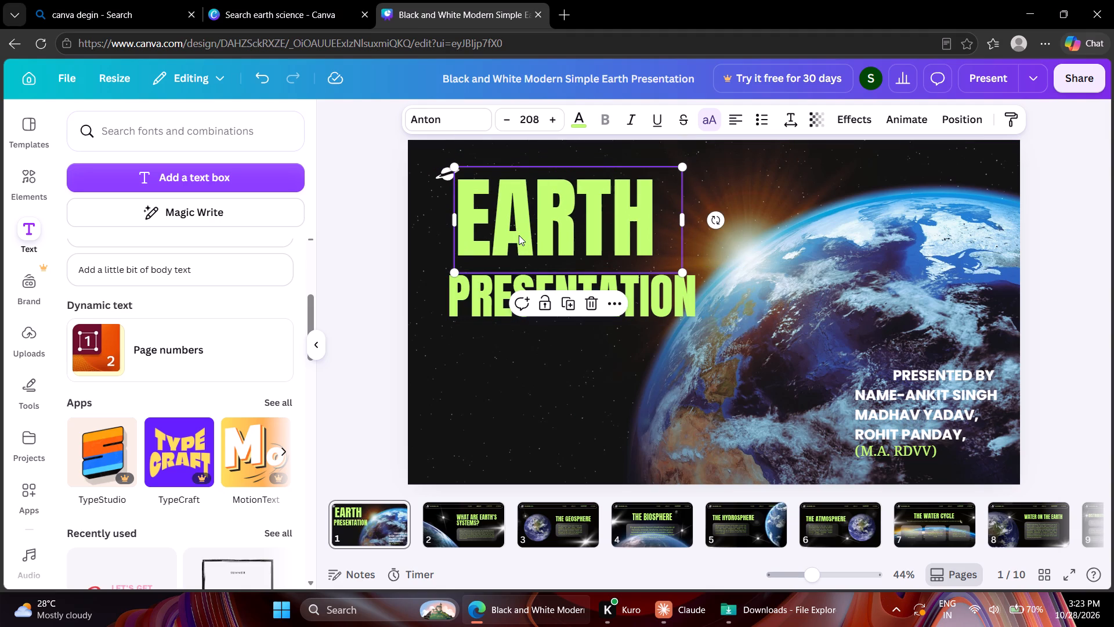
left_click(520, 370)
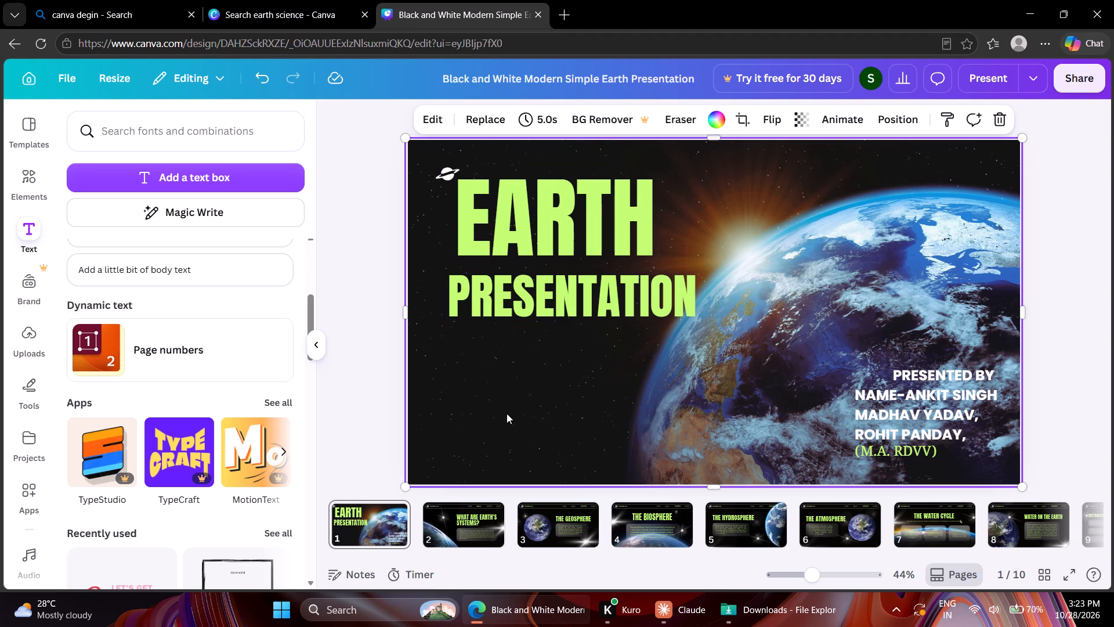
Change the body paragraph's text color on slide 2 to white (#ffffff).
left_click(464, 513)
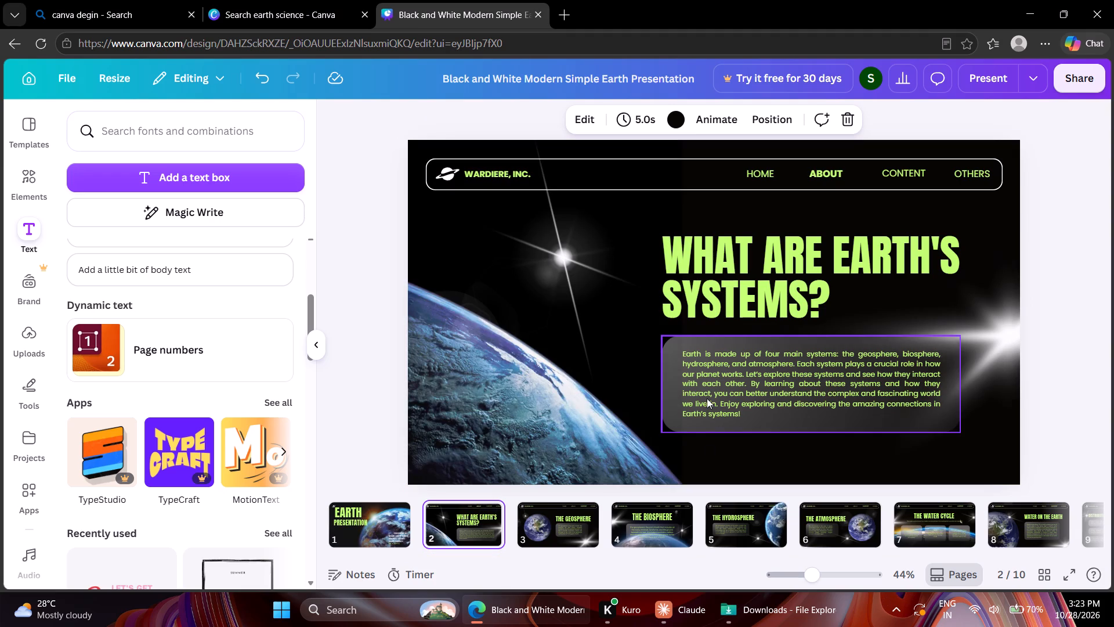
double_click(707, 392)
double_click(707, 392)
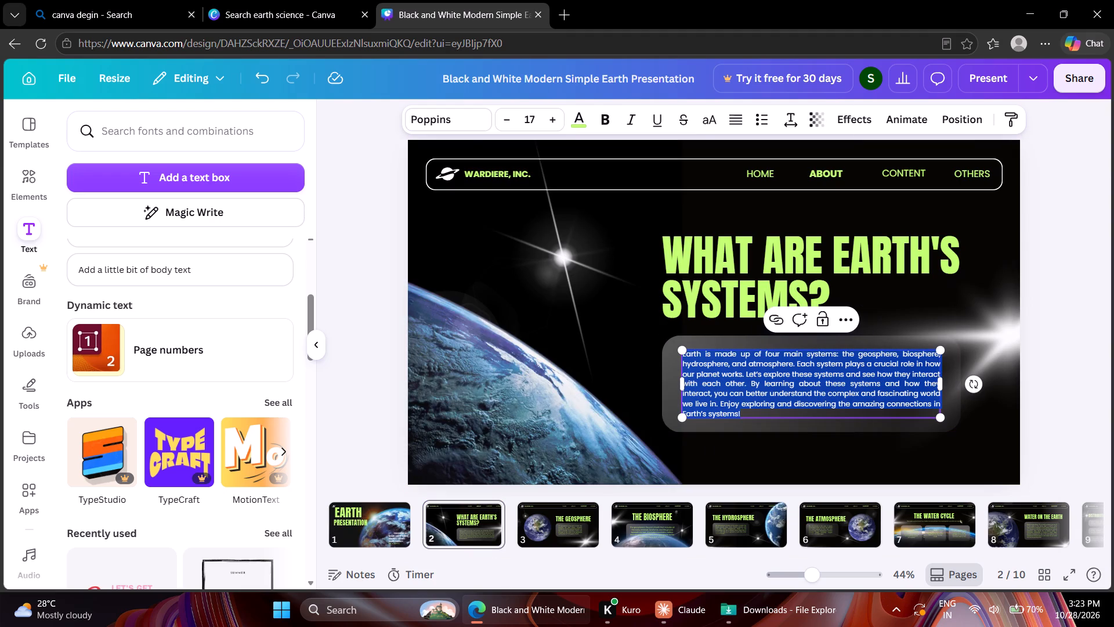
left_click(573, 127)
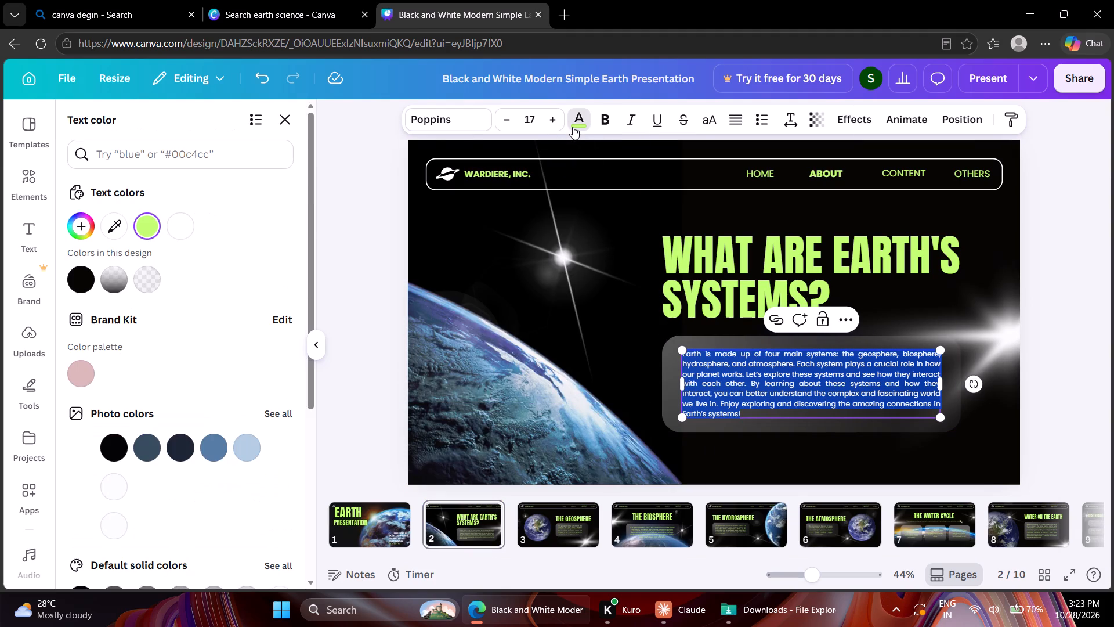
left_click(173, 226)
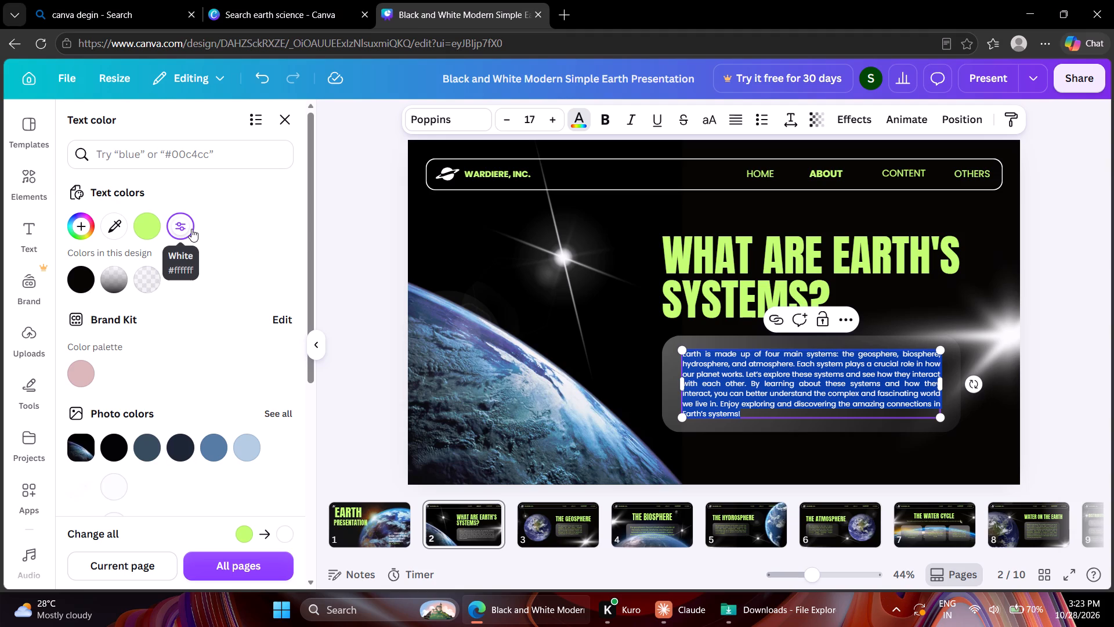
left_click(355, 274)
left_click(495, 348)
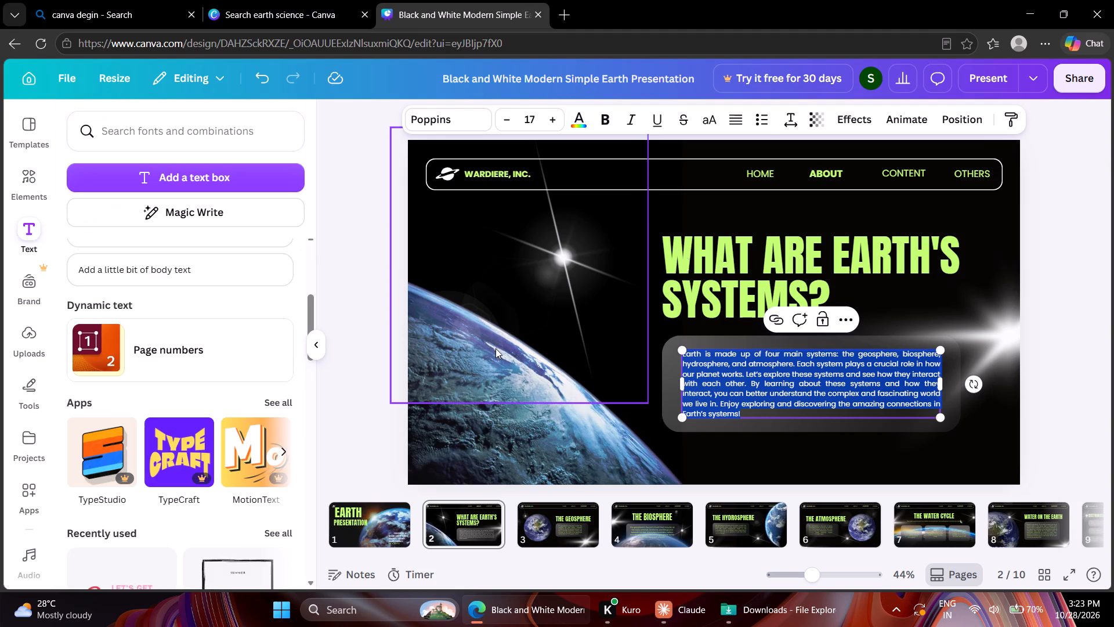
left_click(513, 190)
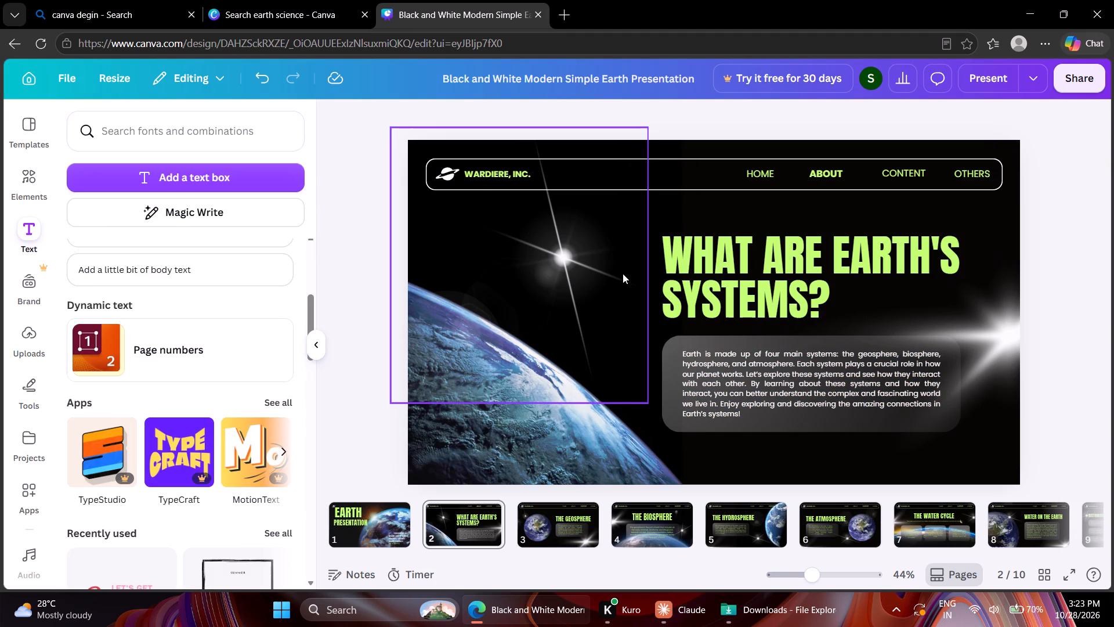
Delete the rounded outline frame around slide 2's header row.
left_click(725, 179)
left_click(677, 195)
left_click(670, 186)
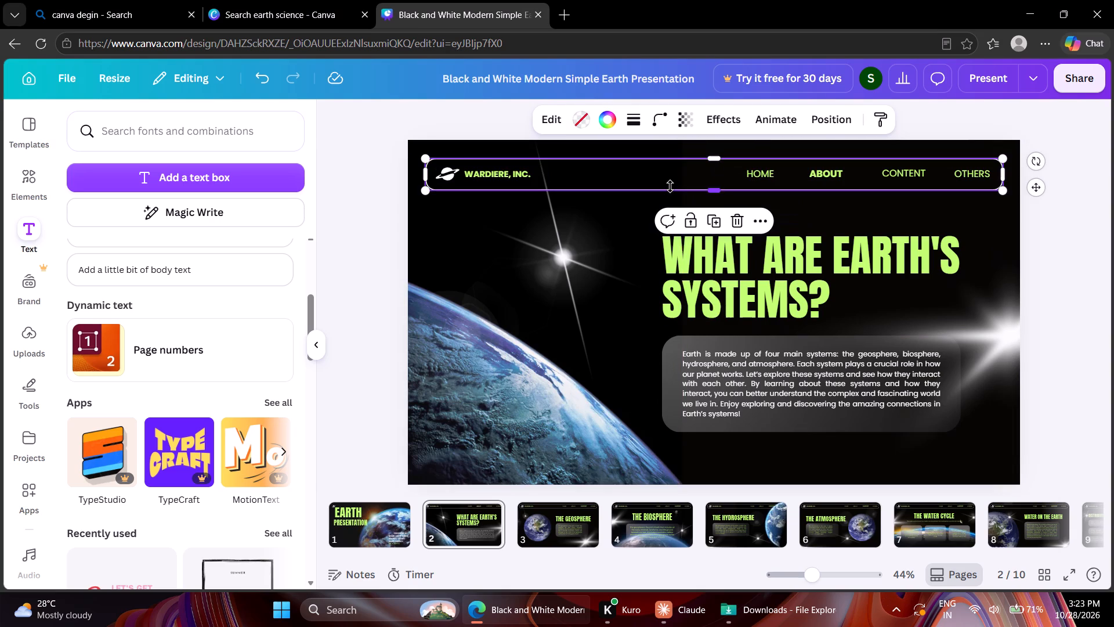
left_click(732, 218)
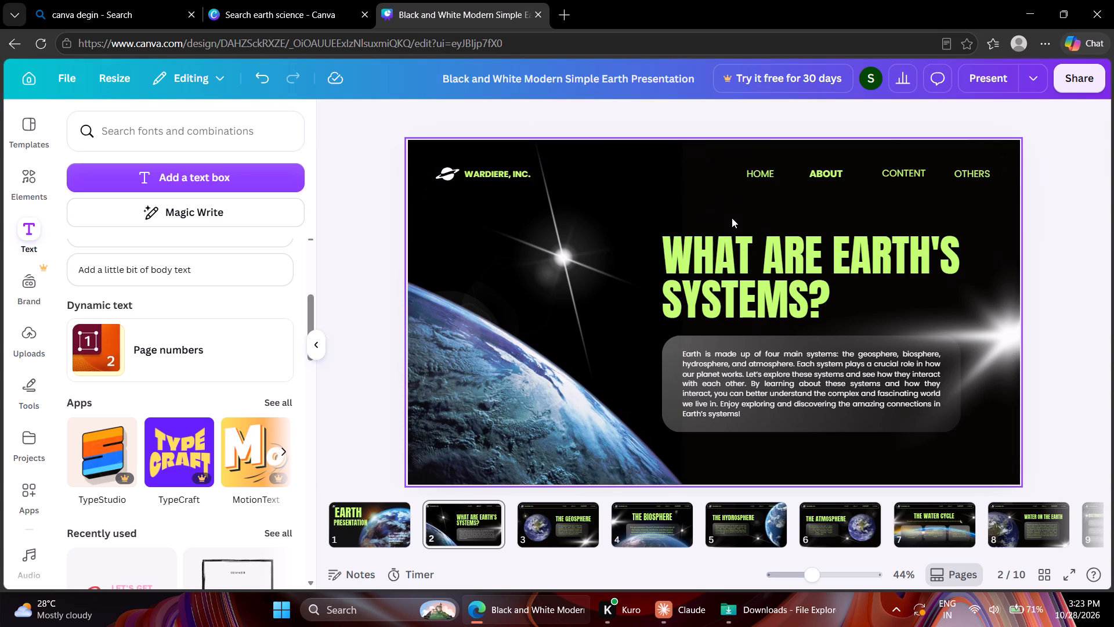
Delete the HOME, ABOUT, CONTENT and OTHERS labels from slide 2's header.
left_click(768, 173)
left_click(765, 213)
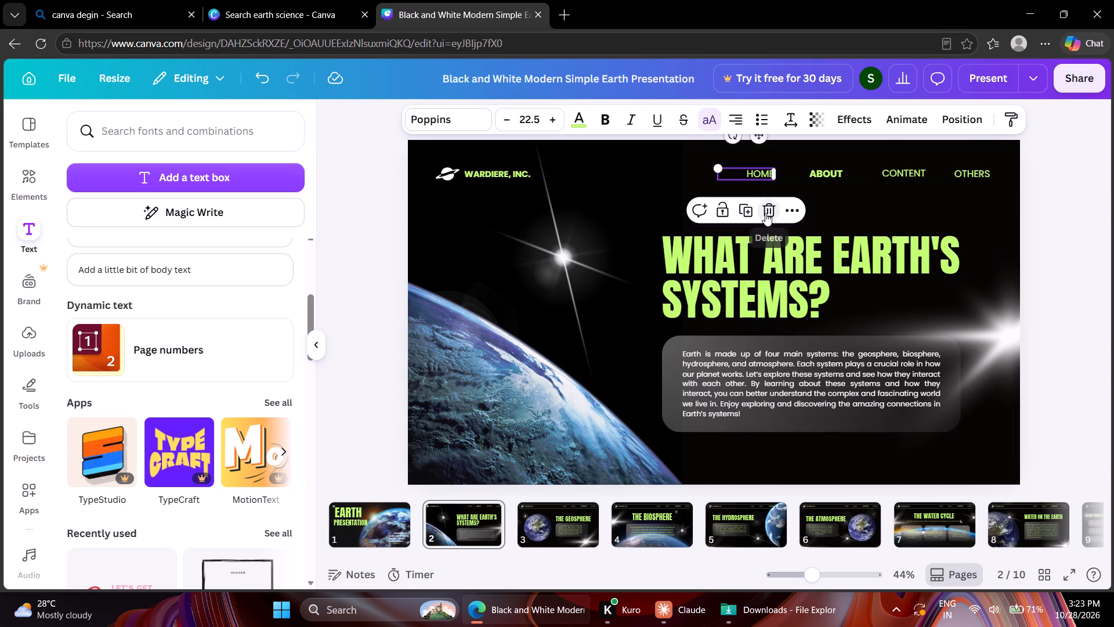
left_click(826, 171)
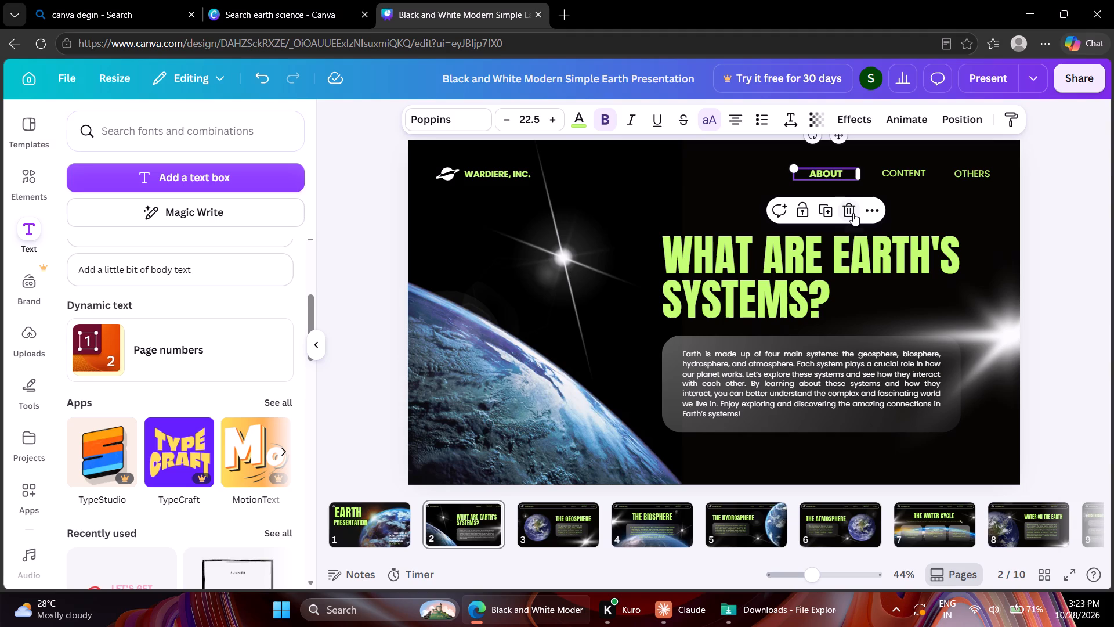
left_click(853, 213)
left_click(900, 178)
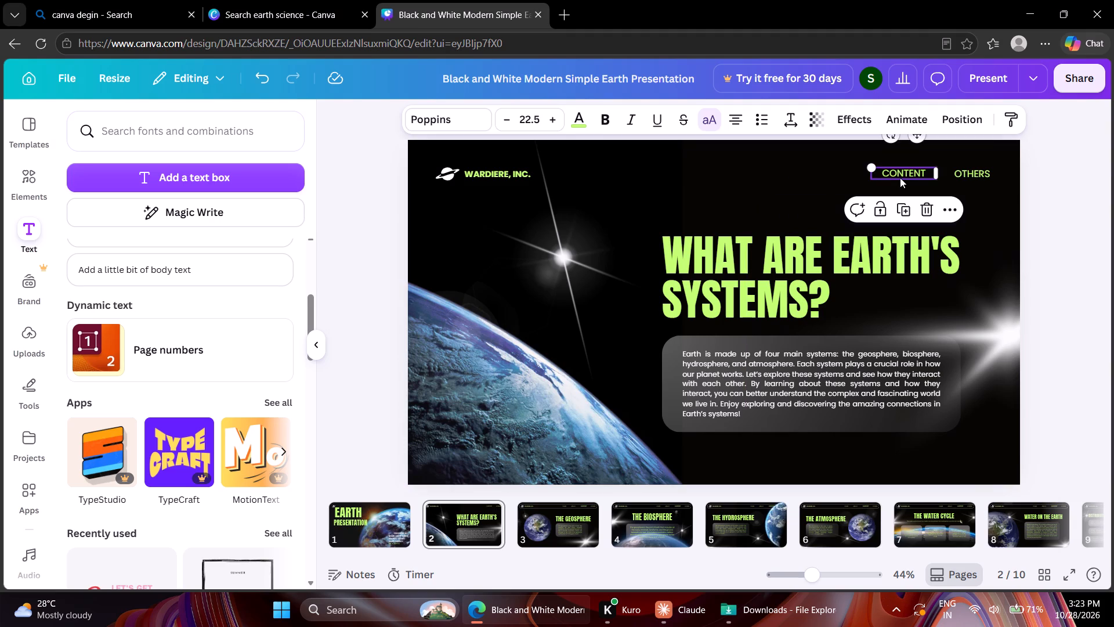
left_click(929, 204)
left_click(960, 174)
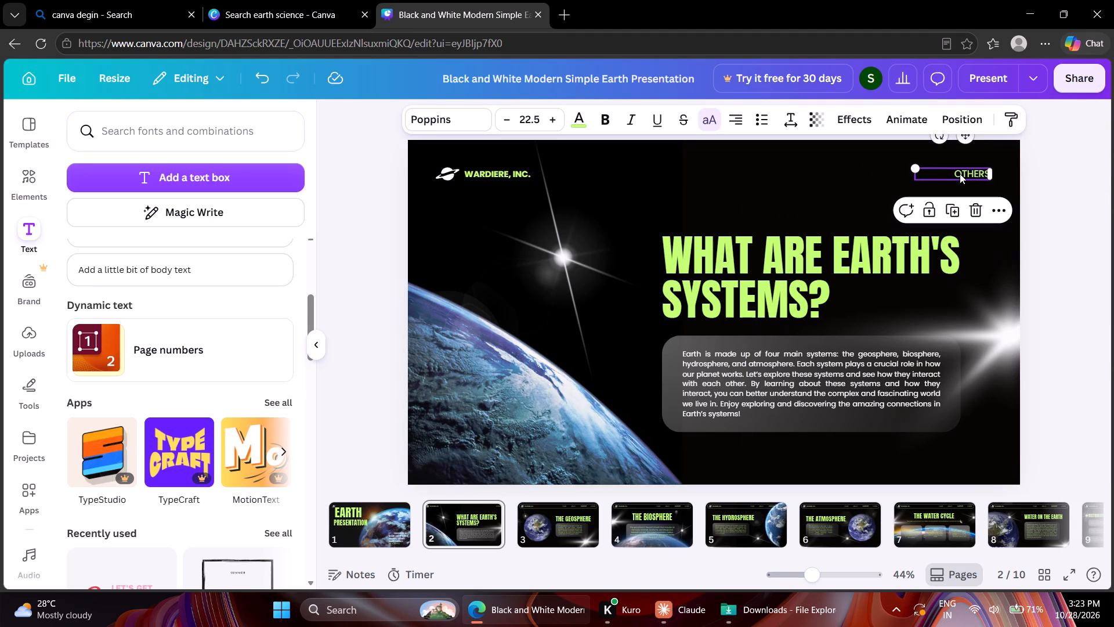
left_click(971, 203)
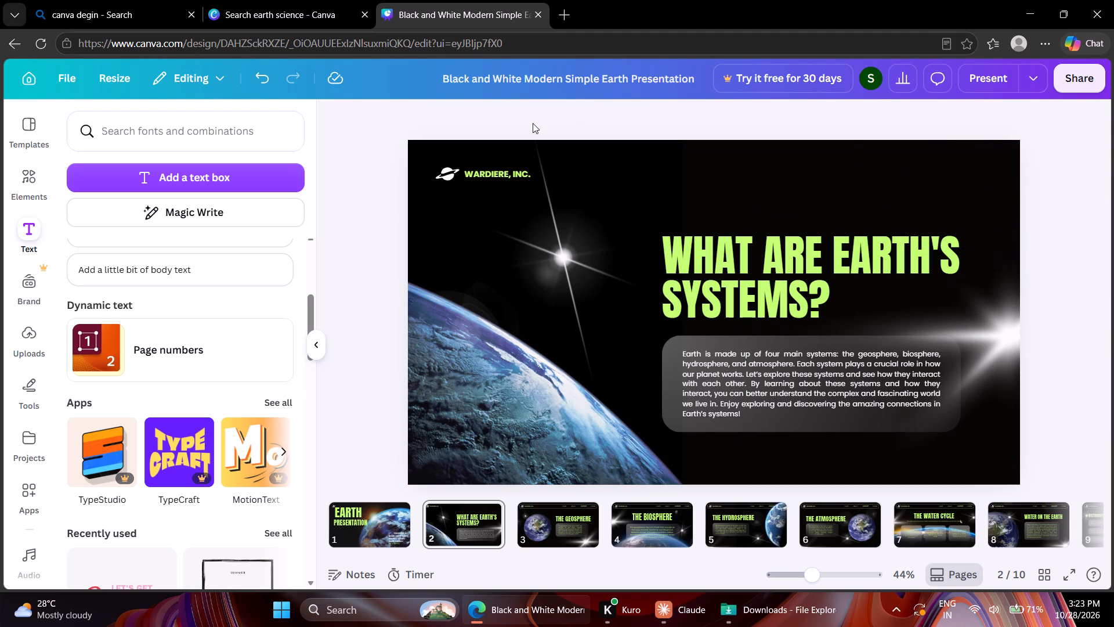
Delete the WARDIERE, INC. text beside the planet logo on slide 2.
left_click(505, 169)
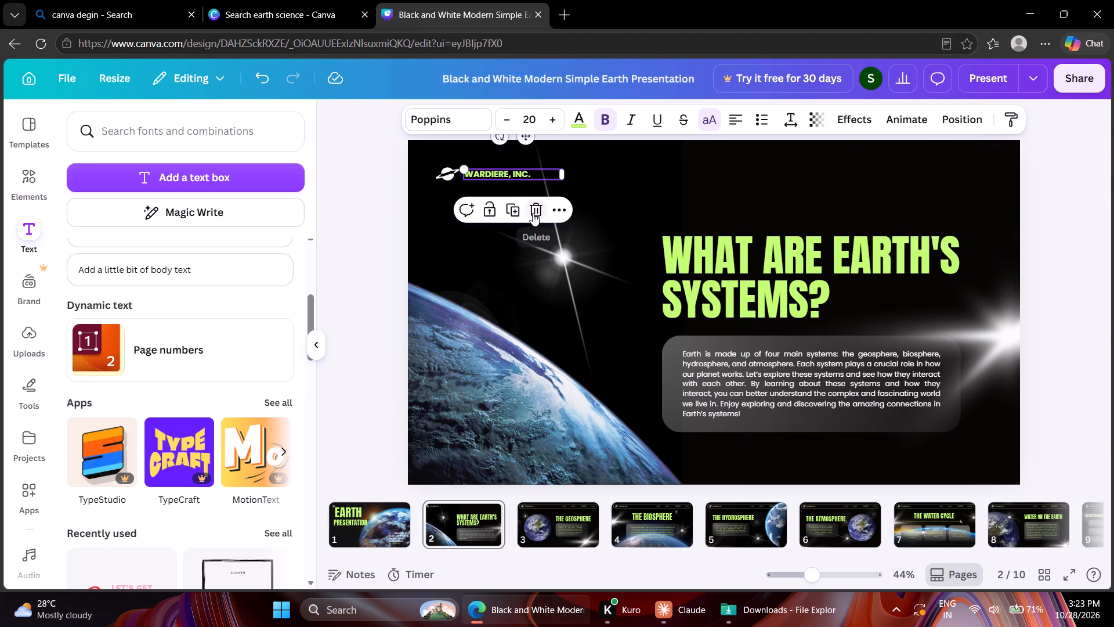
left_click(533, 212)
left_click(438, 173)
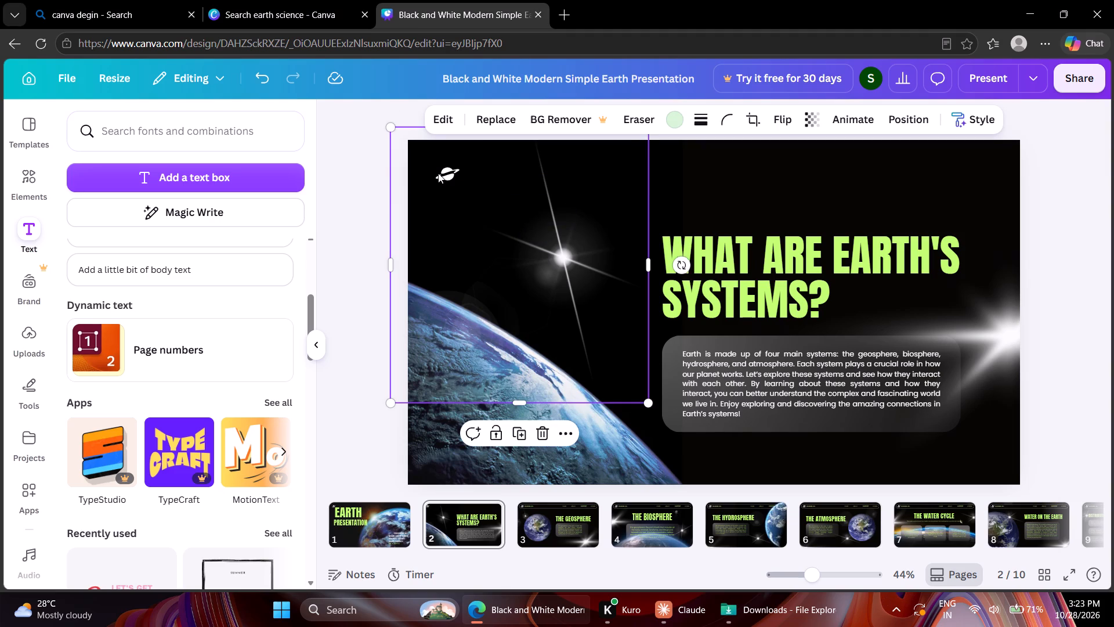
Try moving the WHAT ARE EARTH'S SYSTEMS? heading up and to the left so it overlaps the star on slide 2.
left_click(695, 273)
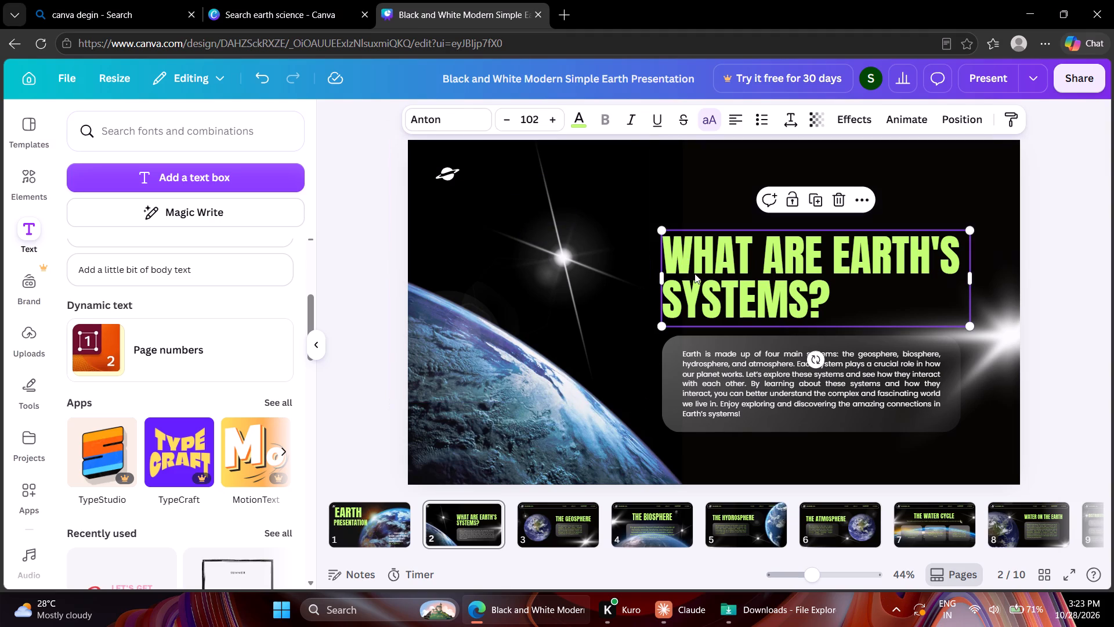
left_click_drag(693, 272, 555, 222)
Increase the font size of slide 2's body paragraph to 19.
left_click(692, 356)
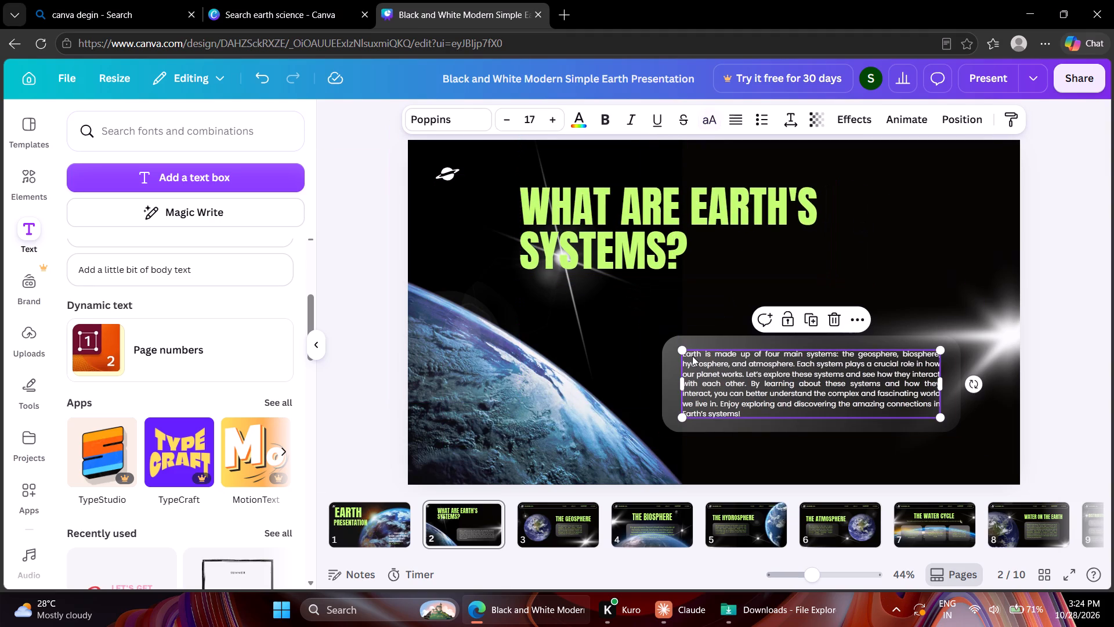
left_click(670, 378)
double_click(692, 376)
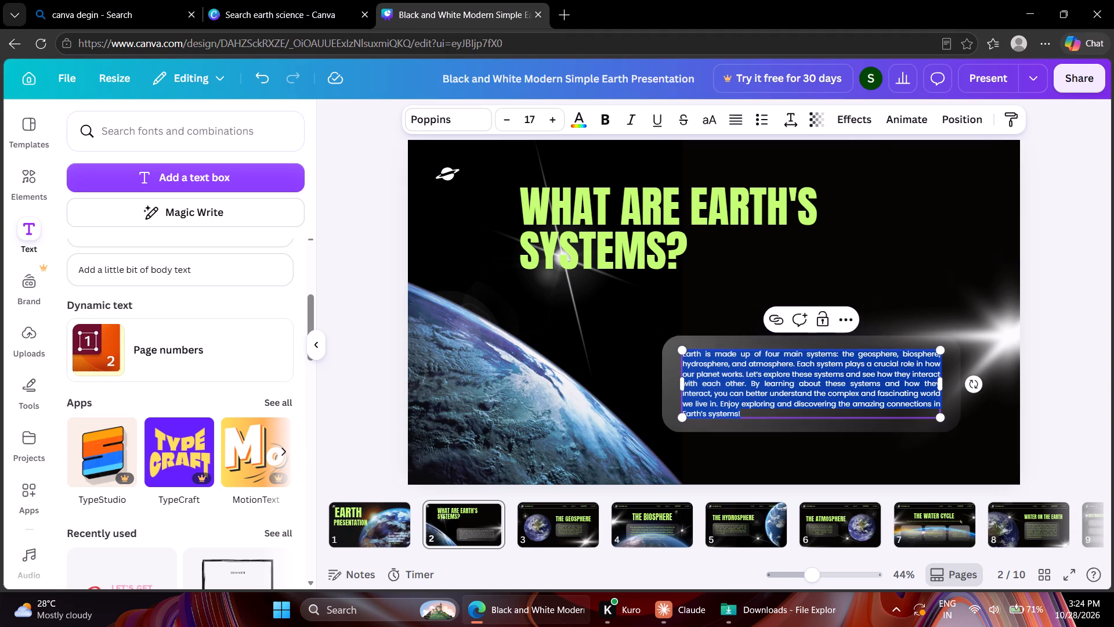
left_click(692, 376)
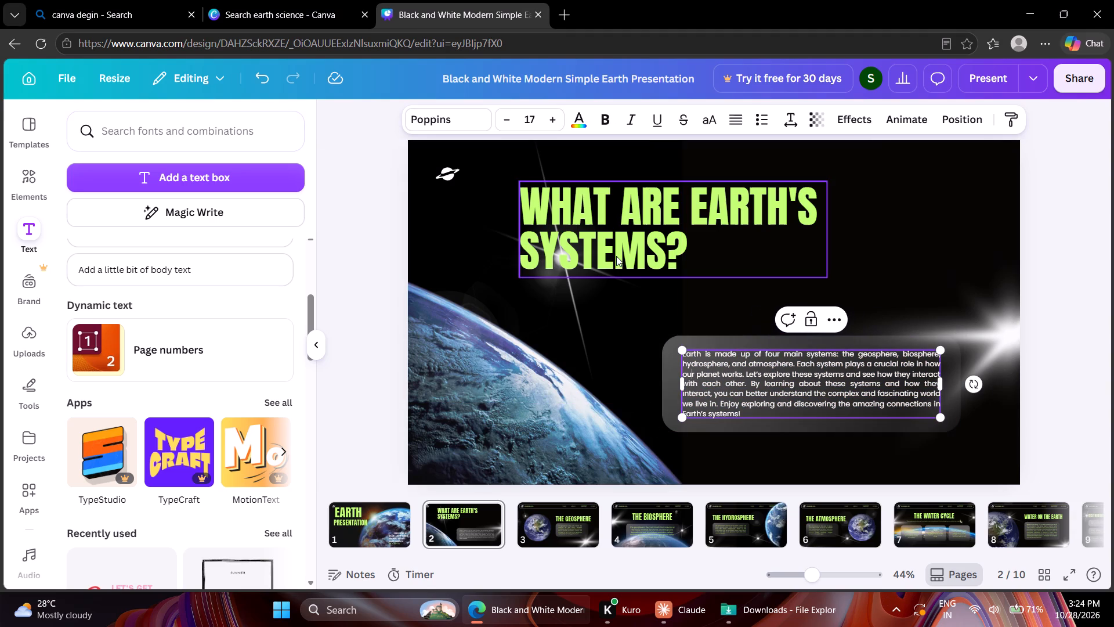
triple_click(758, 379)
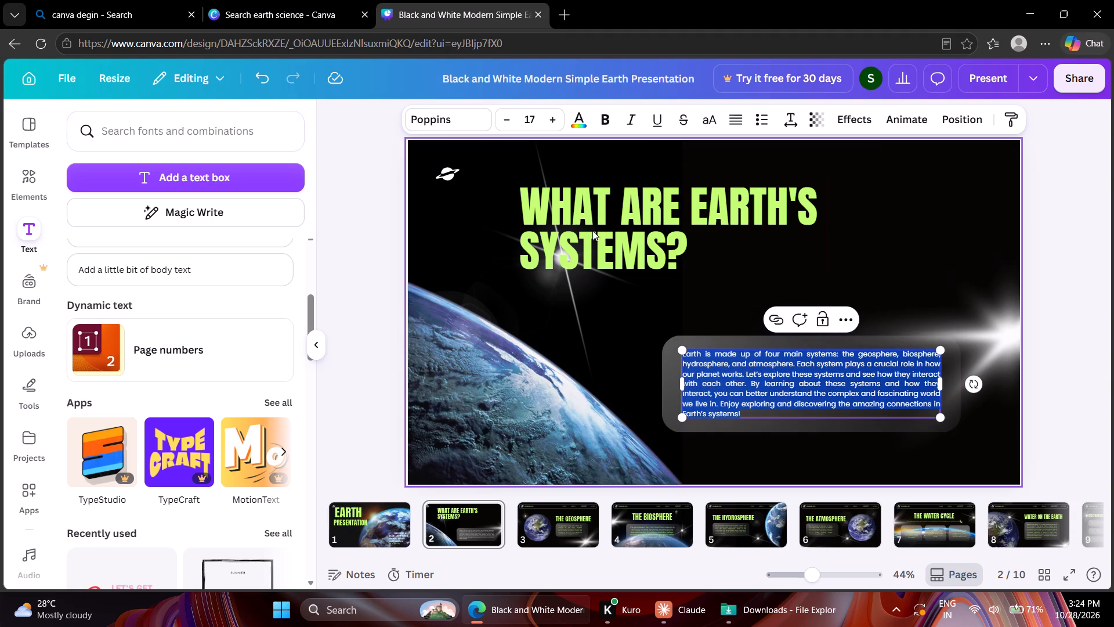
left_click(551, 124)
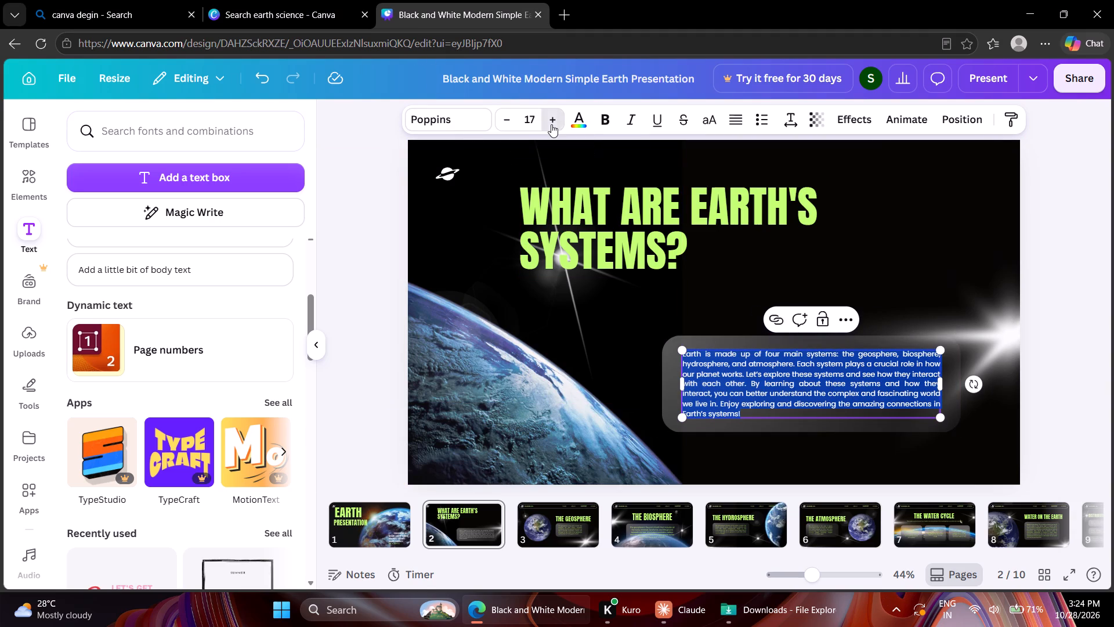
left_click(551, 124)
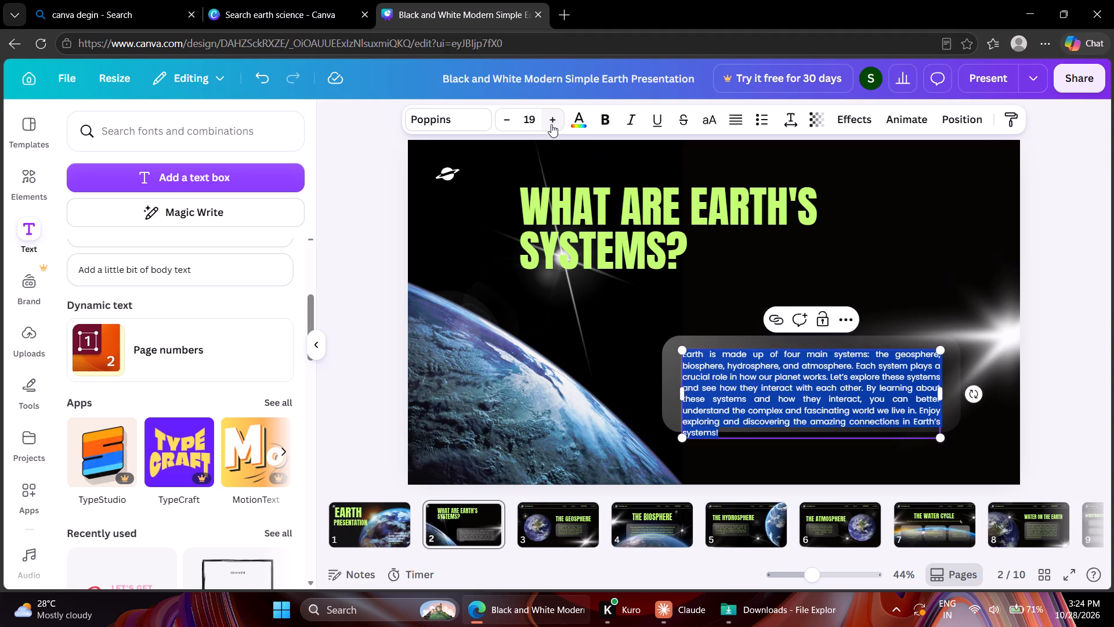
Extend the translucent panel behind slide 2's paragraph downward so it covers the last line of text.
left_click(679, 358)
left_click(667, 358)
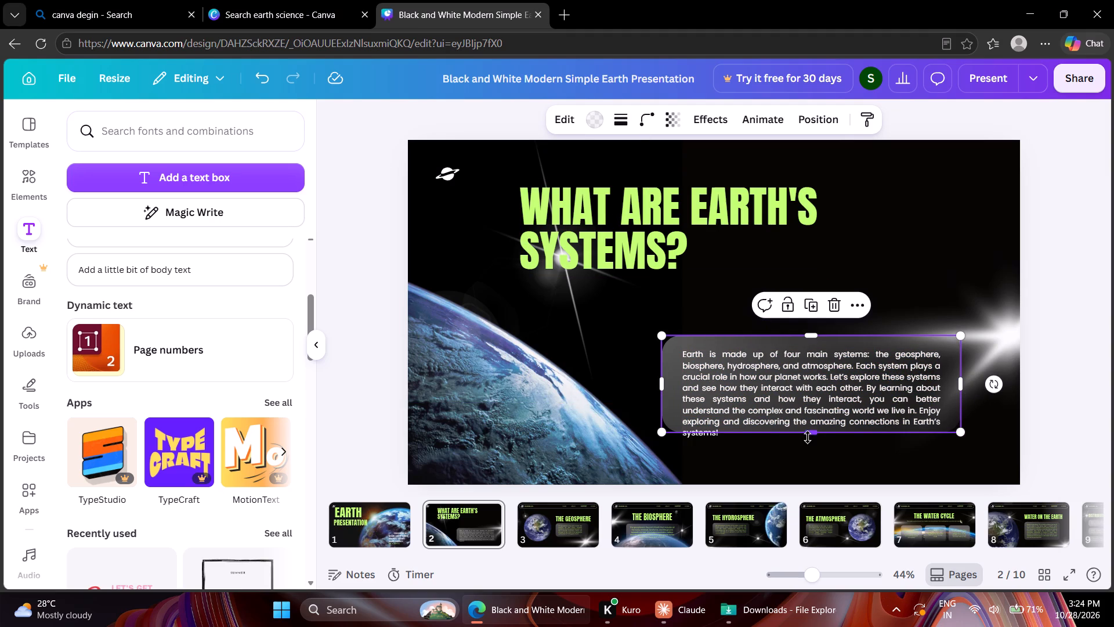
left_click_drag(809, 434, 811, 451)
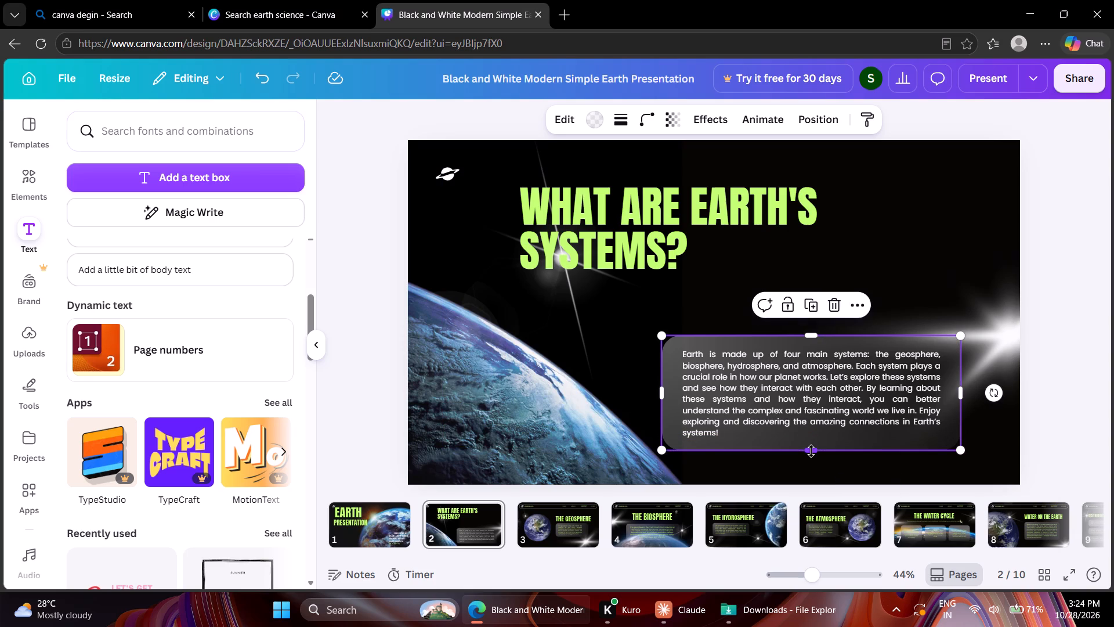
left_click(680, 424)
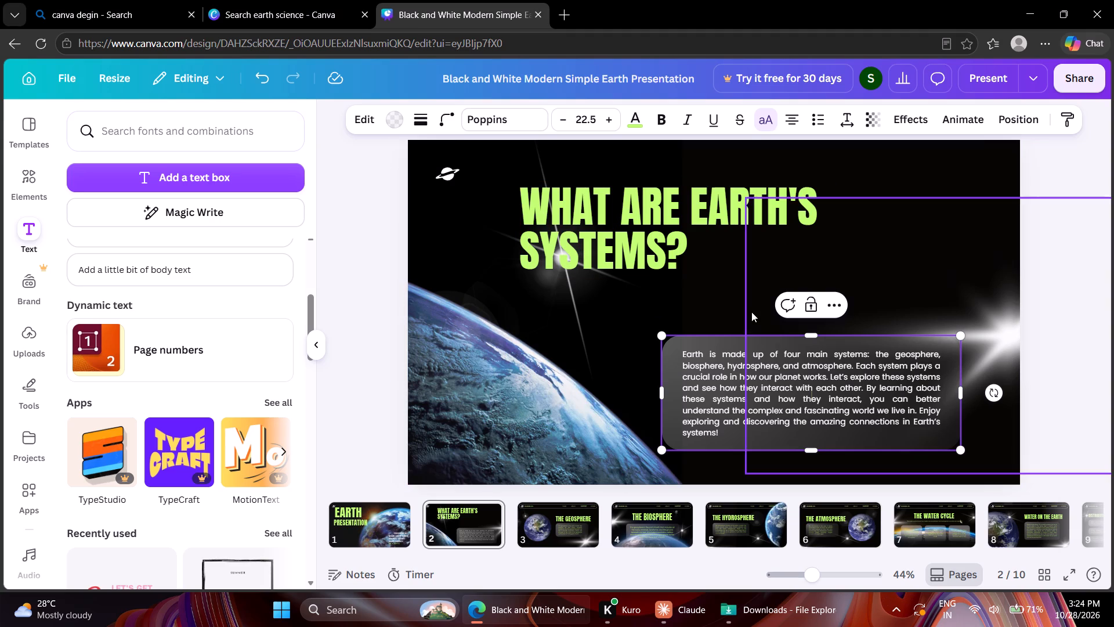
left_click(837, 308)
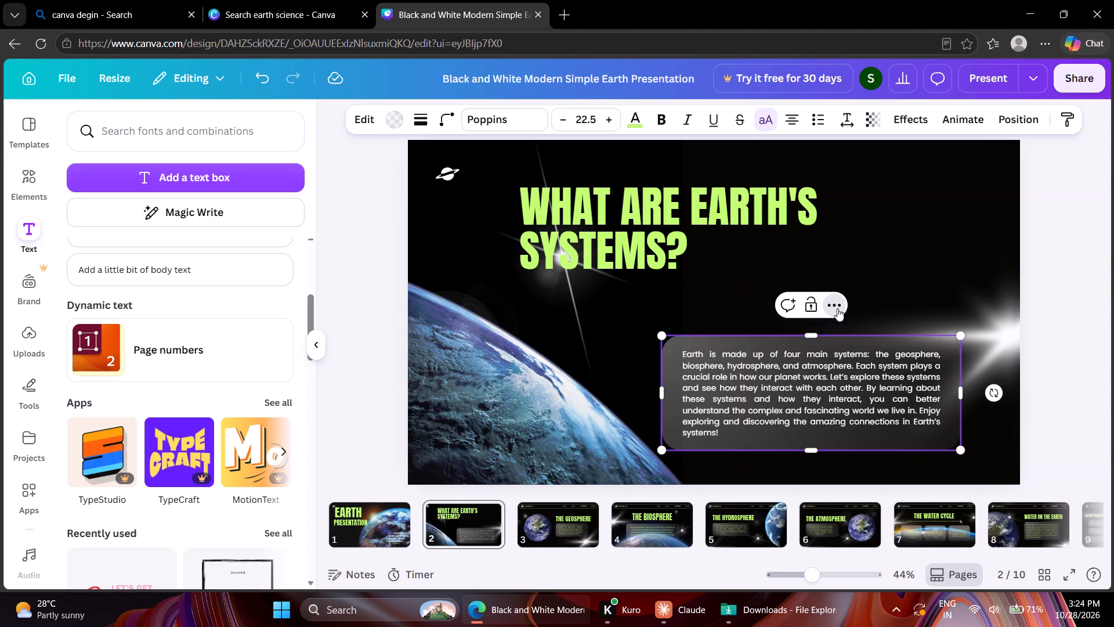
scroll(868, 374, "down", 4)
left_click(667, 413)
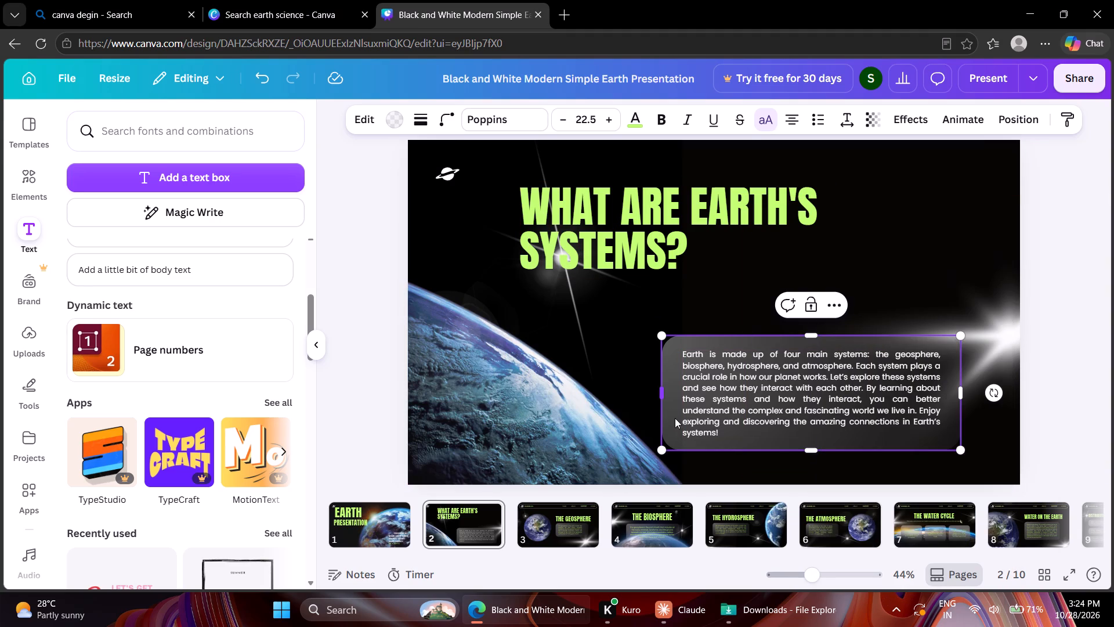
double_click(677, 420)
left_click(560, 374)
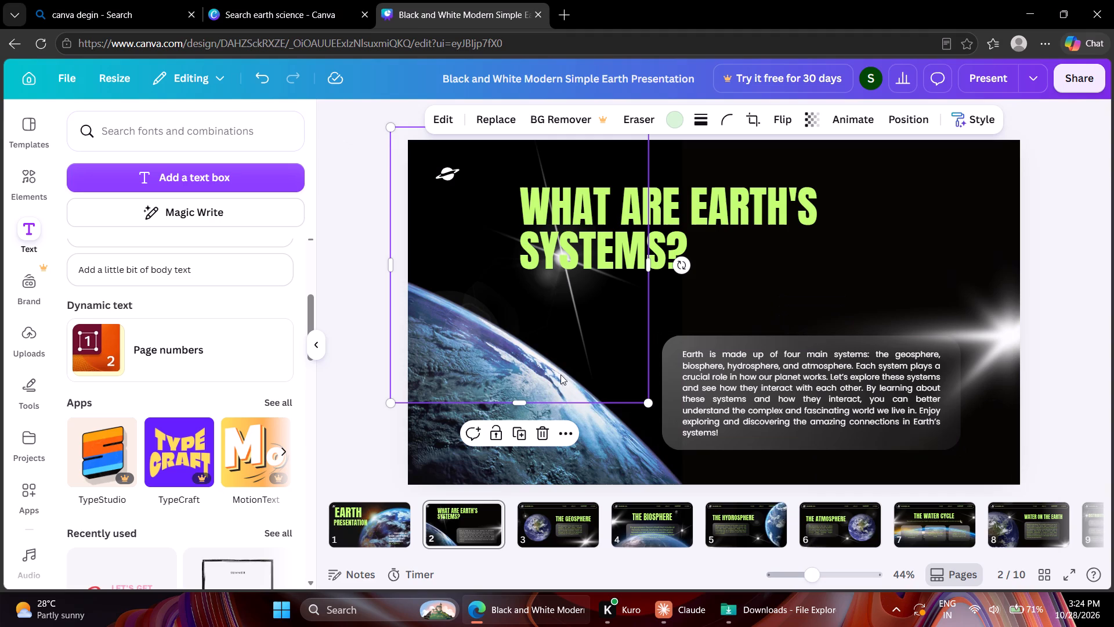
Delete the translucent panel behind slide 2's paragraph and place the paragraph in the slide's lower-right area, slightly right of where it was.
left_click(709, 401)
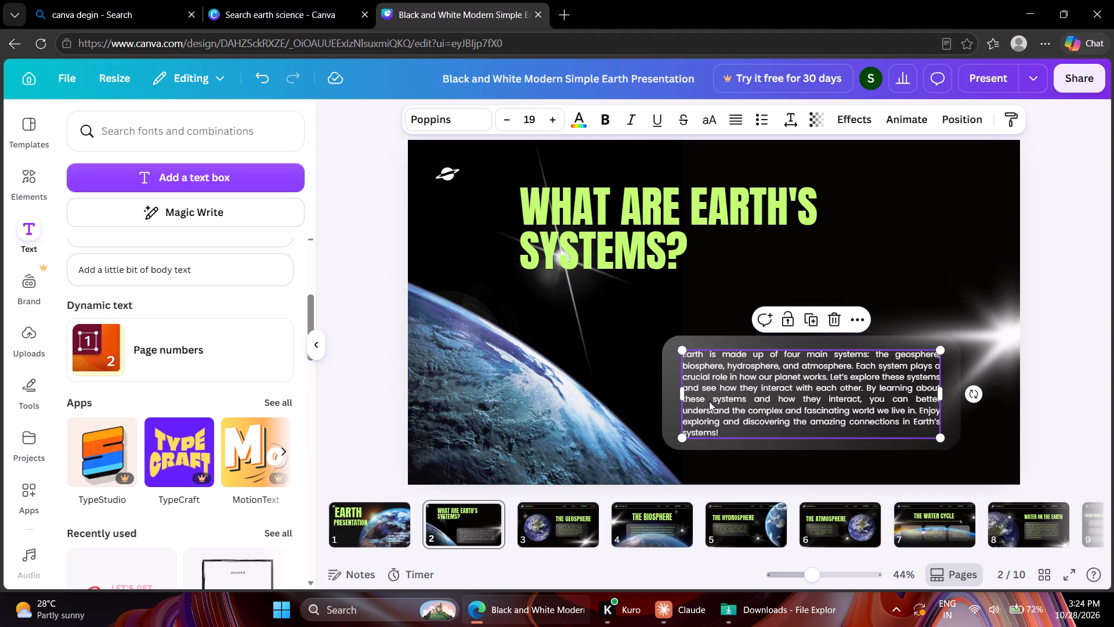
left_click_drag(709, 401, 768, 313)
left_click(725, 358)
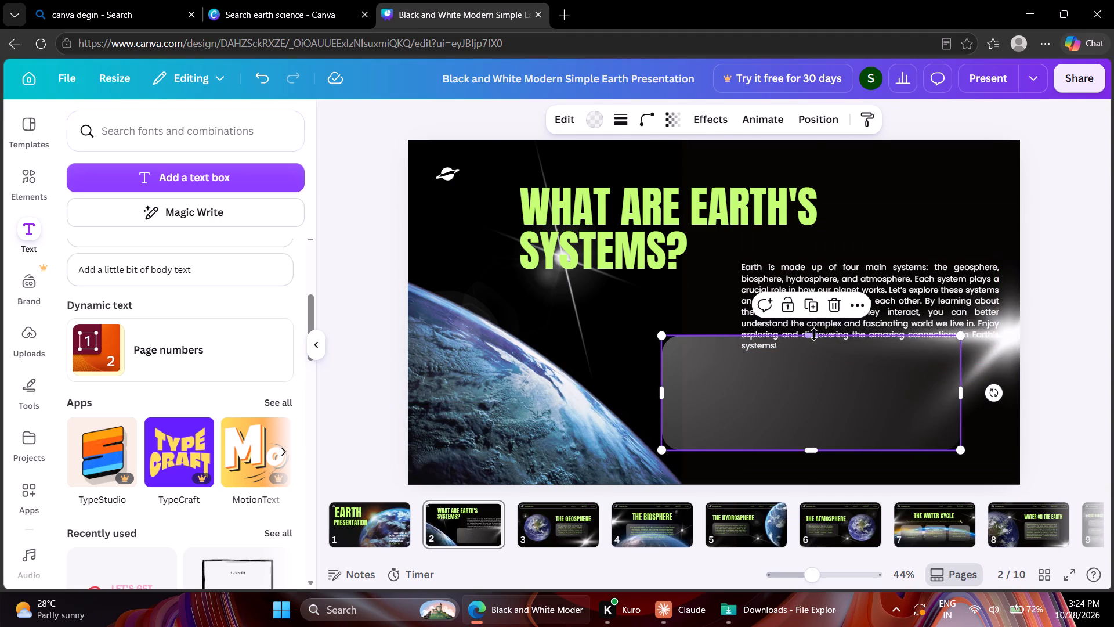
left_click(833, 307)
left_click_drag(836, 302, 789, 399)
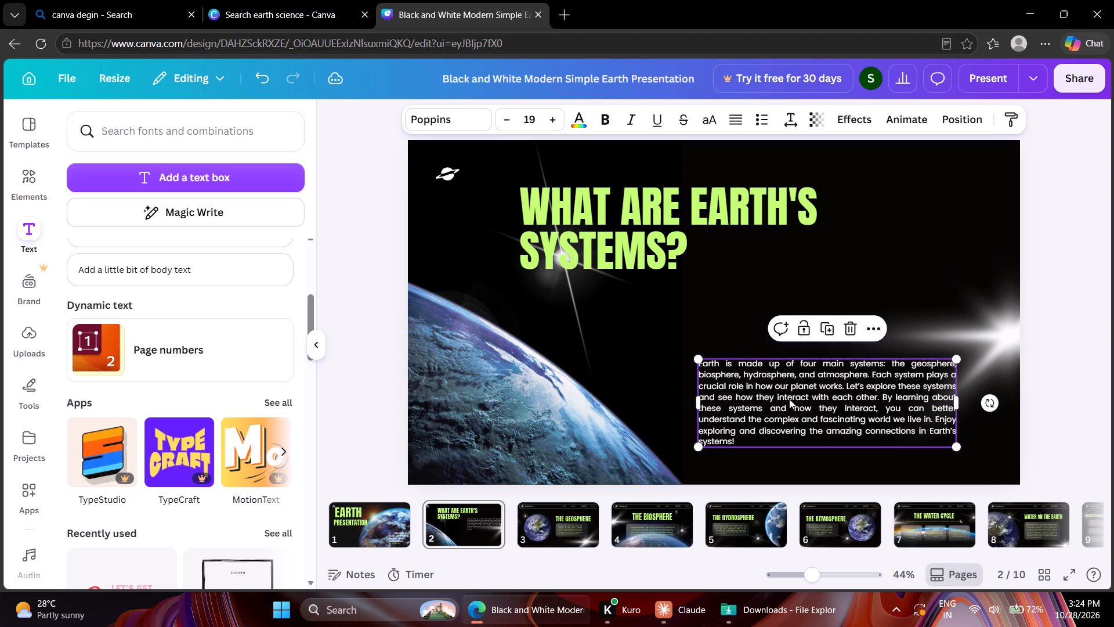
Set the font of slide 2's body paragraph to Noto Serif Devanagari.
left_click(462, 113)
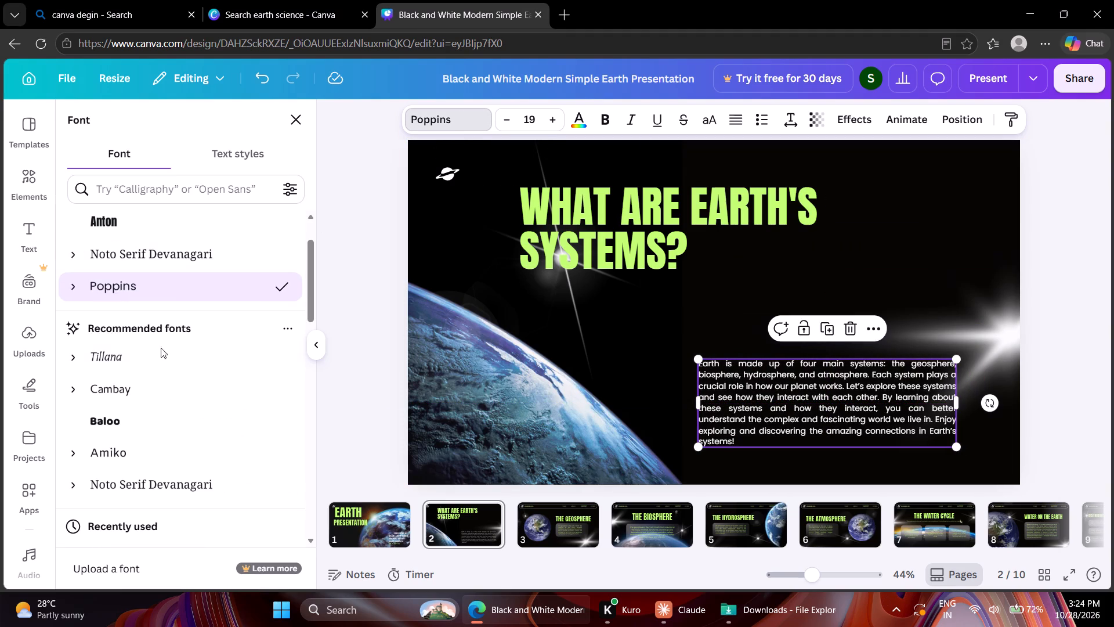
left_click(143, 487)
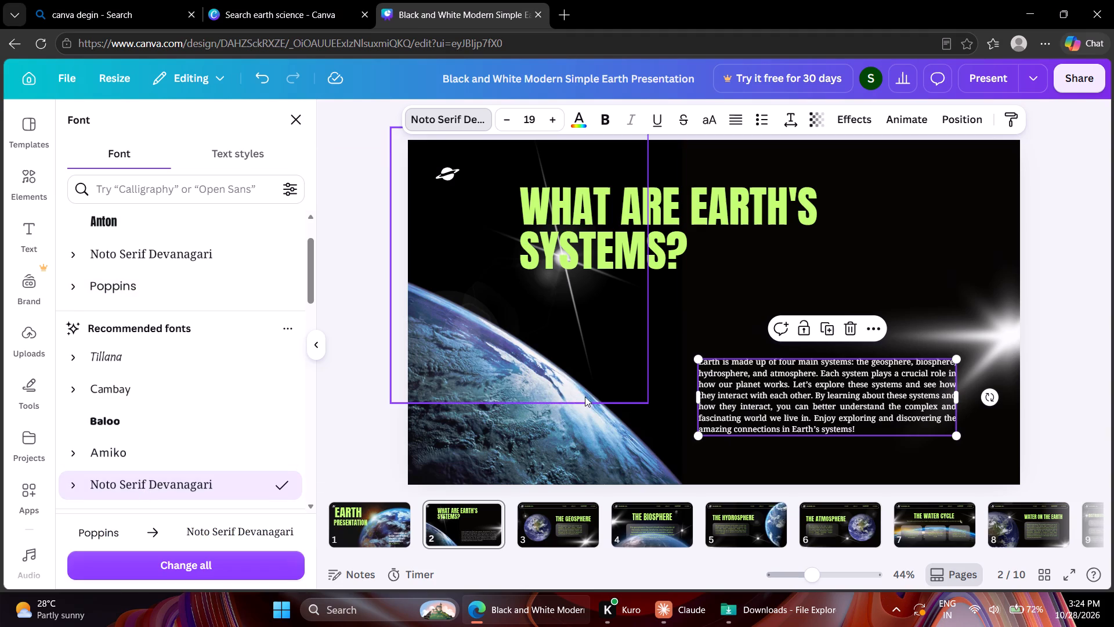
left_click(633, 410)
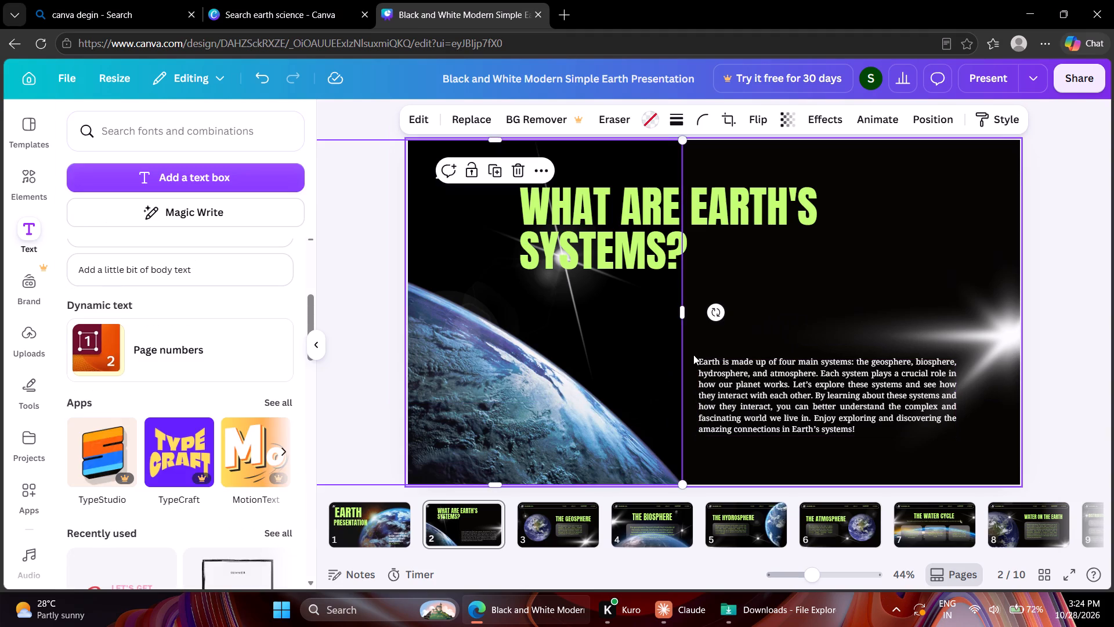
Move the WHAT ARE EARTH'S SYSTEMS? heading right and slightly down so it starts just beside the bright star.
left_click(590, 271)
left_click_drag(590, 271, 650, 284)
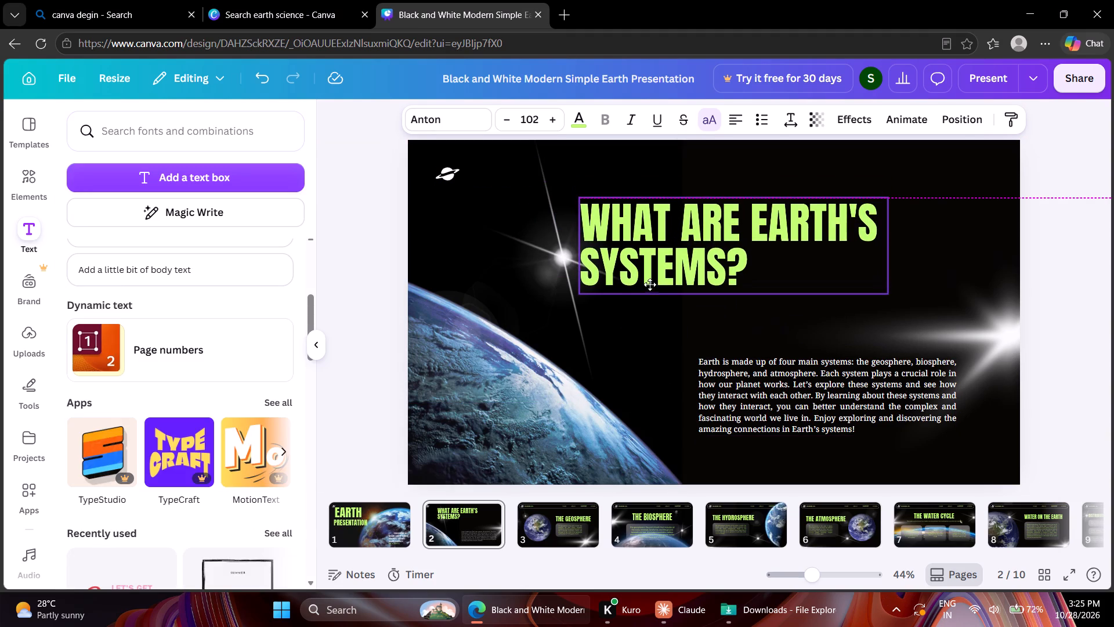
left_click_drag(650, 284, 650, 288)
left_click(563, 343)
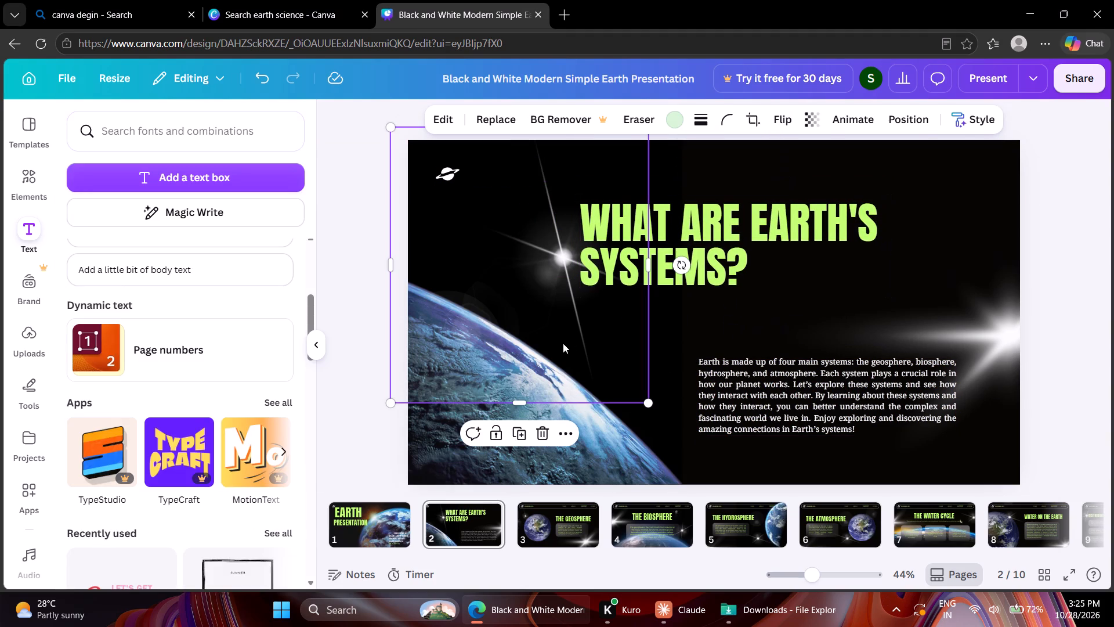
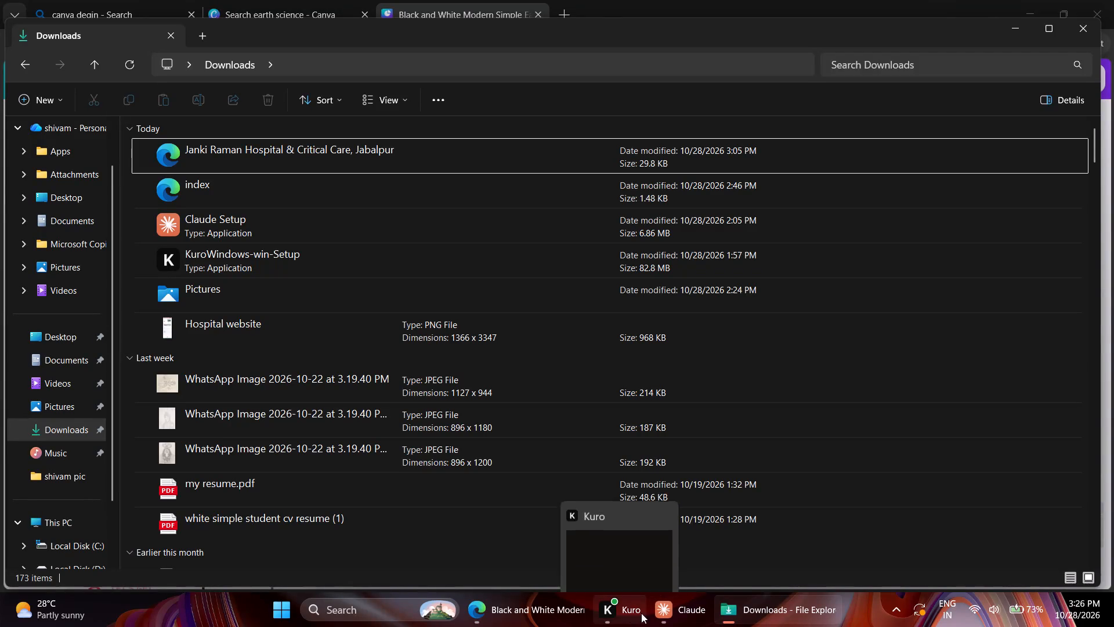
Close the open Claude application window.
left_click(736, 486)
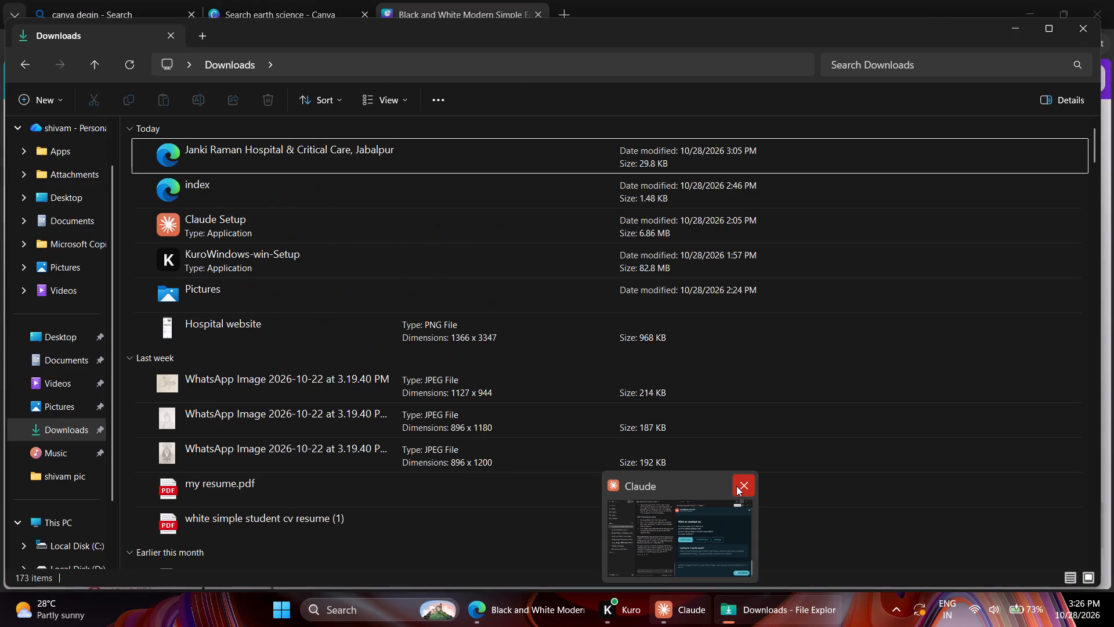
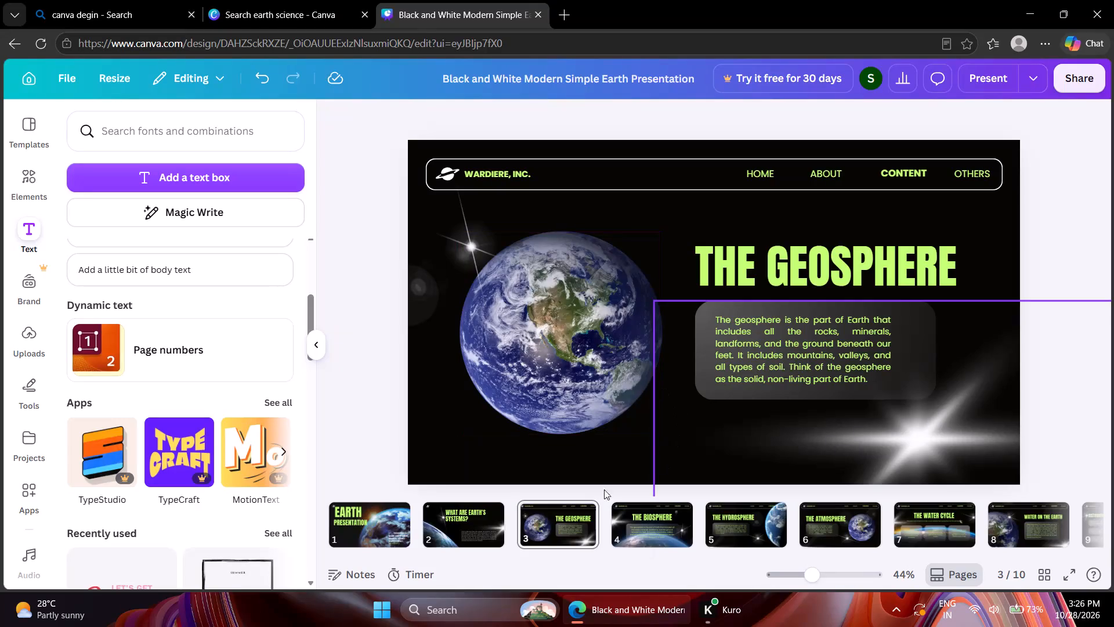
Open slide 4, The Biosphere, for editing.
left_click(632, 538)
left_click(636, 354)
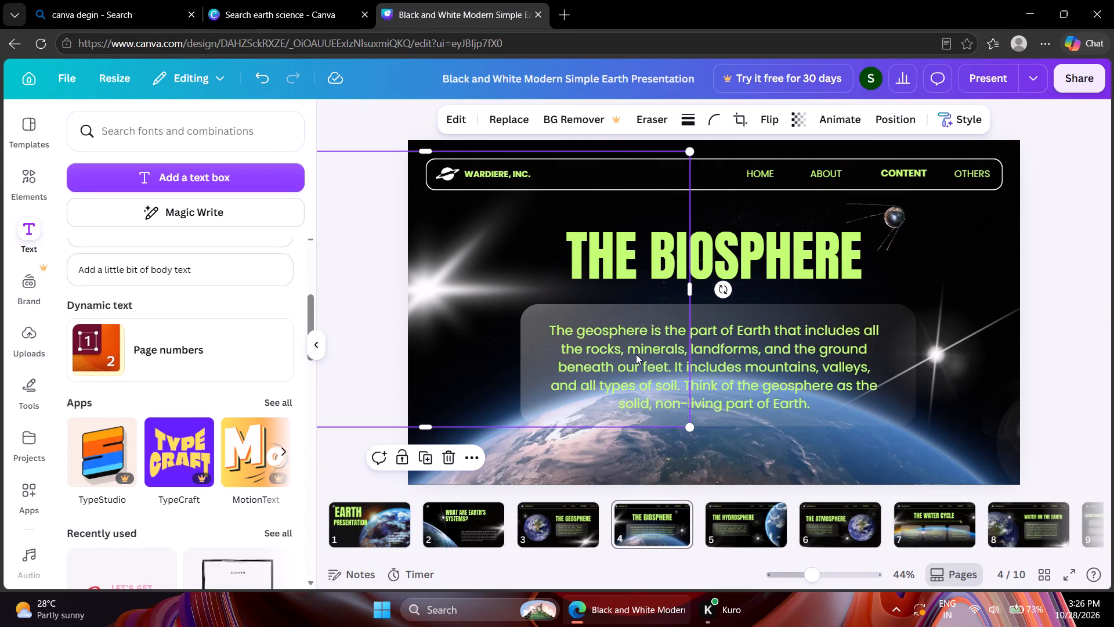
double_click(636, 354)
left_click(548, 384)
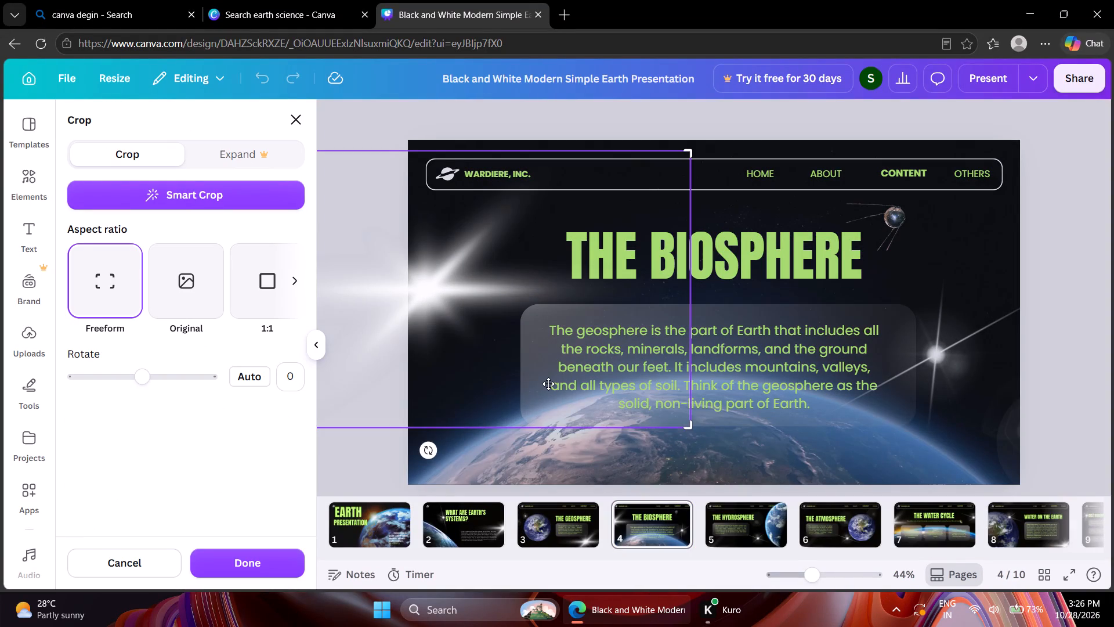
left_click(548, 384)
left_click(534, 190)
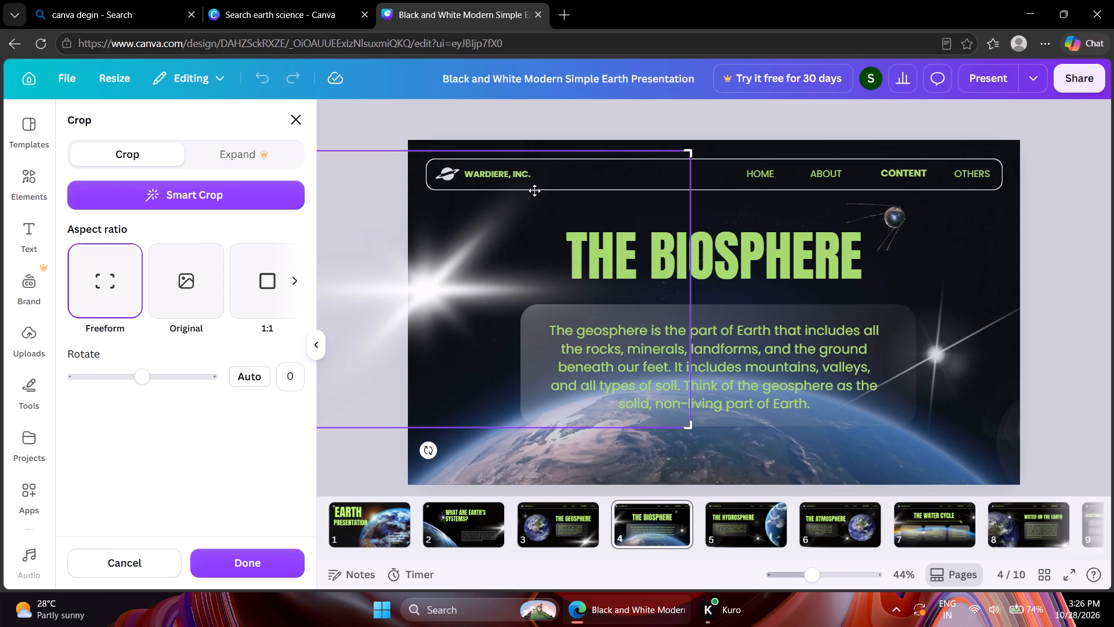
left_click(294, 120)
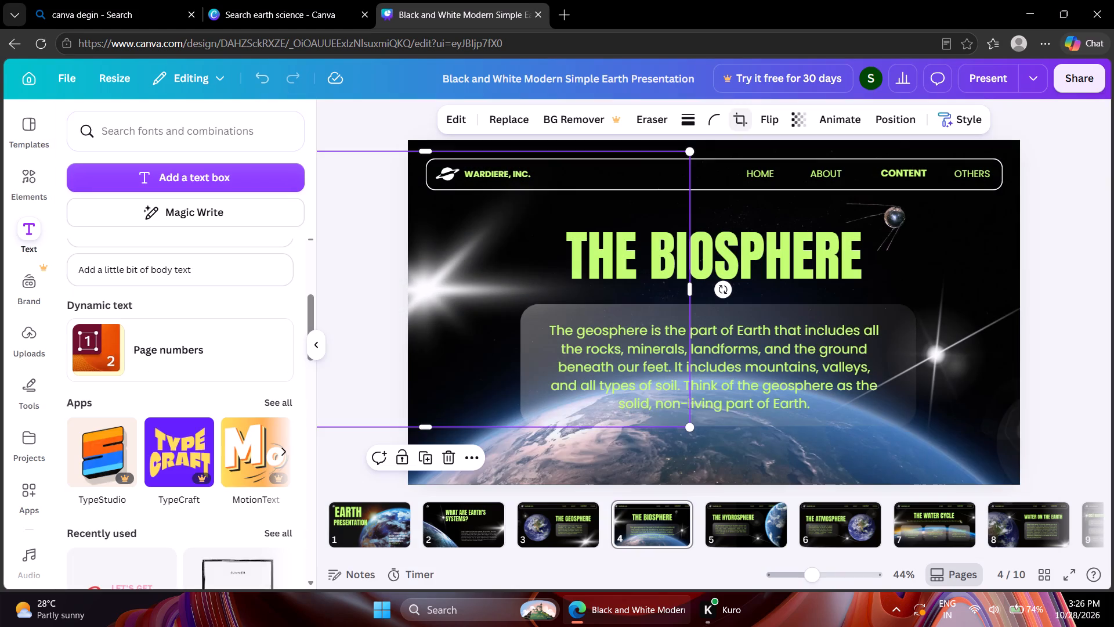
Delete the rounded outline frame around the header navigation on the Biosphere slide.
left_click(424, 177)
left_click(433, 183)
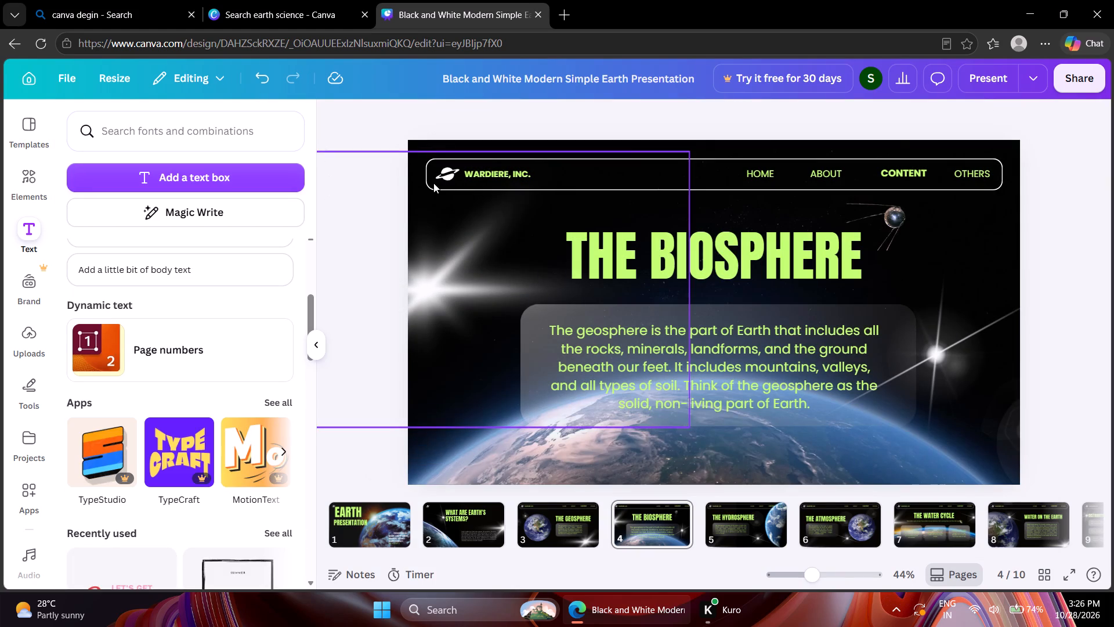
left_click(446, 188)
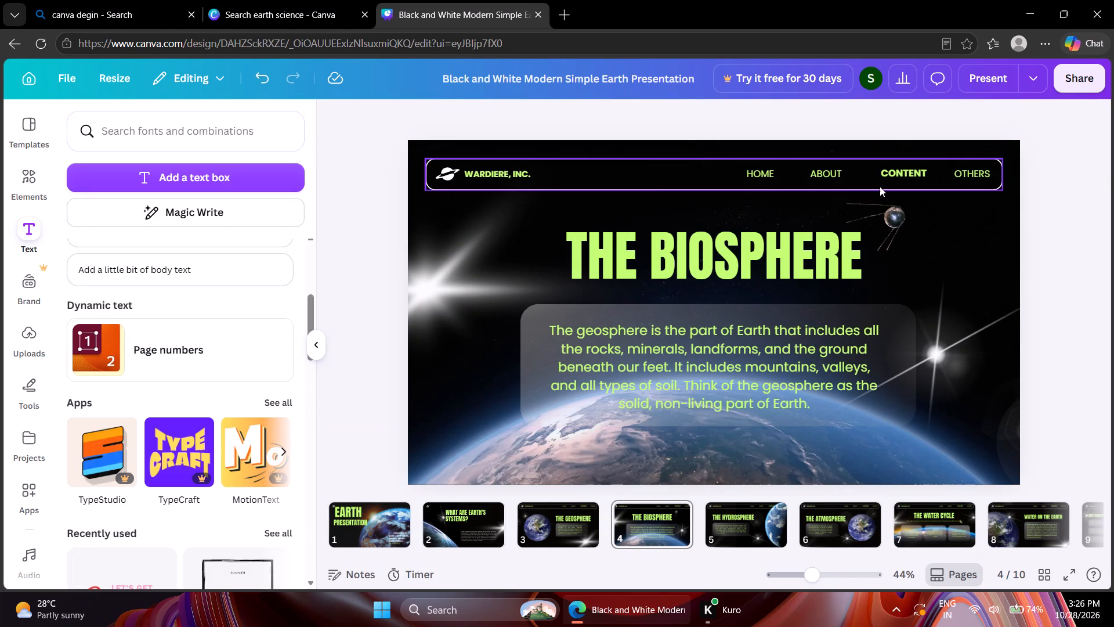
left_click(880, 185)
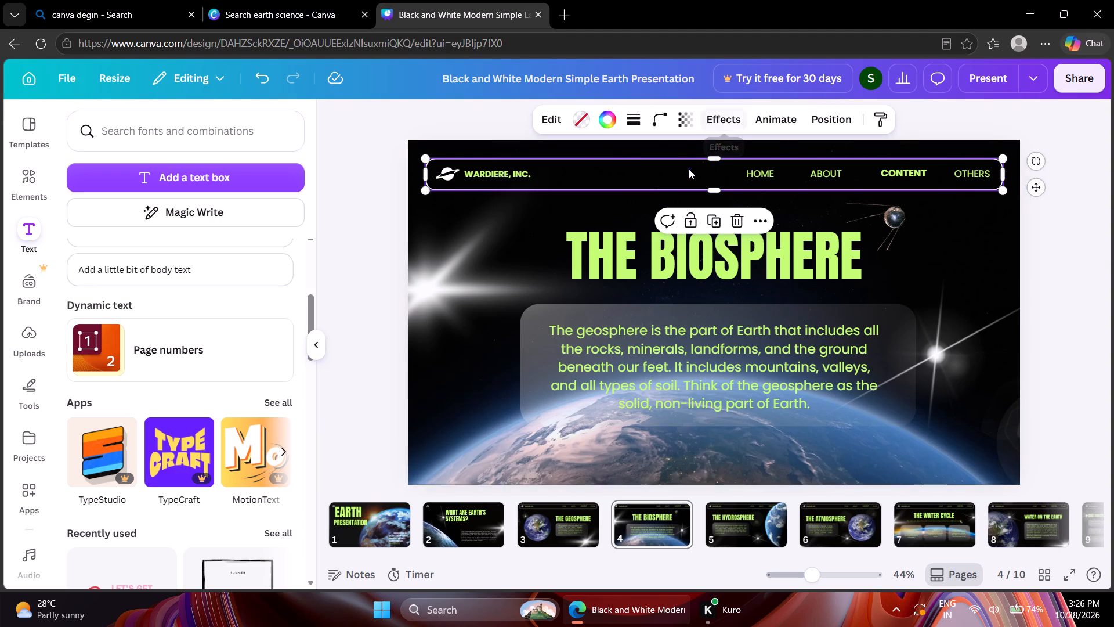
left_click(734, 217)
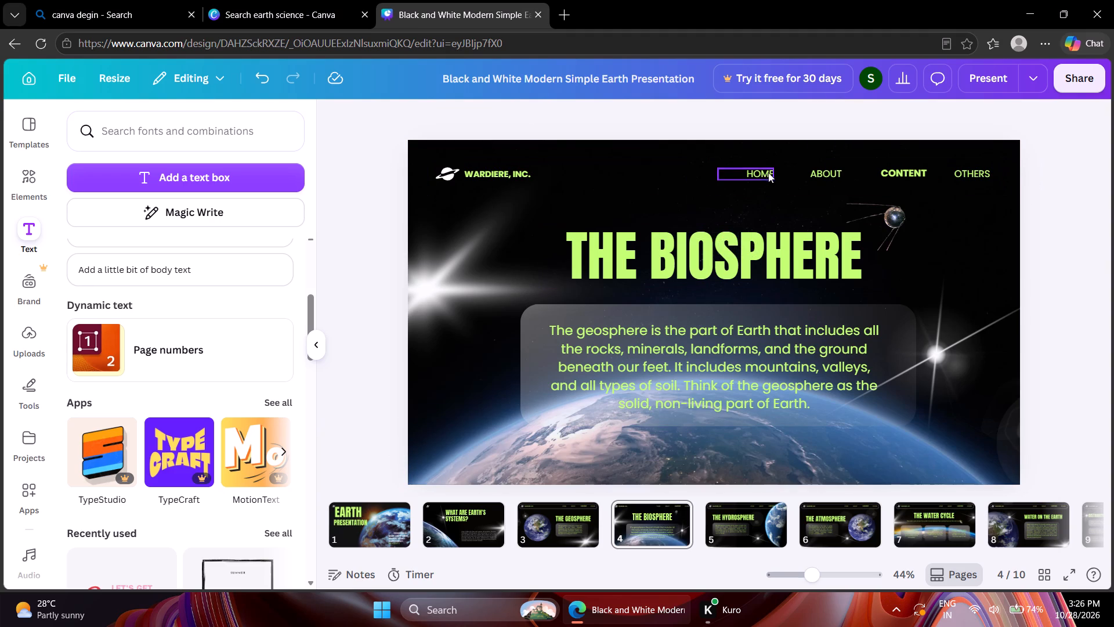
Delete the HOME, ABOUT, CONTENT and OTHERS navigation labels from the Biosphere slide's header.
left_click(766, 171)
left_click(767, 210)
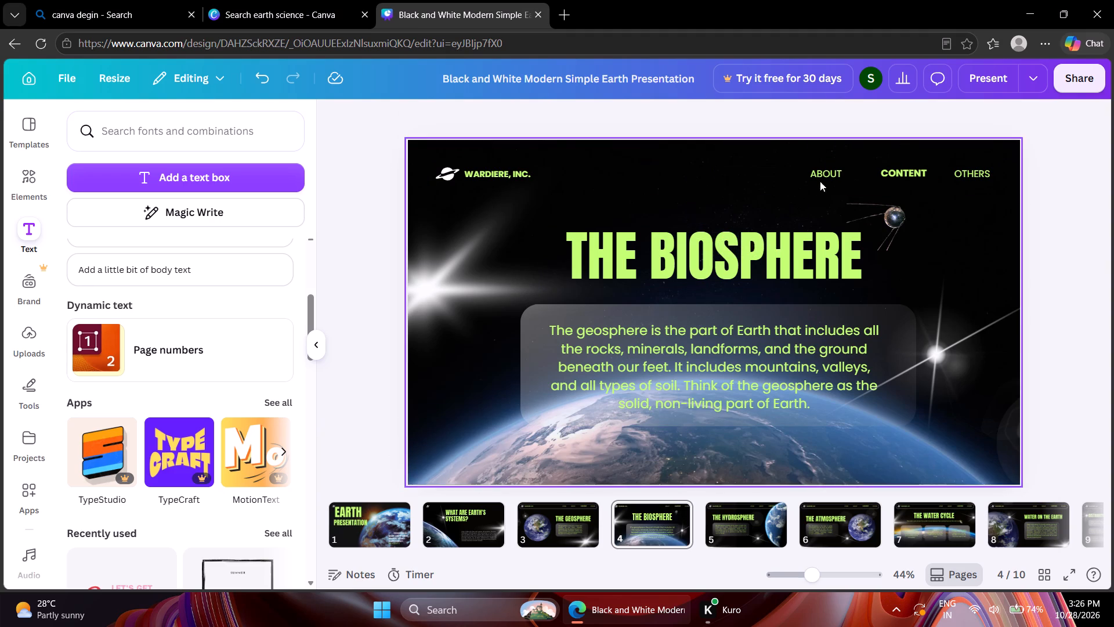
left_click(832, 168)
left_click(845, 211)
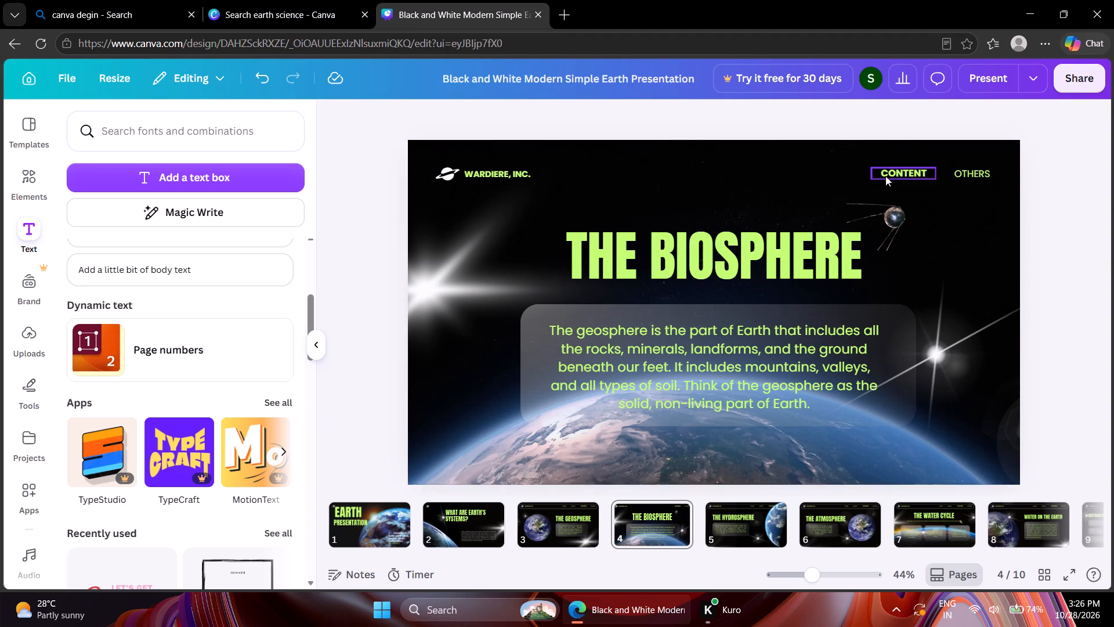
left_click(903, 165)
left_click(903, 169)
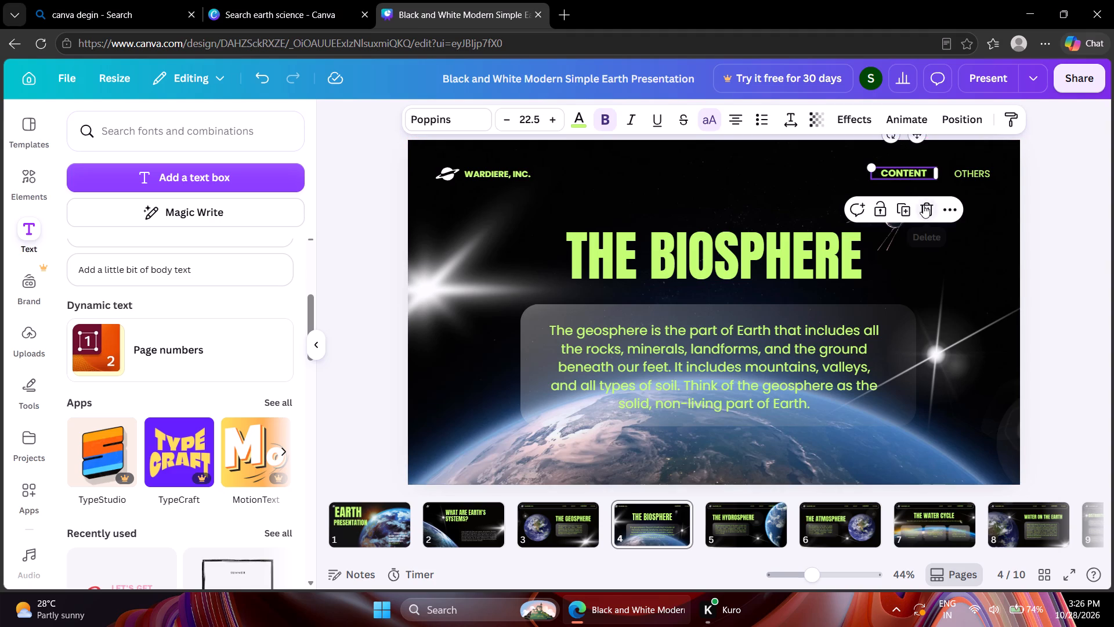
left_click(923, 205)
left_click(982, 172)
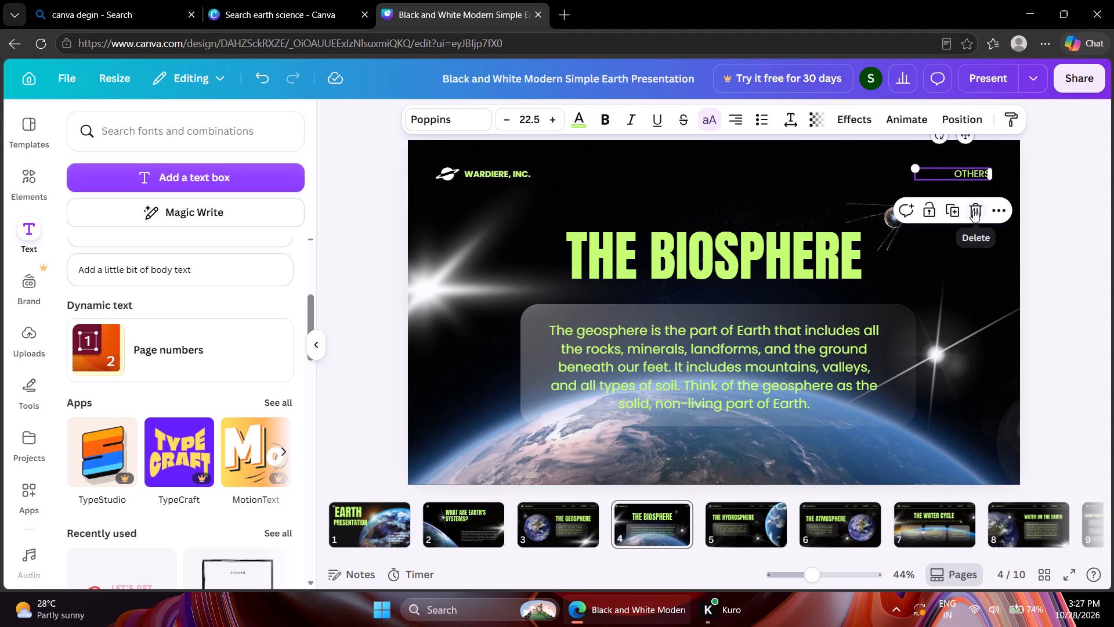
left_click(973, 210)
left_click(501, 175)
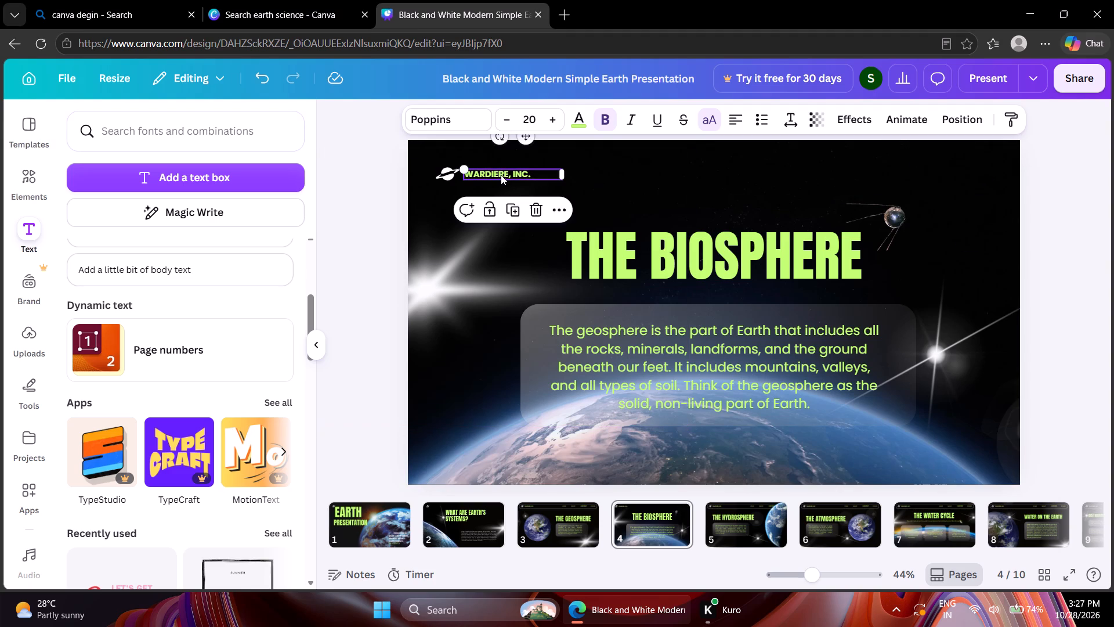
left_click(534, 206)
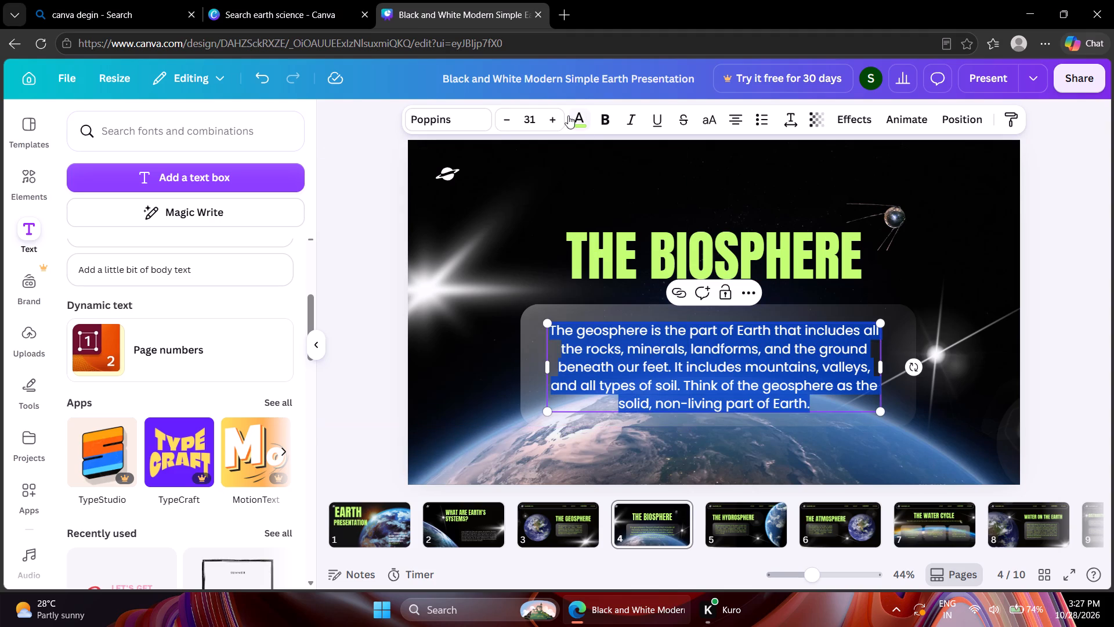
left_click(585, 118)
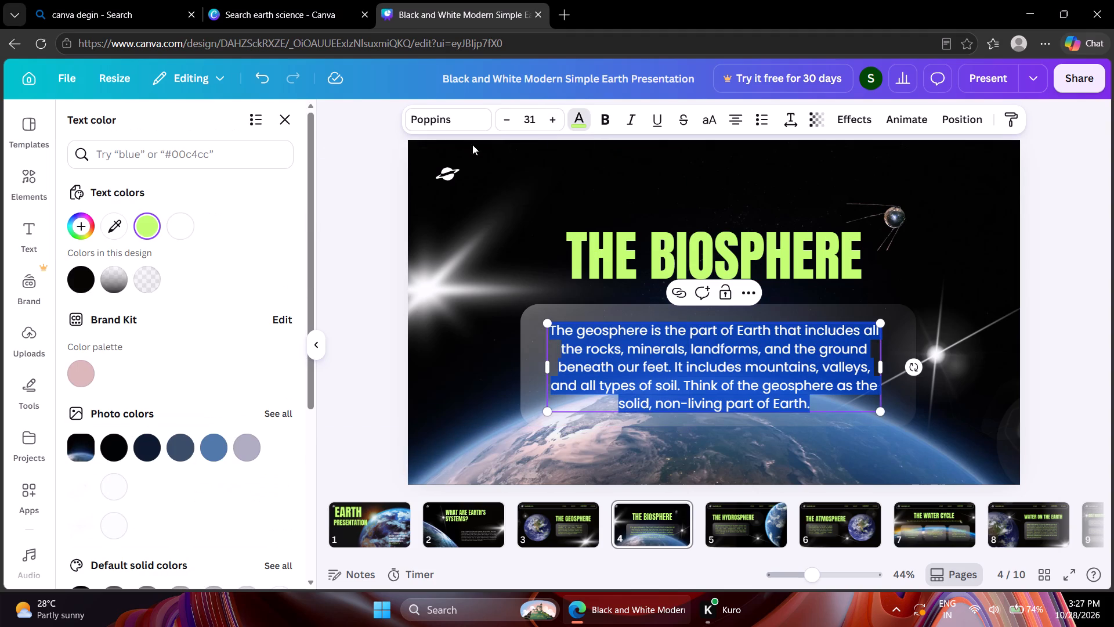
left_click(184, 226)
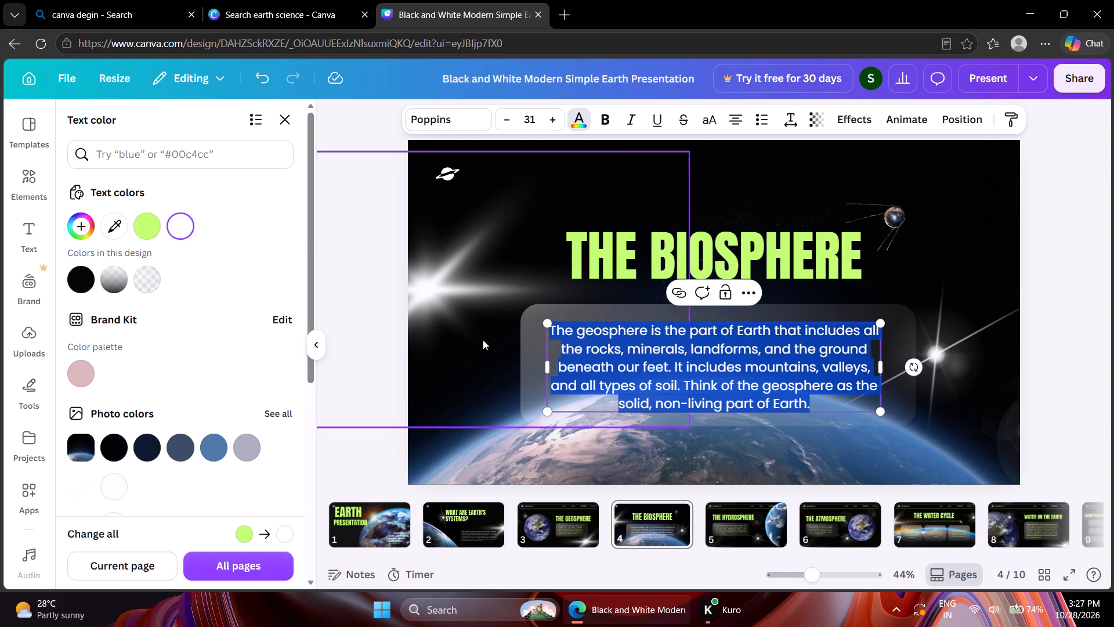
left_click(483, 338)
Delete the translucent rounded panel behind the body paragraph on the Biosphere slide.
left_click(520, 366)
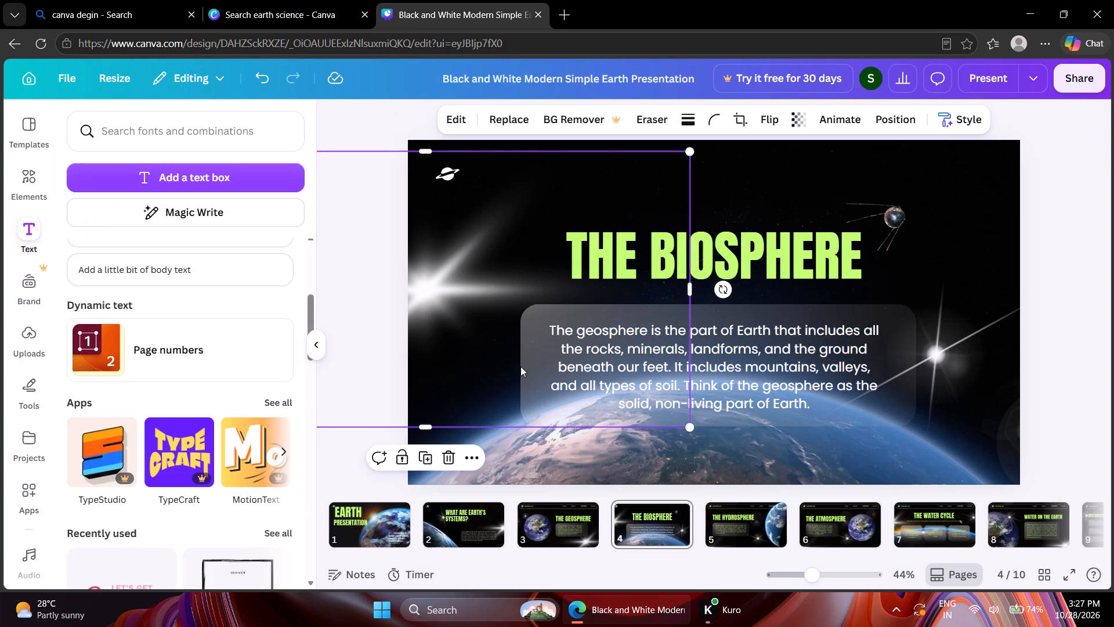
left_click(521, 367)
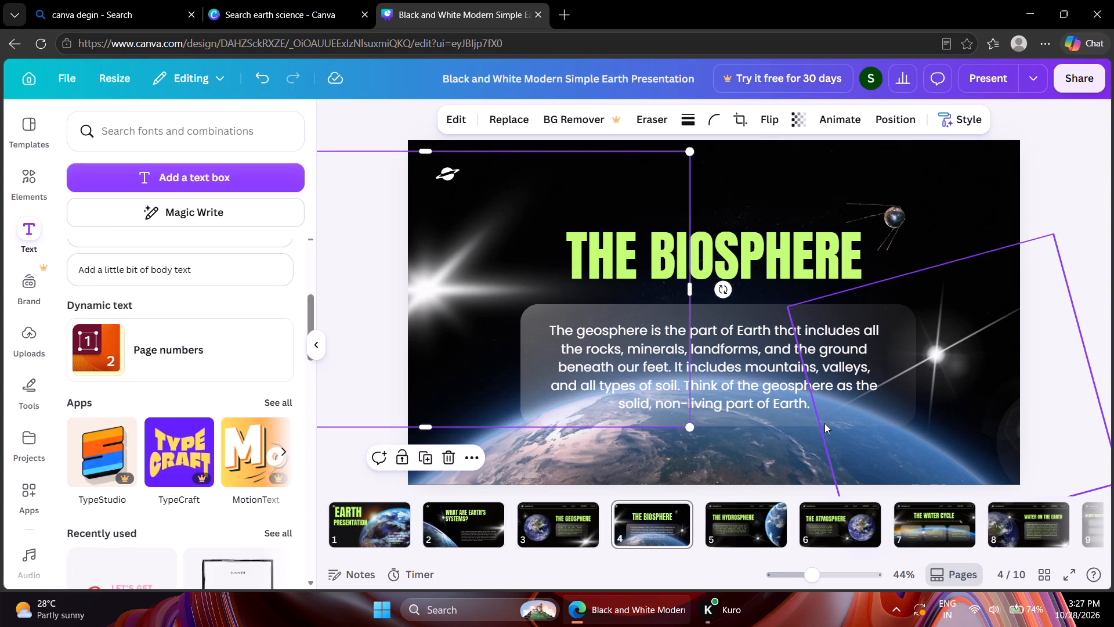
left_click(824, 423)
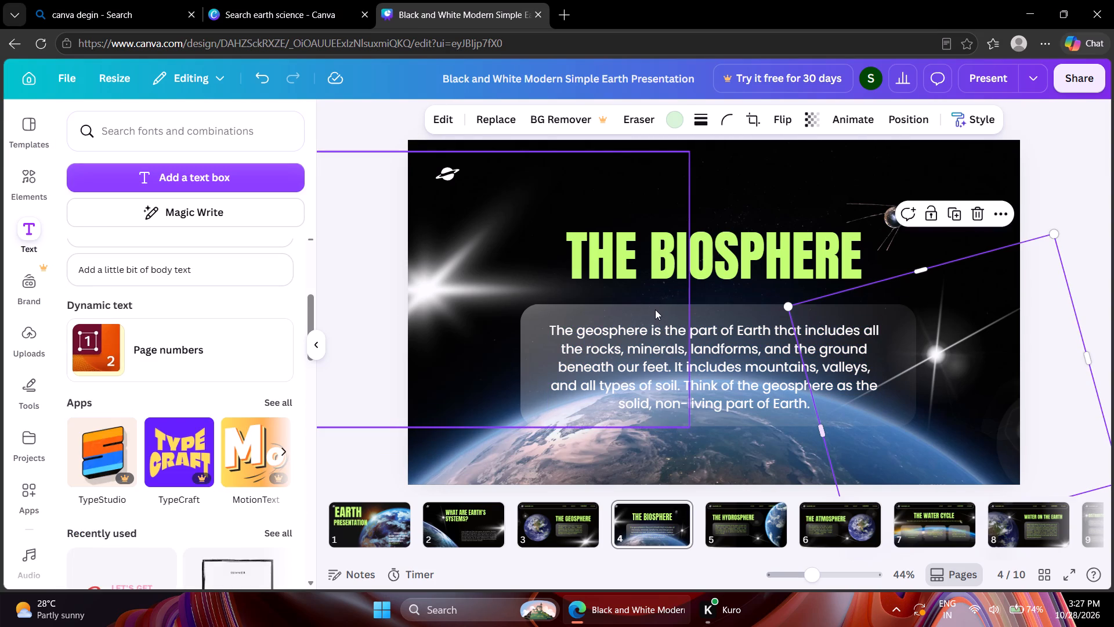
double_click(655, 309)
left_click_drag(655, 309, 736, 314)
left_click(736, 314)
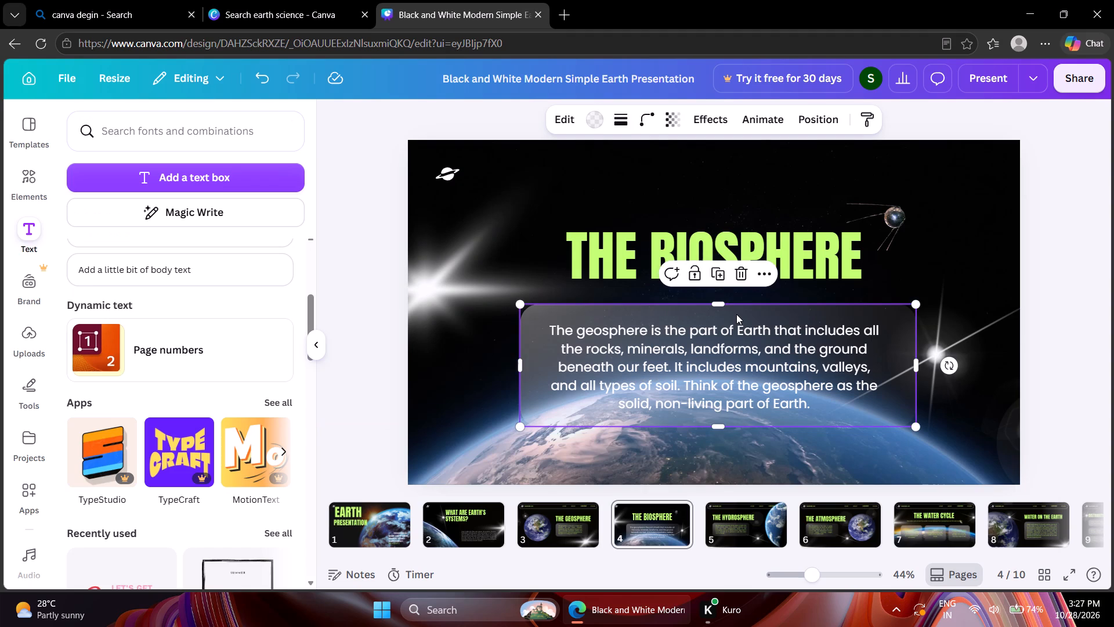
left_click(738, 282)
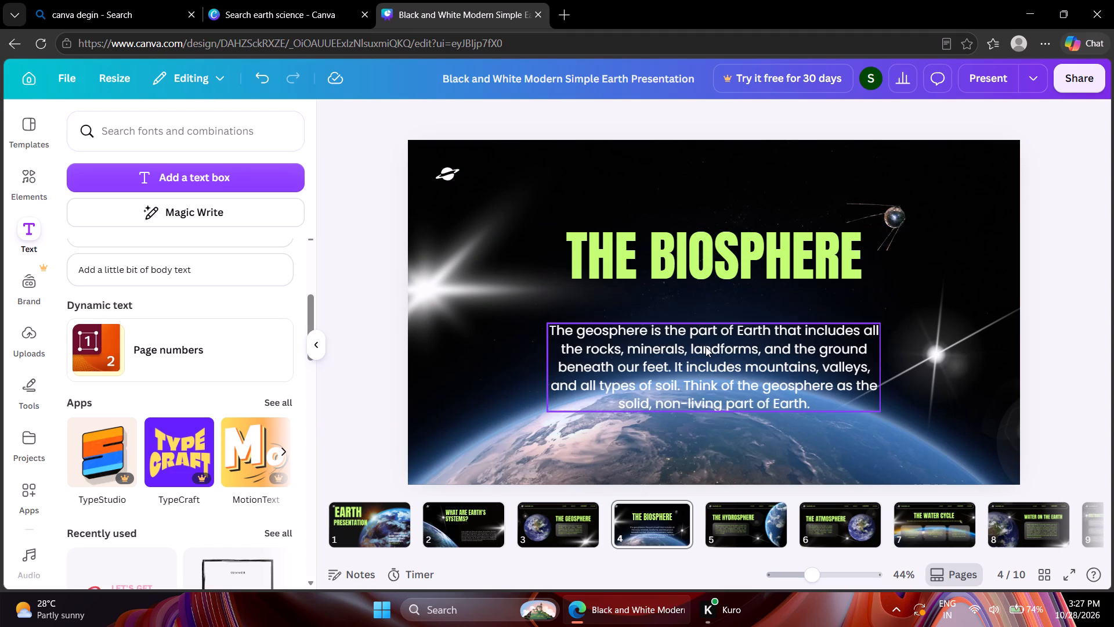
Open the Earth background image of the Biosphere slide for cropping and try to reposition and resize it.
left_click(706, 347)
left_click(663, 439)
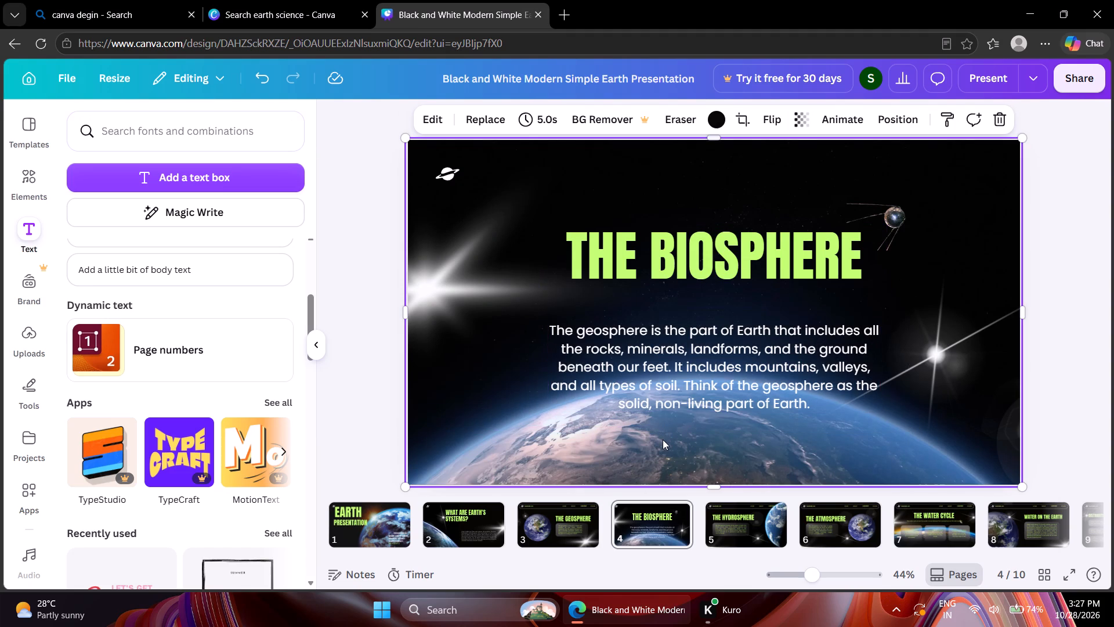
left_click(663, 439)
left_click(663, 439)
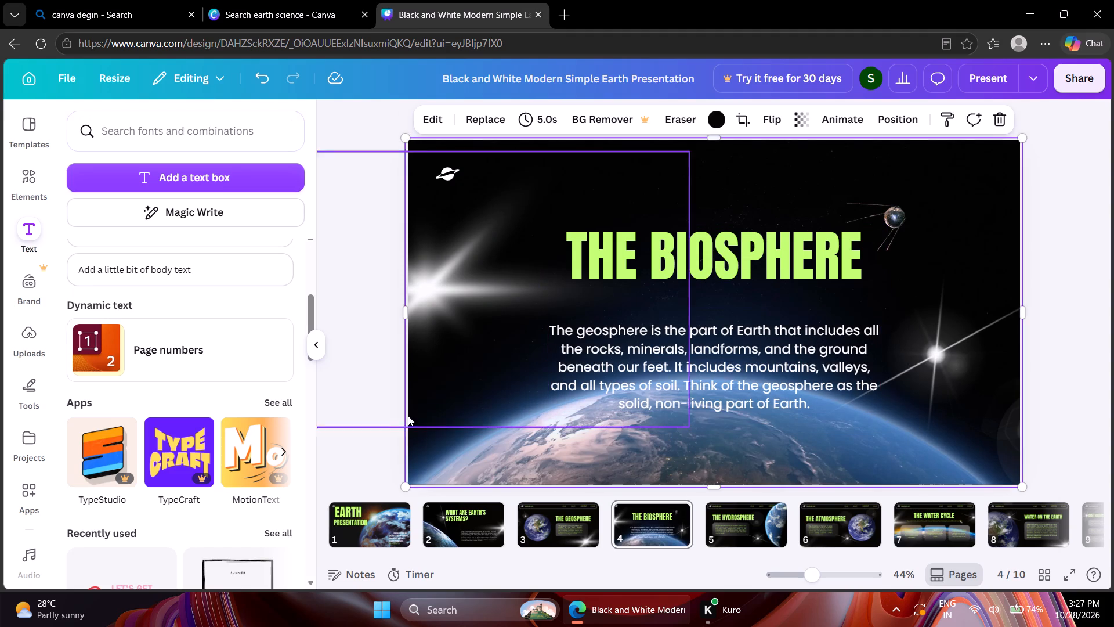
scroll(254, 406, "down", 2)
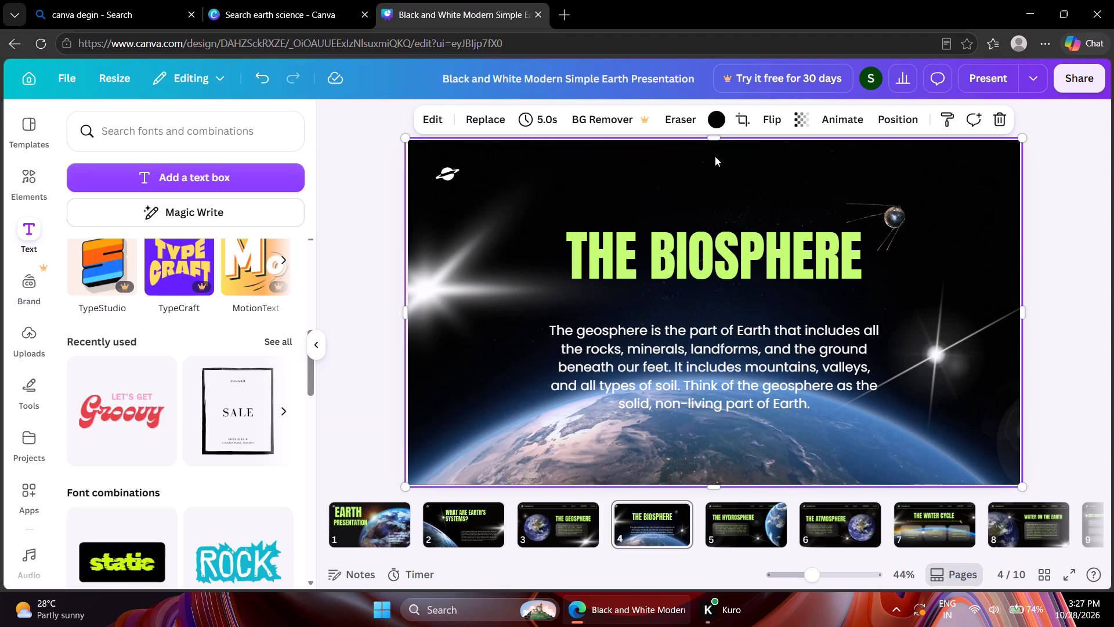
left_click(746, 113)
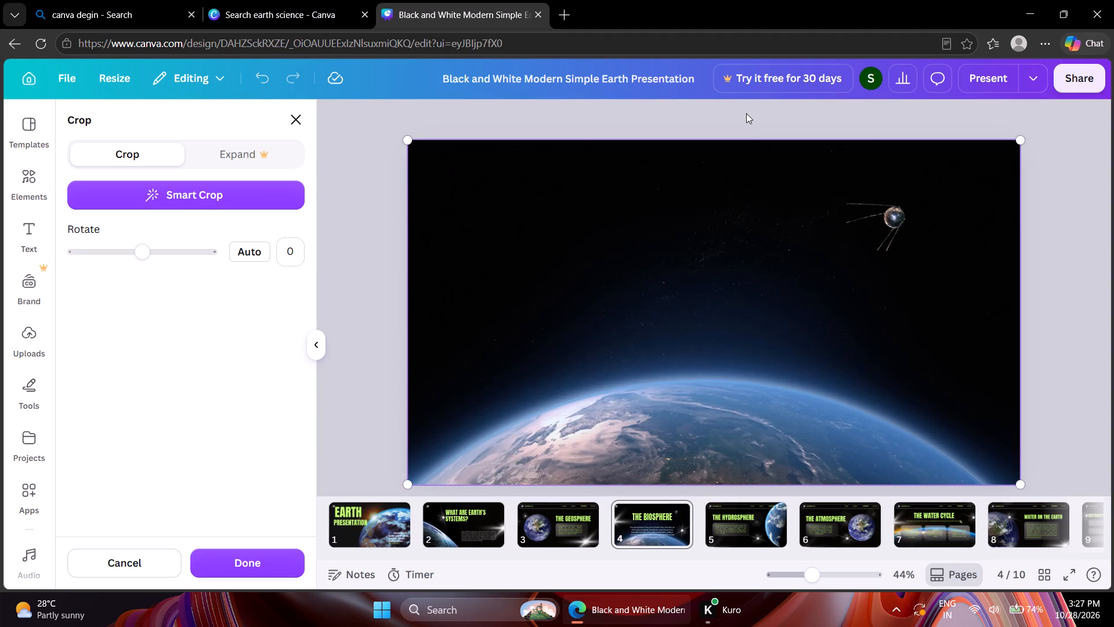
left_click_drag(733, 315, 753, 348)
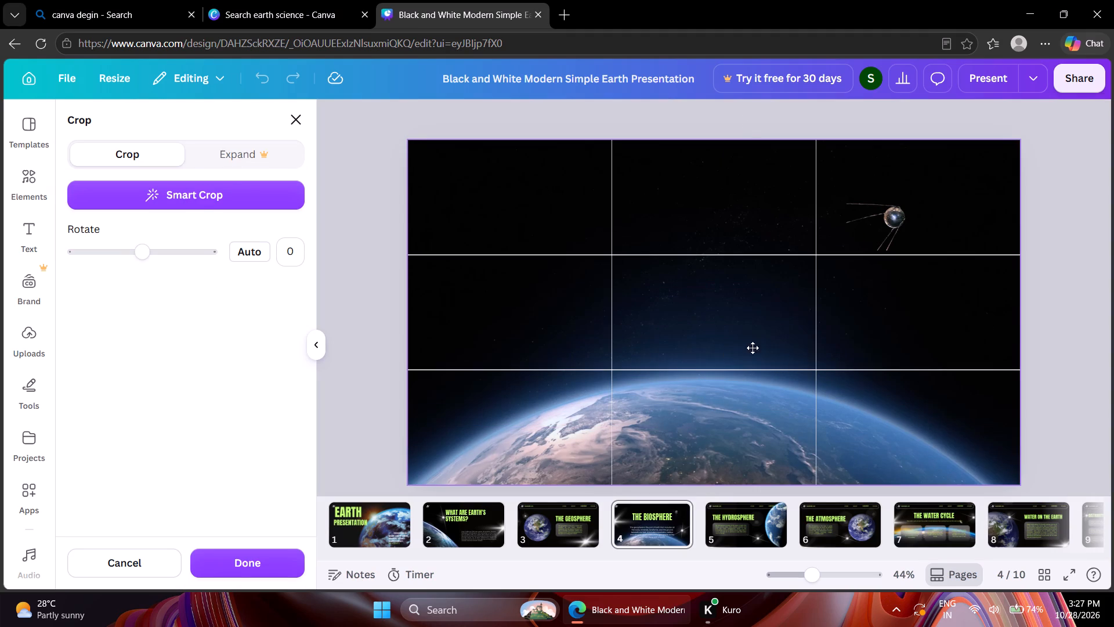
left_click_drag(753, 348, 743, 309)
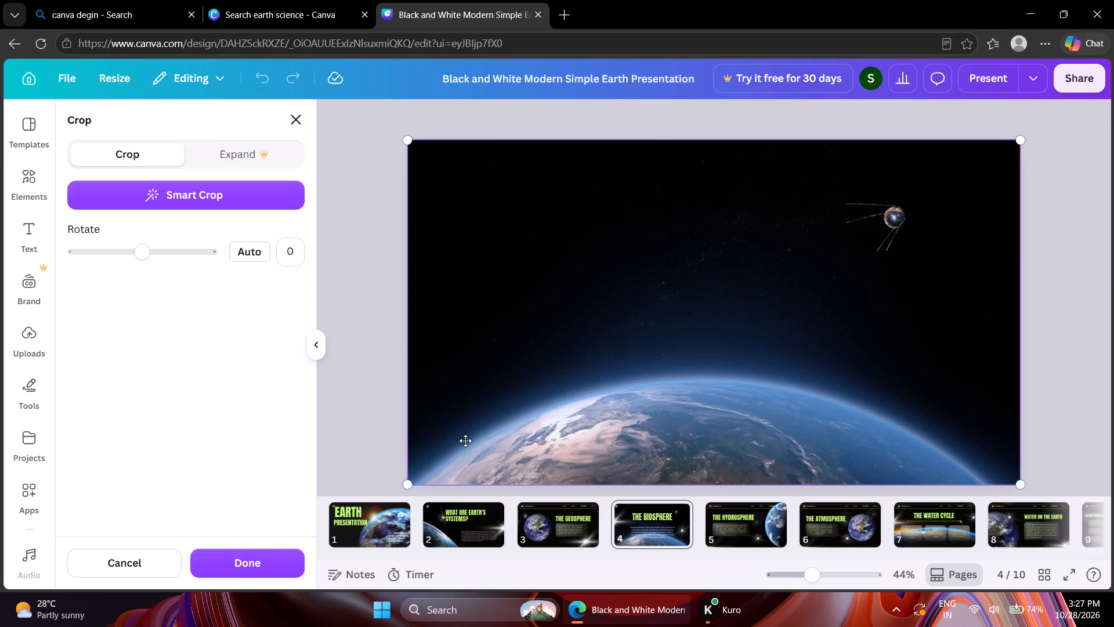
left_click_drag(410, 482, 422, 475)
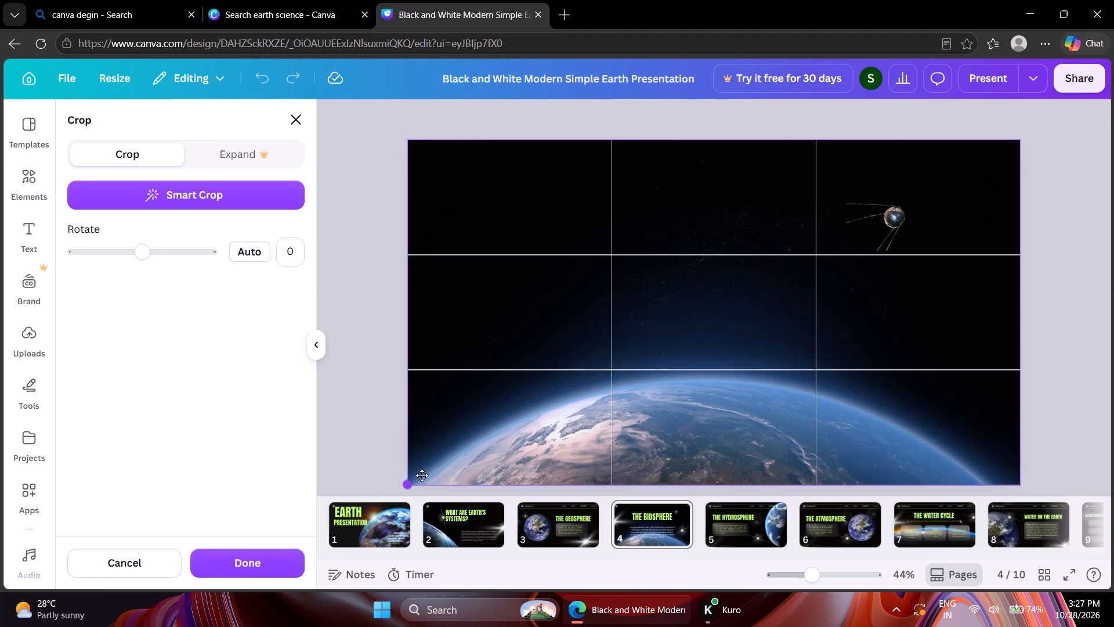
left_click_drag(422, 475, 425, 473)
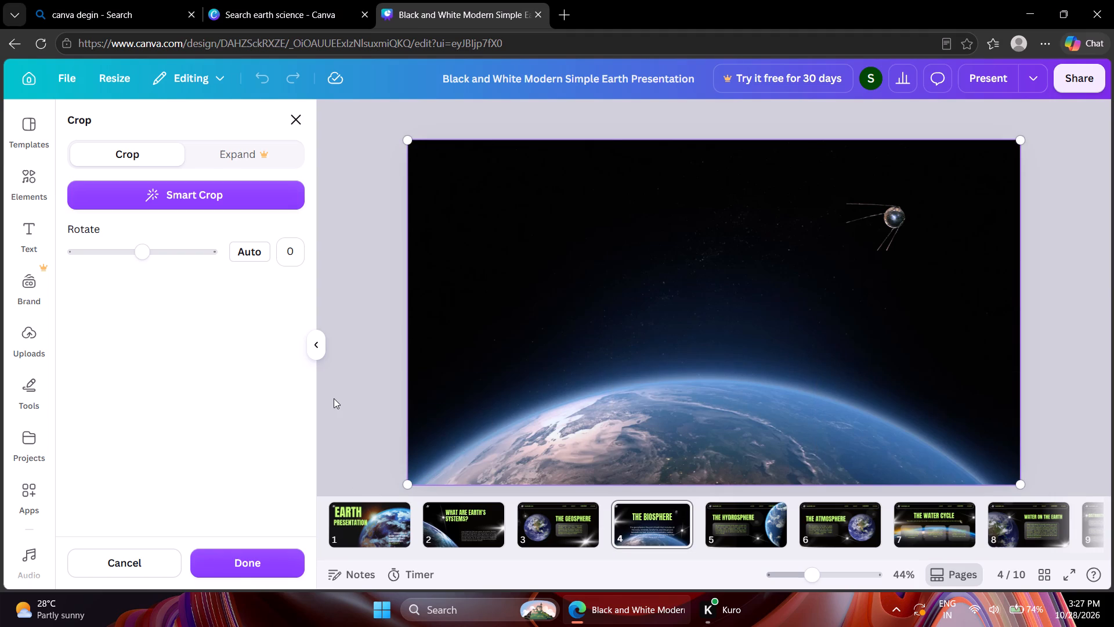
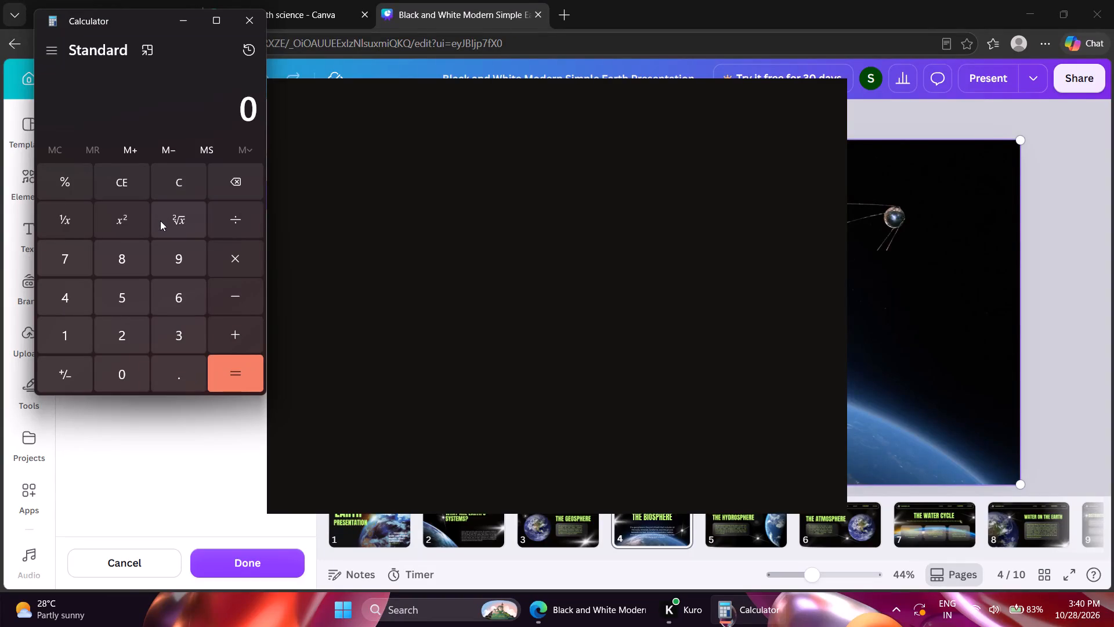
In Calculator, start a running sum with 5010, 280 and 50.
key("5")
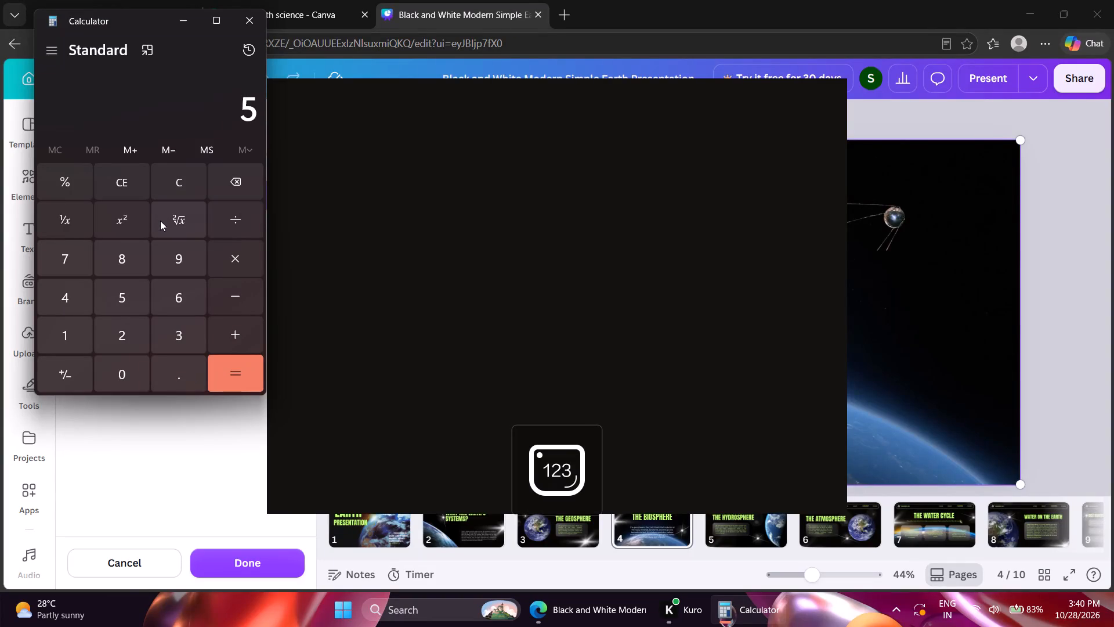
type("00")
key("BackSpace")
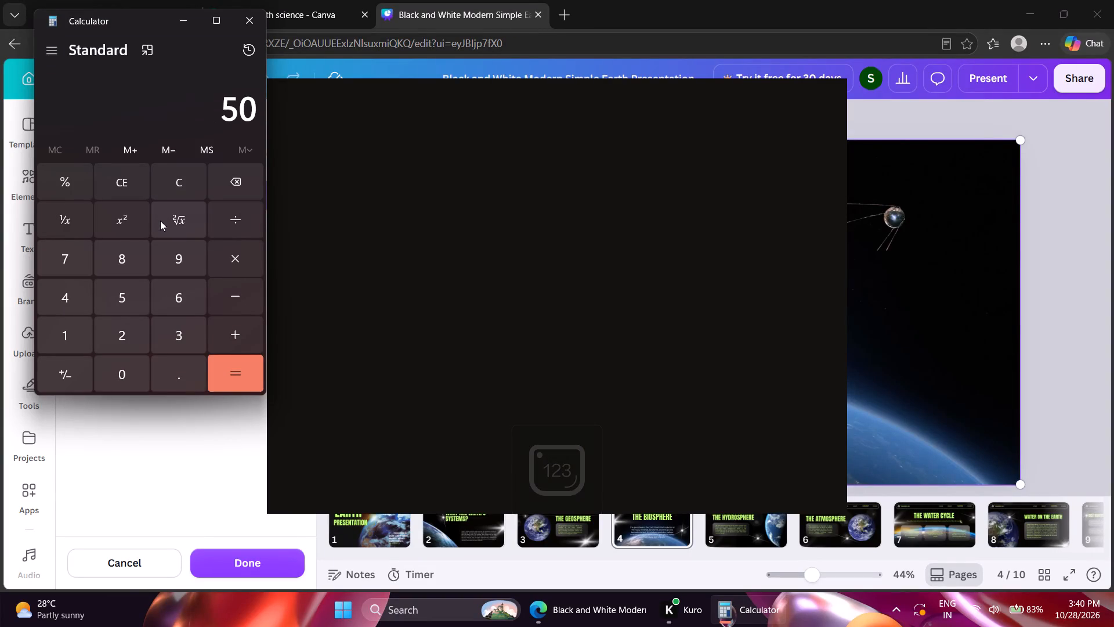
type("10")
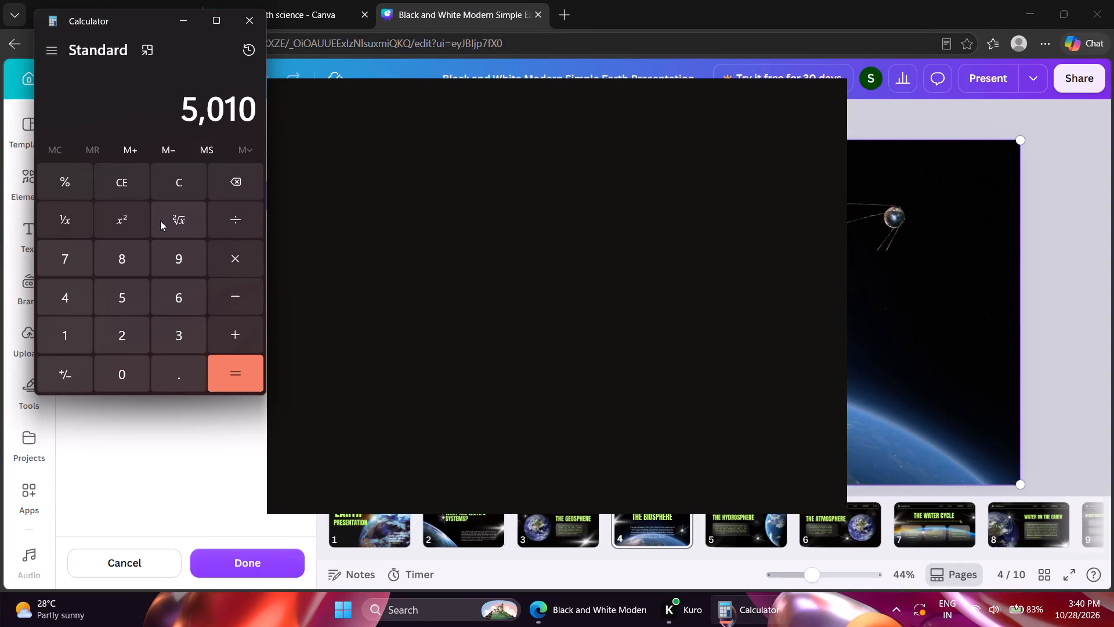
key("plus")
type("28")
type("0+")
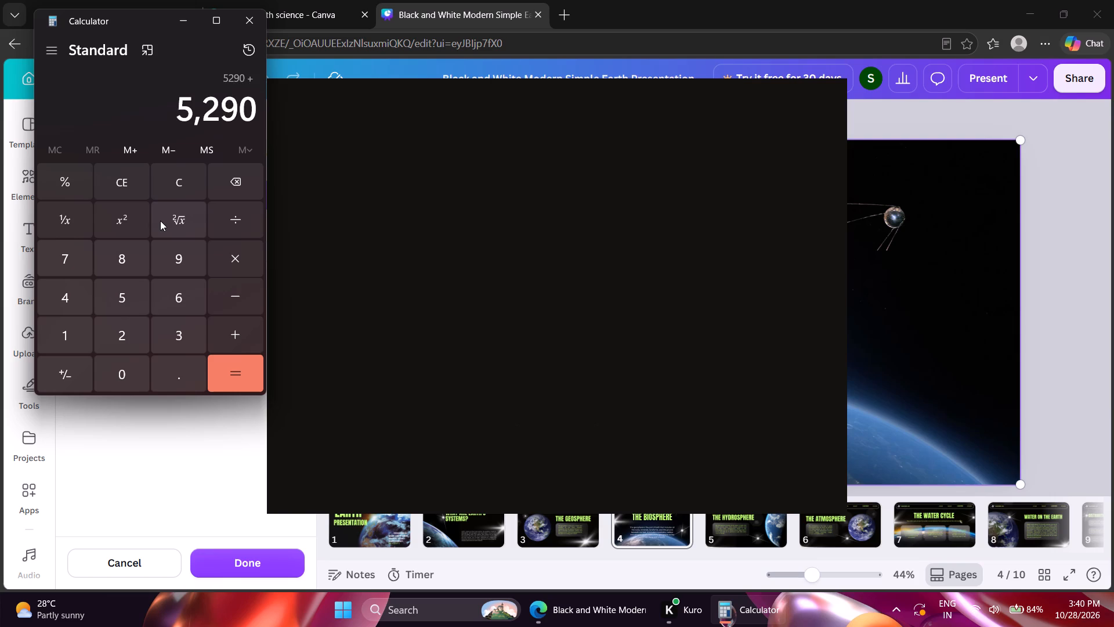
type("50+")
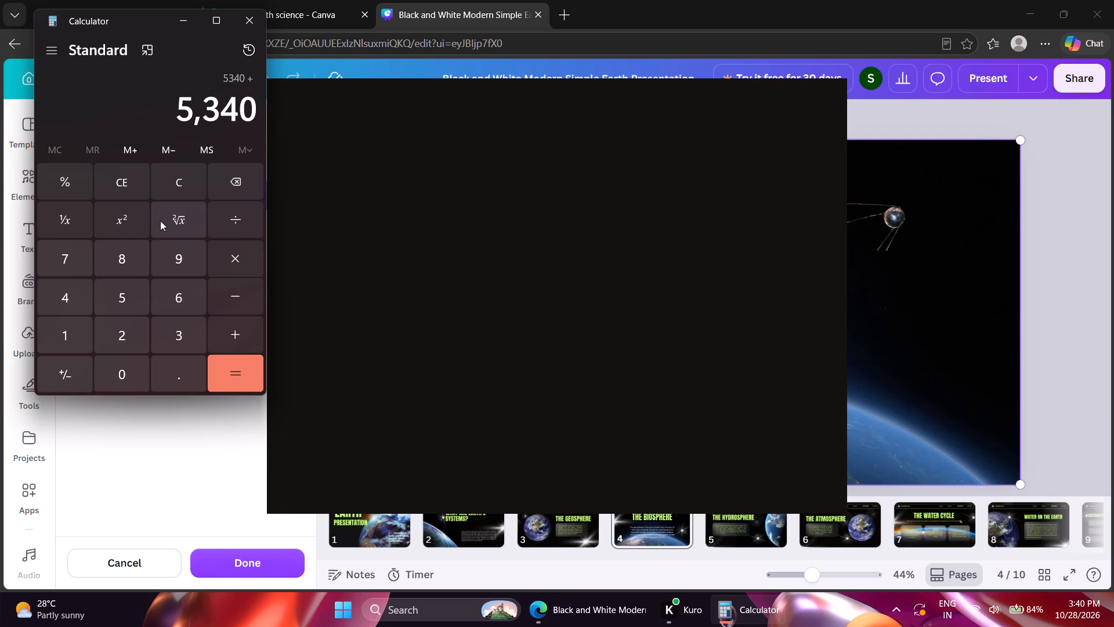
type("15")
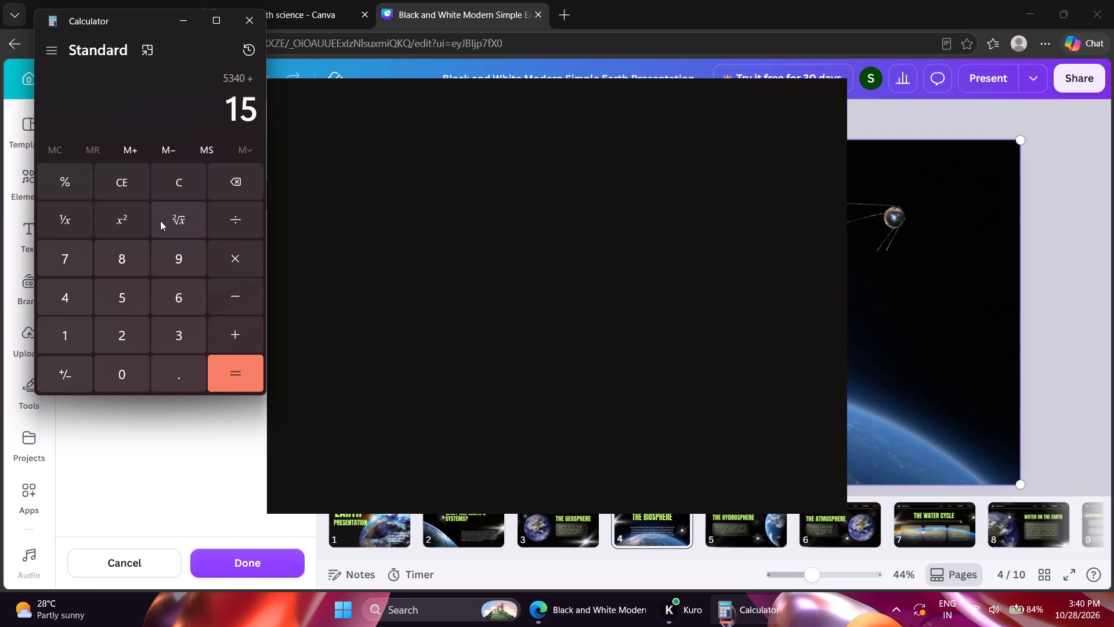
key("BackSpace")
key("BackSpace")
key("plus")
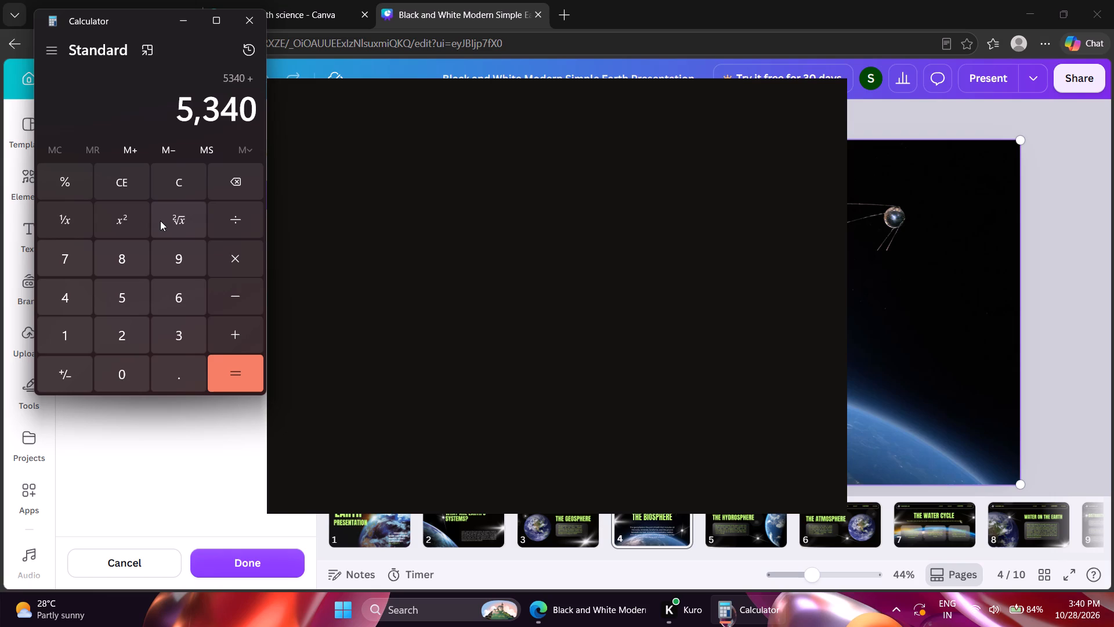
Add 100, 250, 300, 1500, 80, 50 and 200 to the running sum.
type("100")
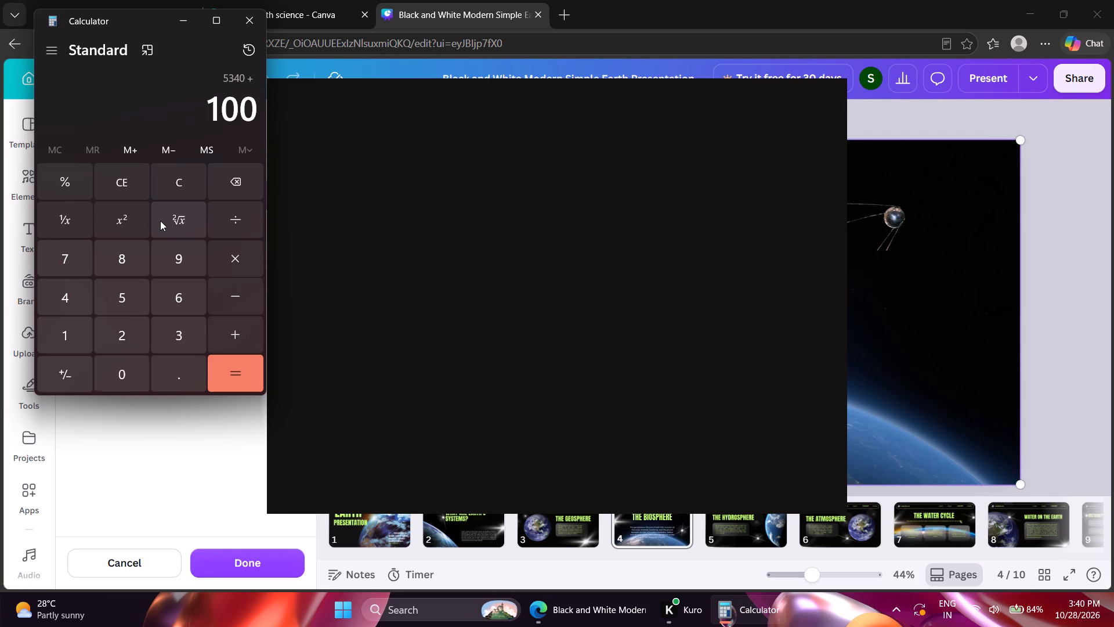
key("plus")
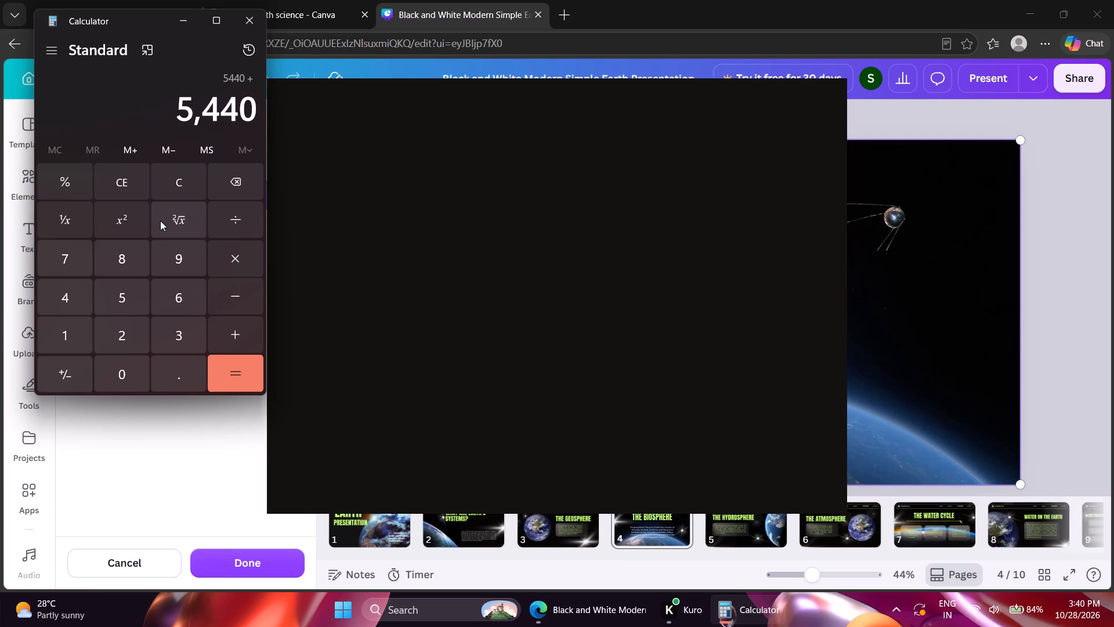
type("250+")
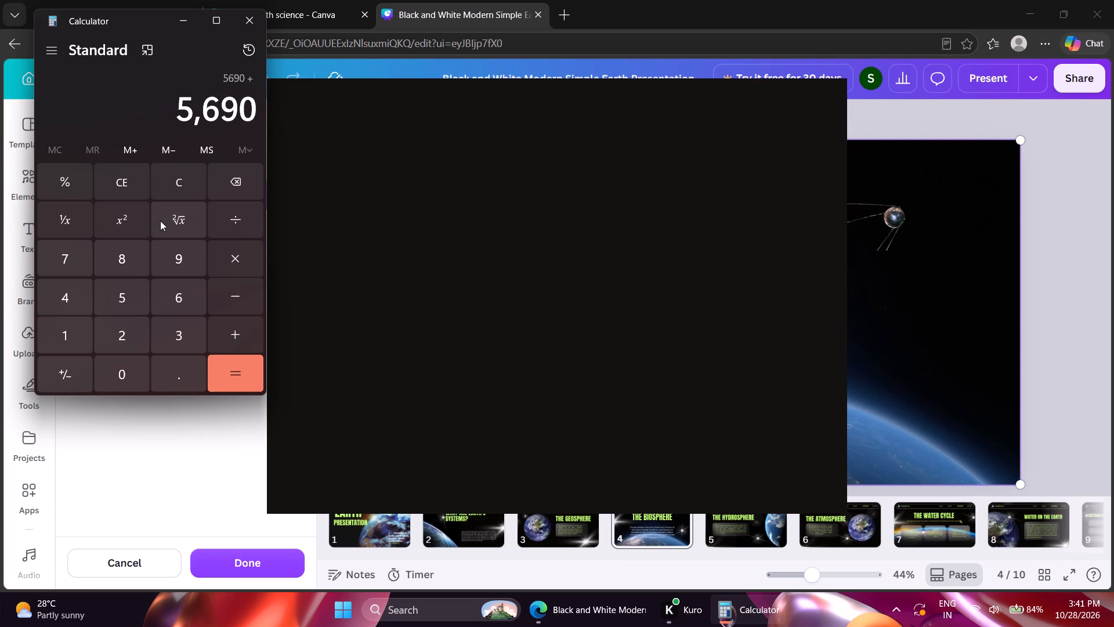
type("300")
key("plus")
type("1500+")
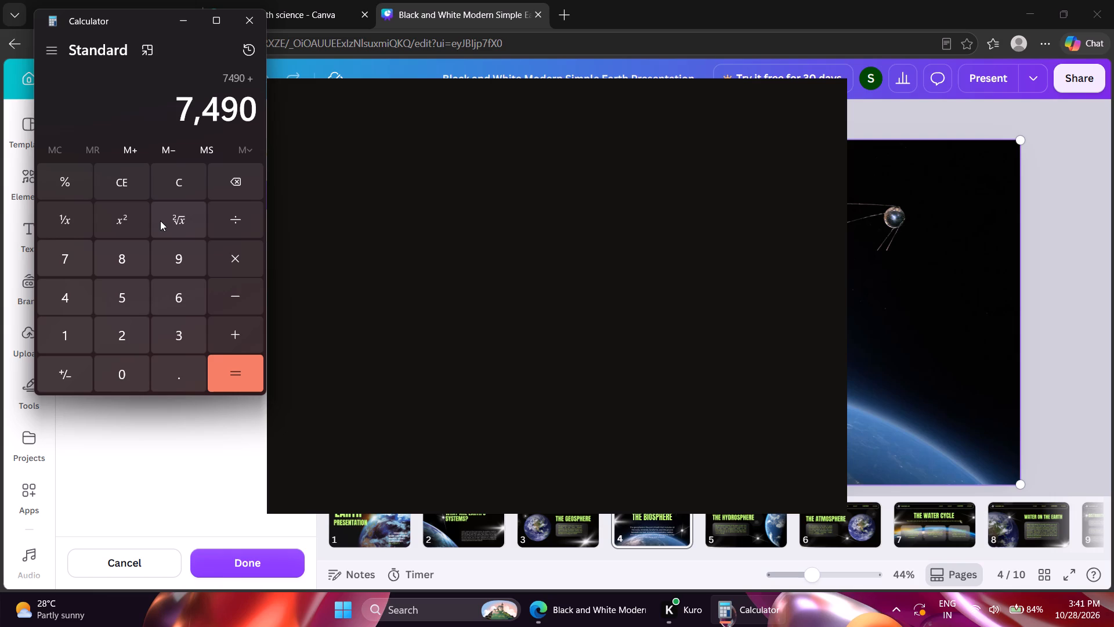
type("80")
key("plus")
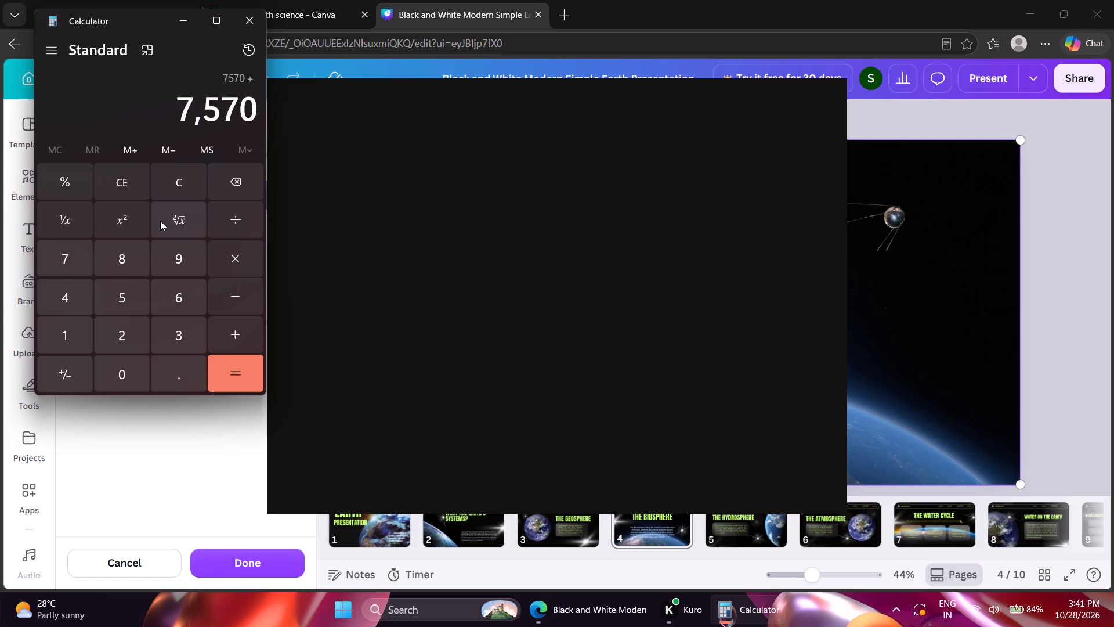
type("50")
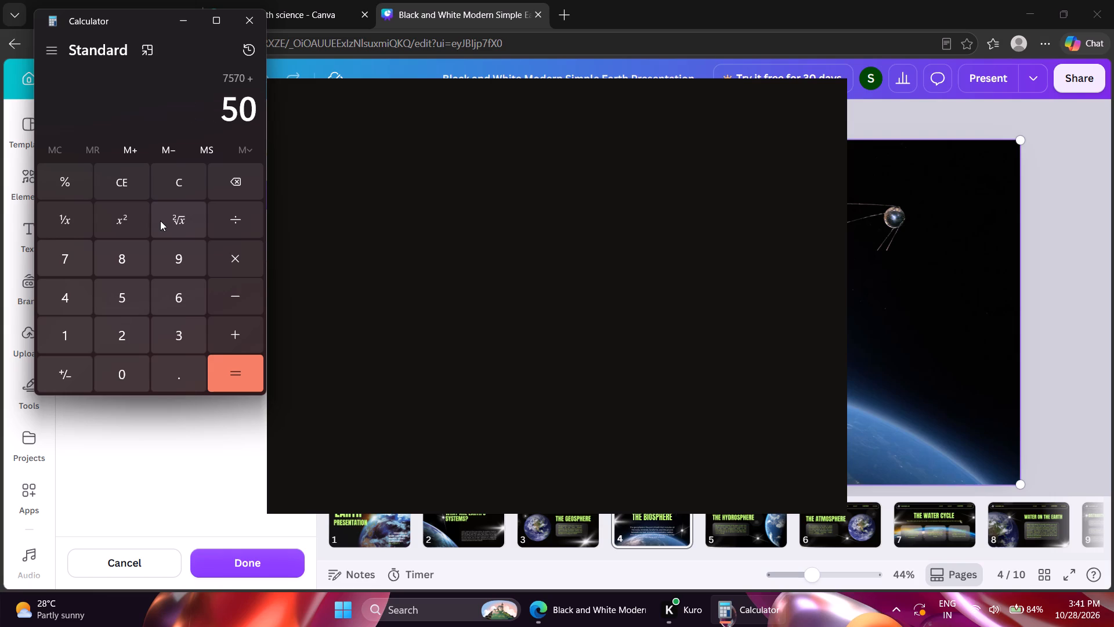
key("plus")
type("200+")
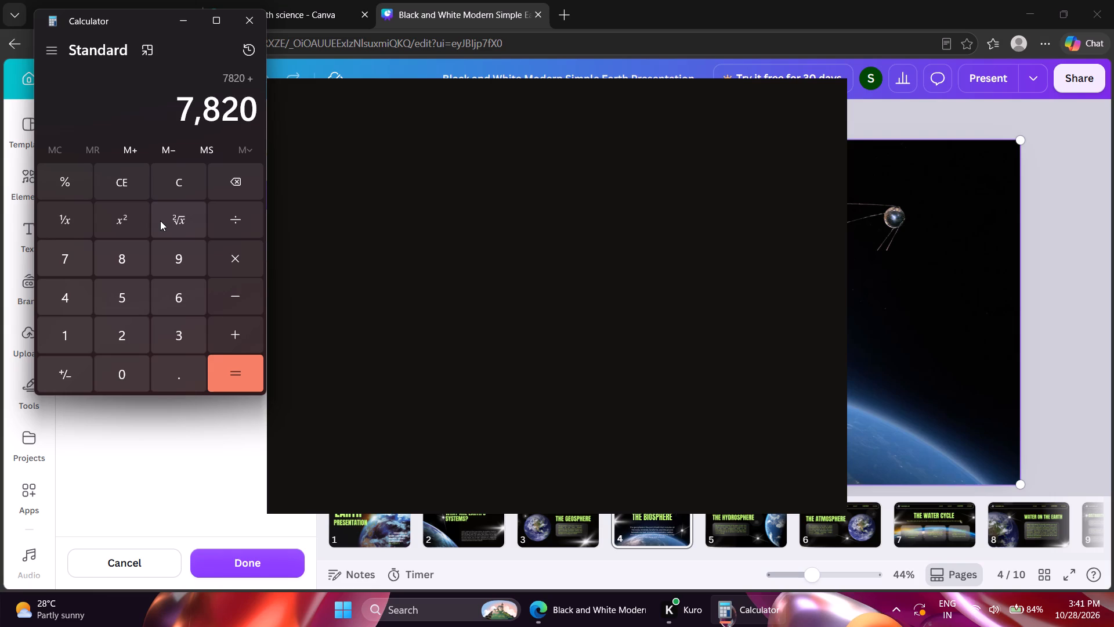
Add 4400, 130, 19, 200, 100, 300, 200 and 65 to the running sum.
type("4400+")
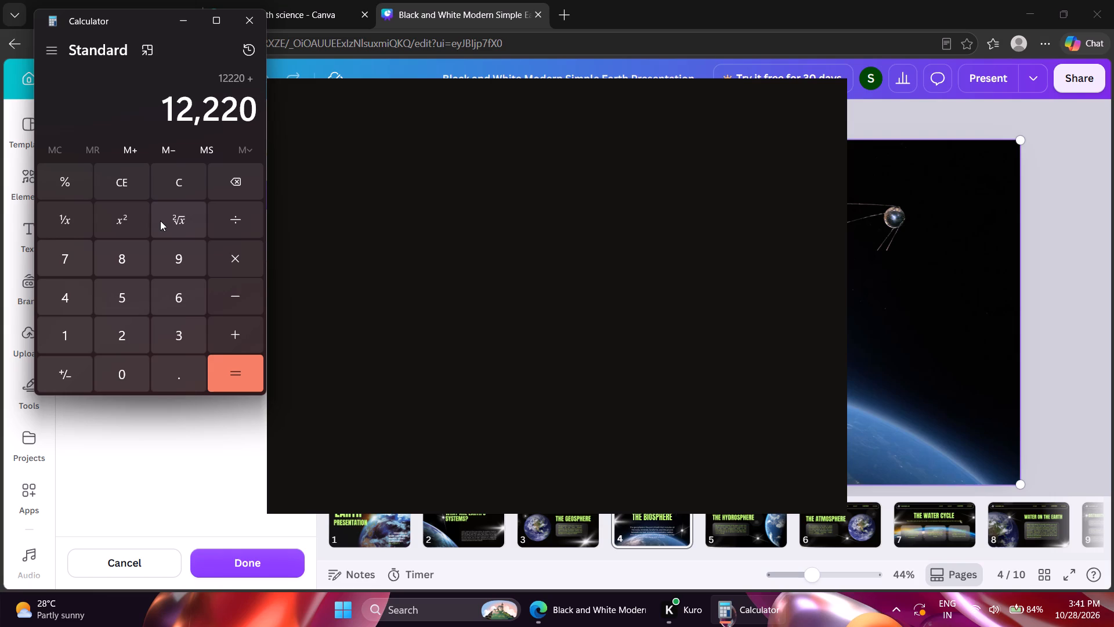
type("130+")
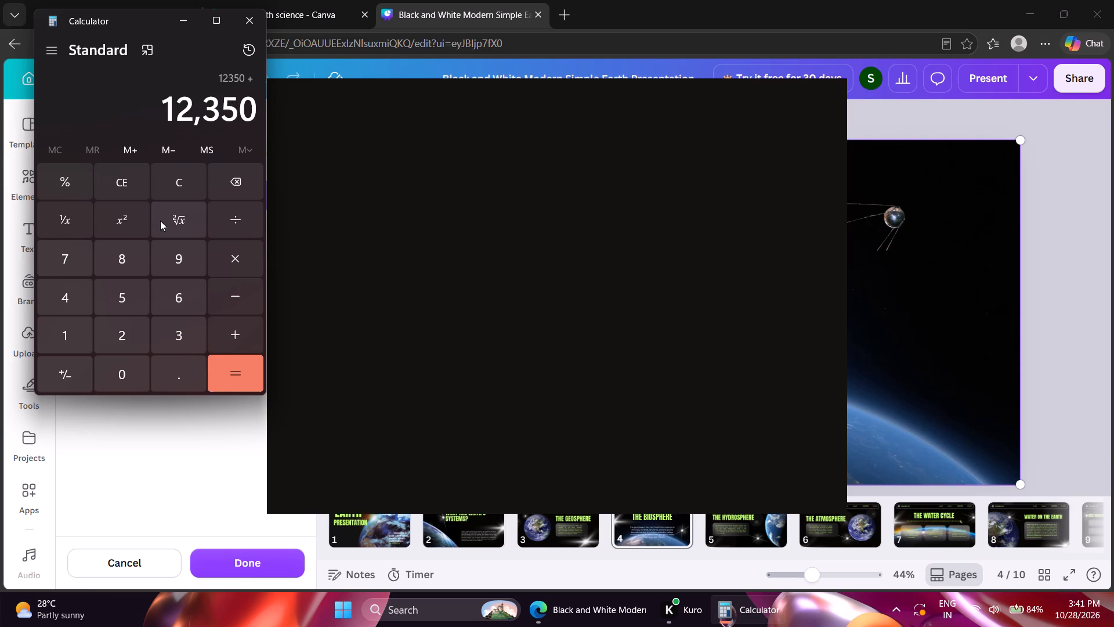
type("19")
key("plus")
type("200+")
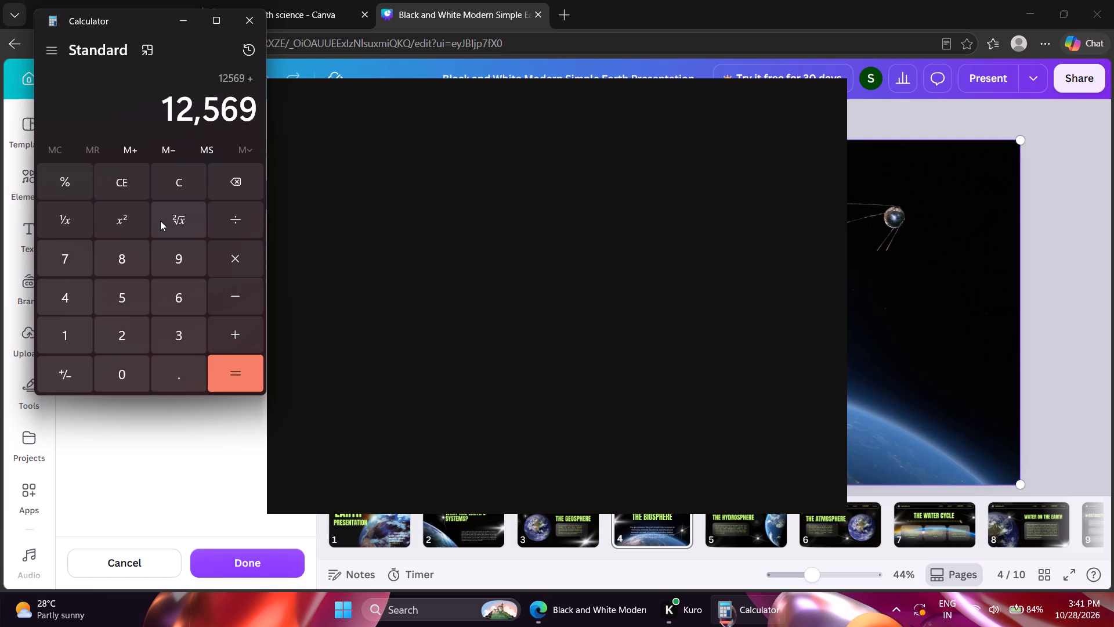
type("100")
key("plus")
type("300+")
type("200")
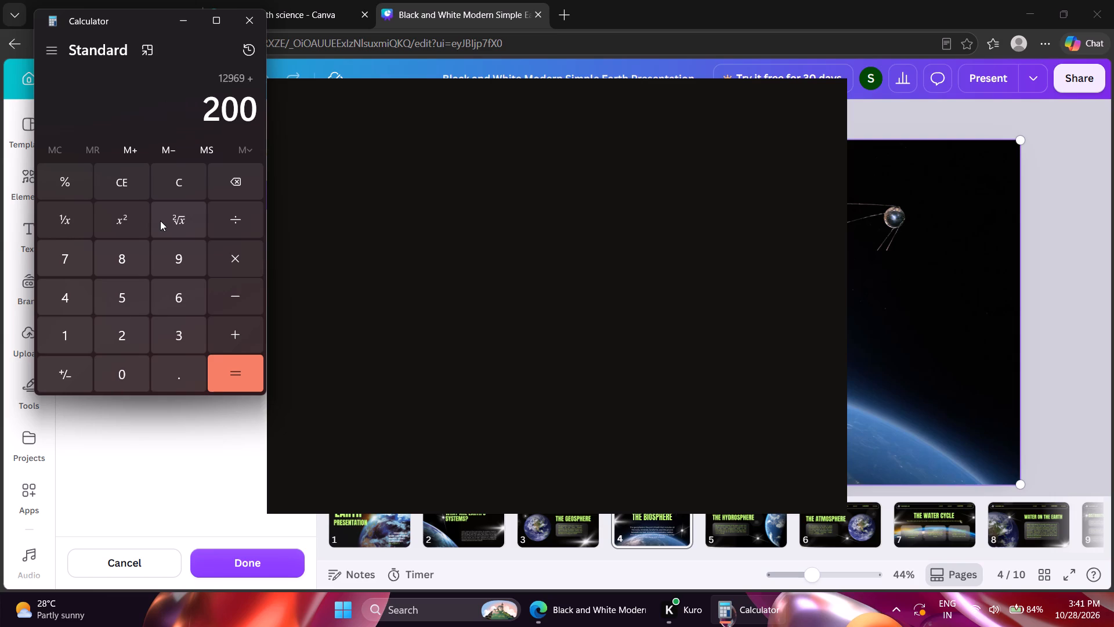
key("plus")
type("65")
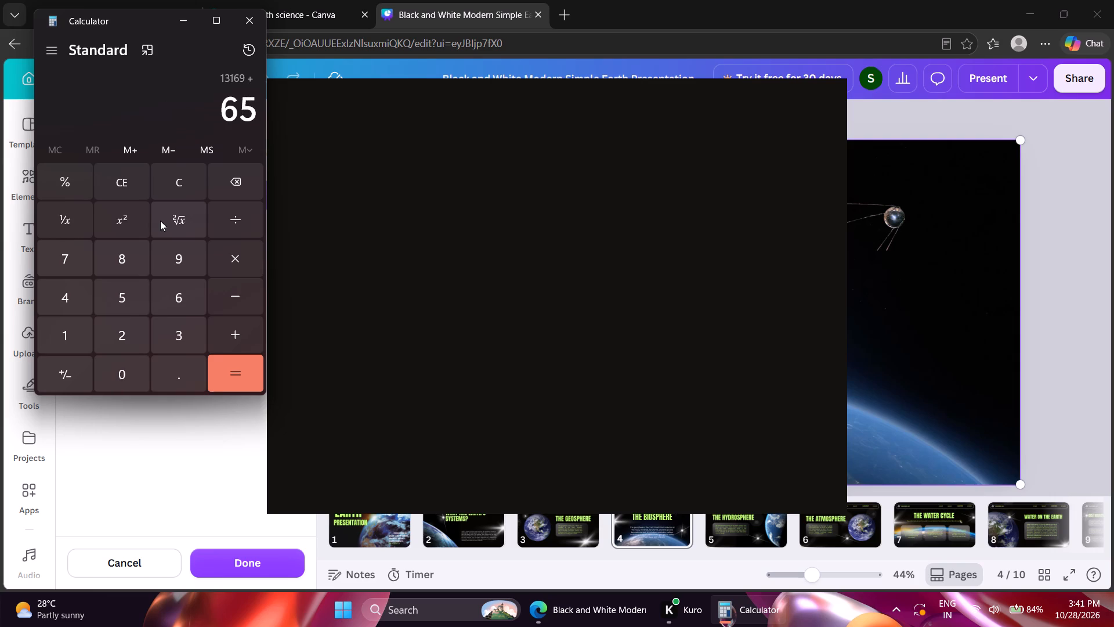
key("plus")
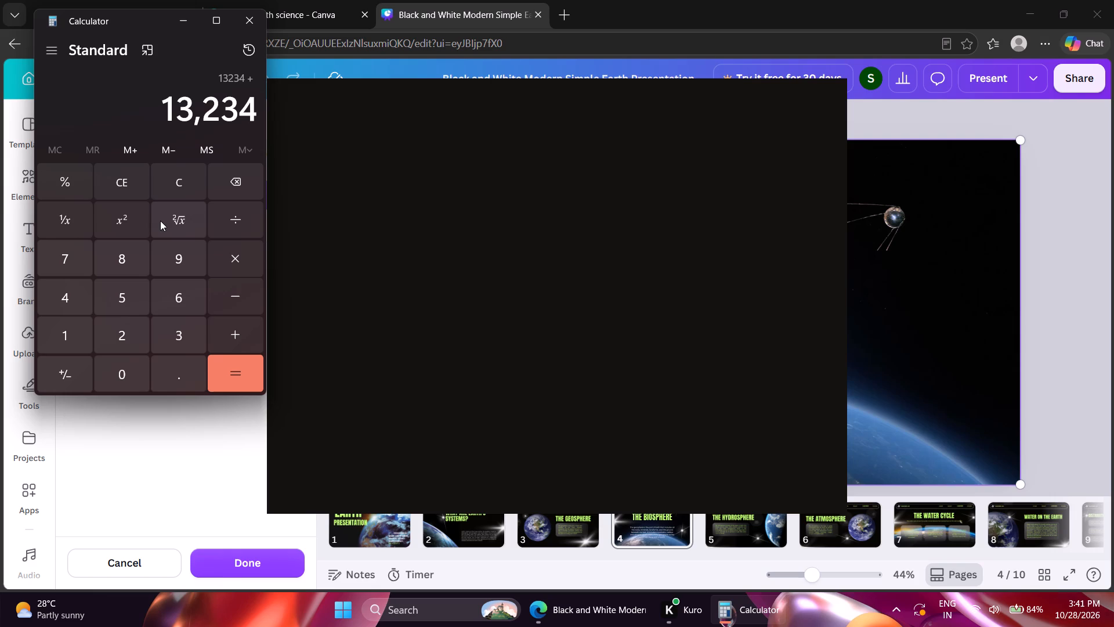
Add 650, 200, 100, 150, 260, 250 and 20 to the running sum.
type("650")
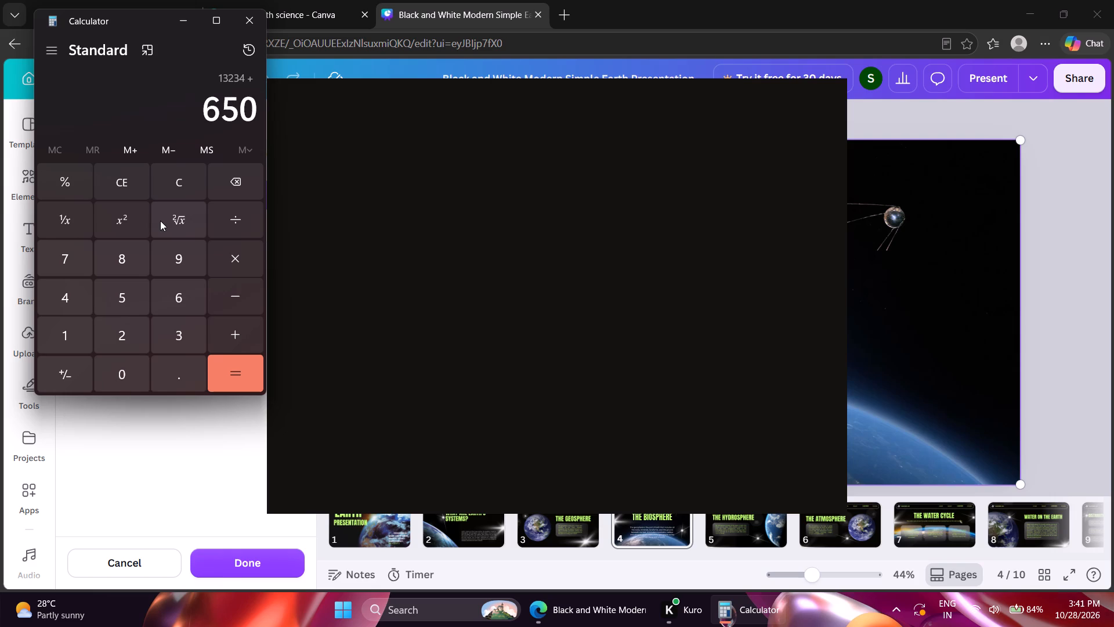
key("plus")
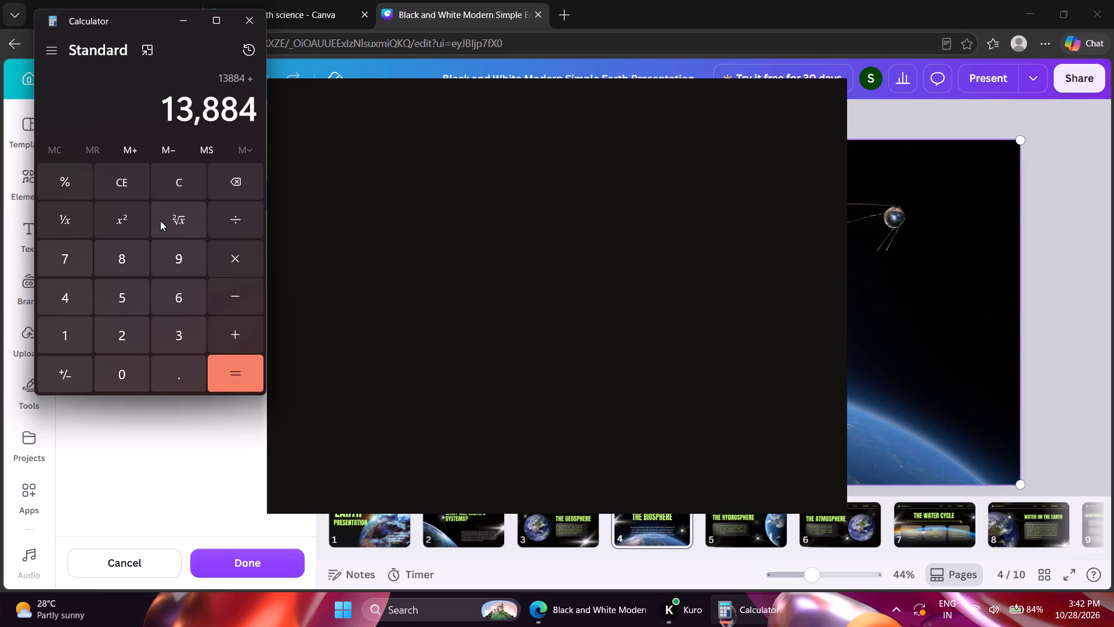
type("200+")
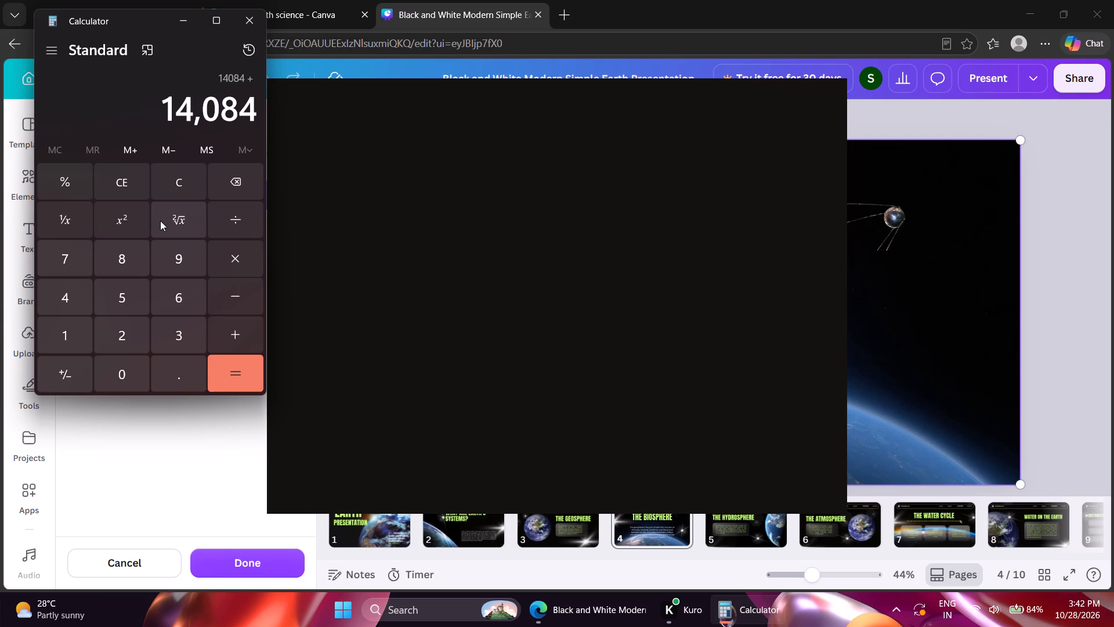
type("100+")
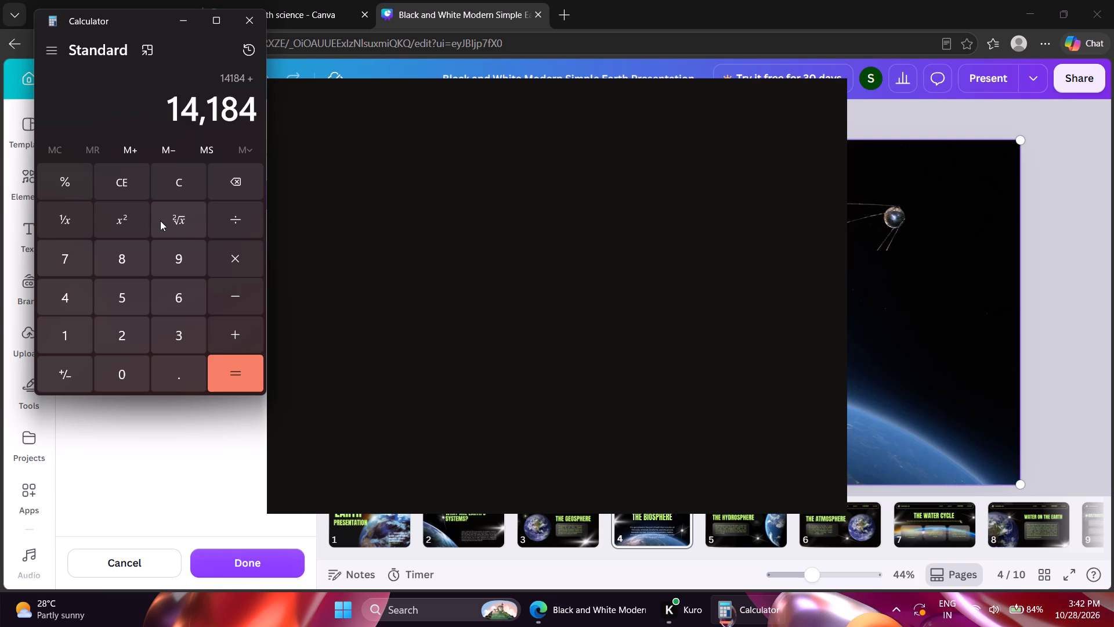
type("150")
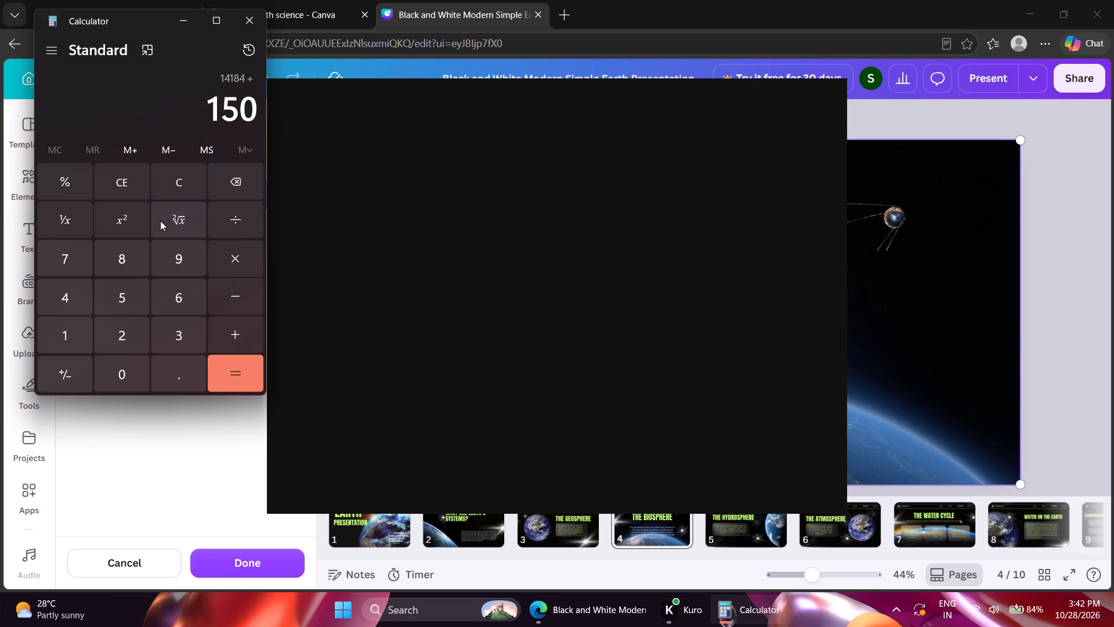
key("plus")
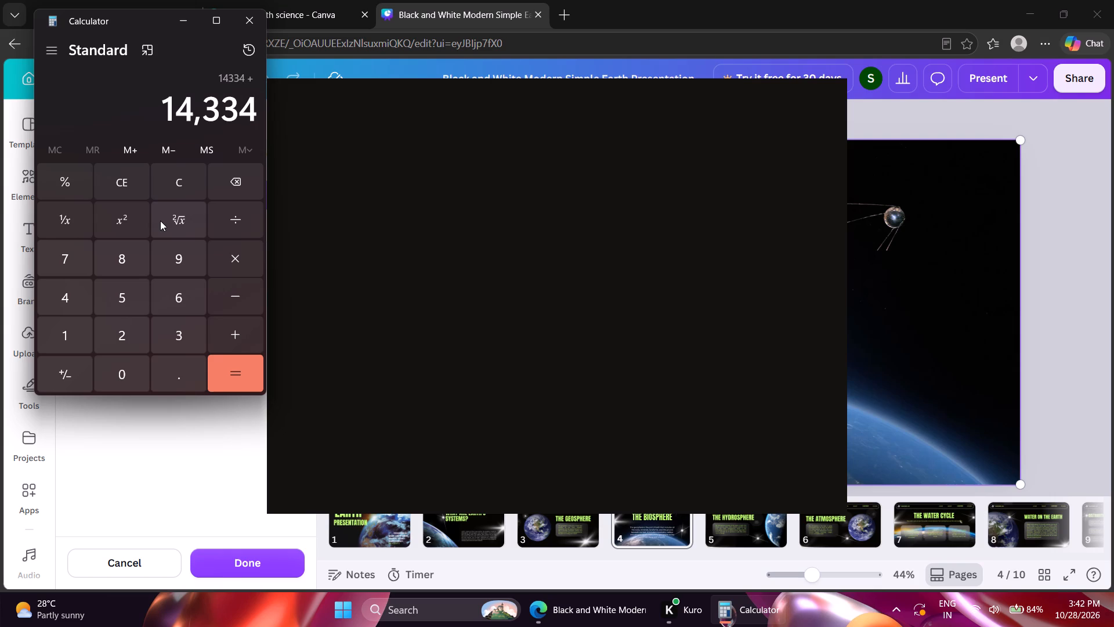
type("260+")
type("250+")
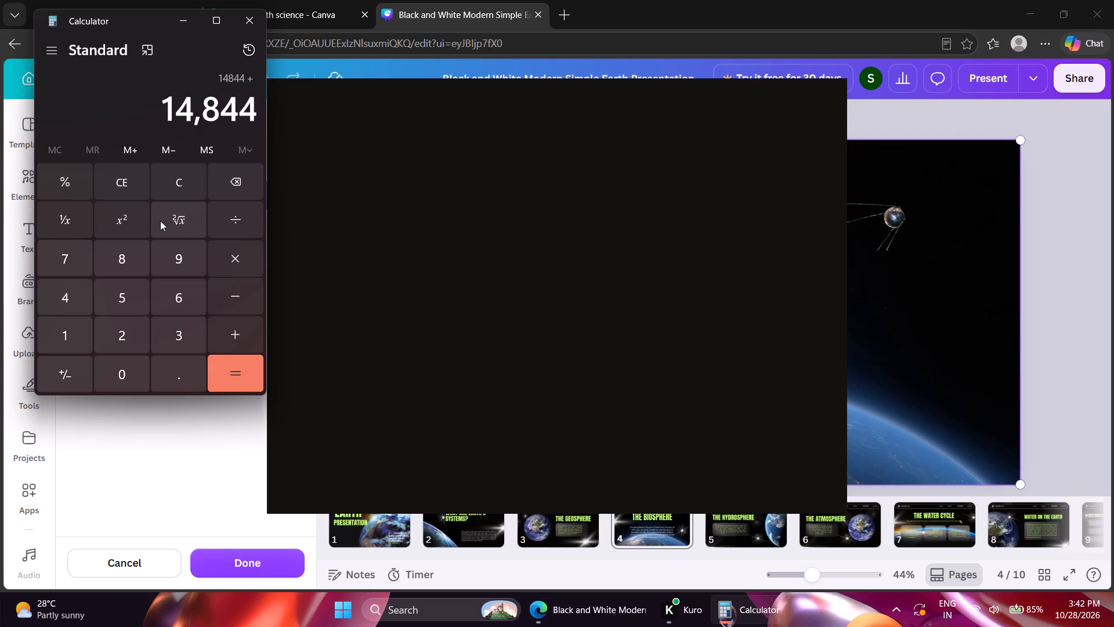
type("20")
key("plus")
Add 60, 115, 140, 300, 50 and 200 to the running sum.
type("60")
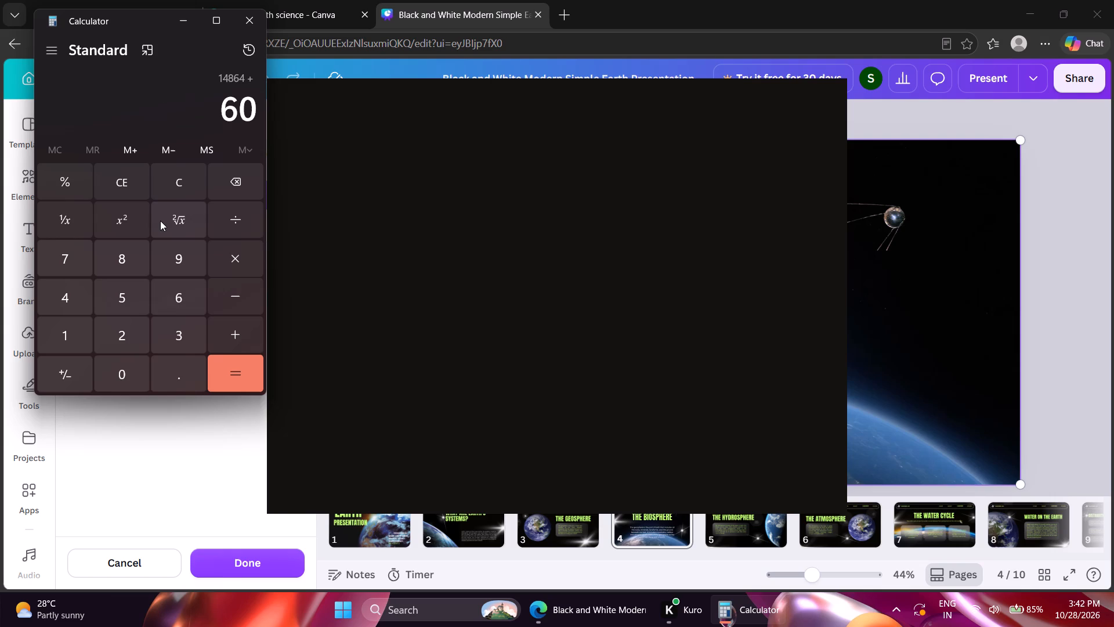
key("plus")
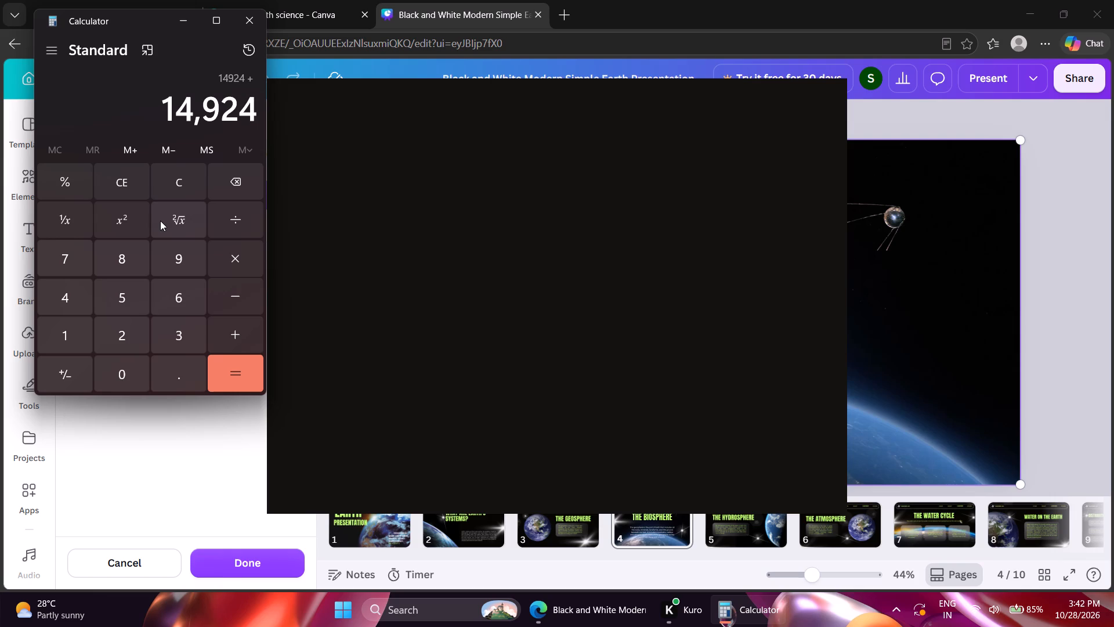
type("11")
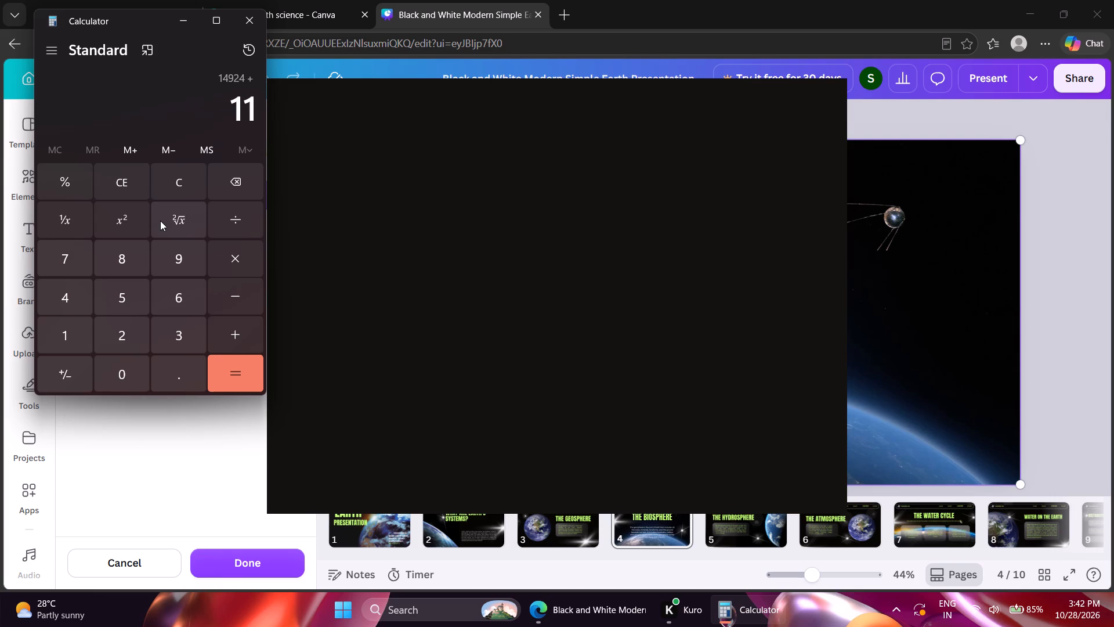
key("5")
key("plus")
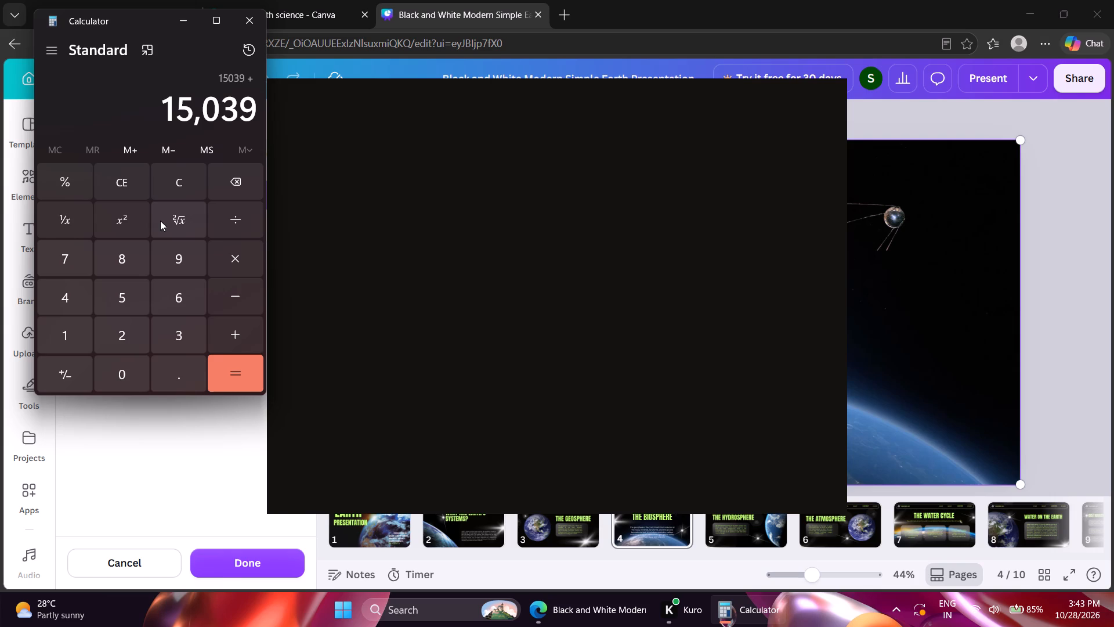
type("140")
key("plus")
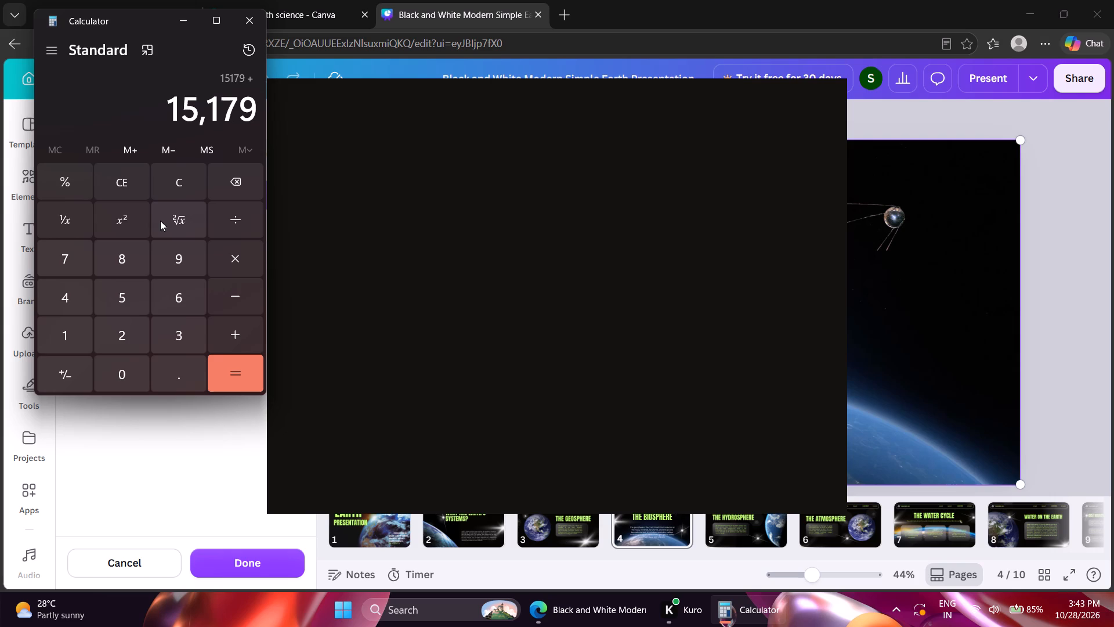
type("300")
key("plus")
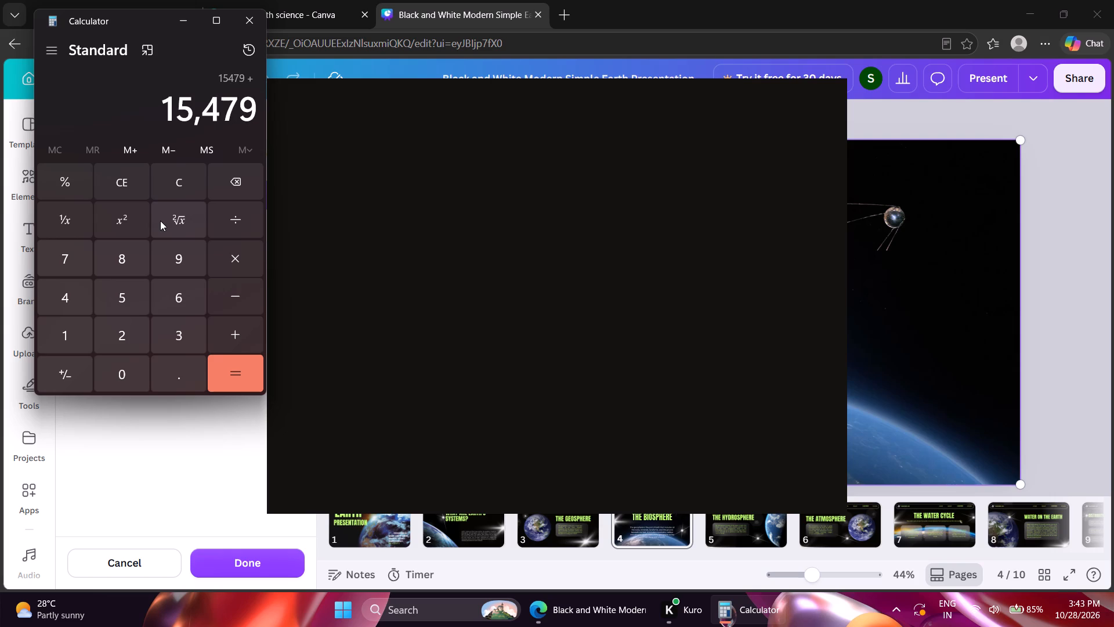
type("50+")
type("200+")
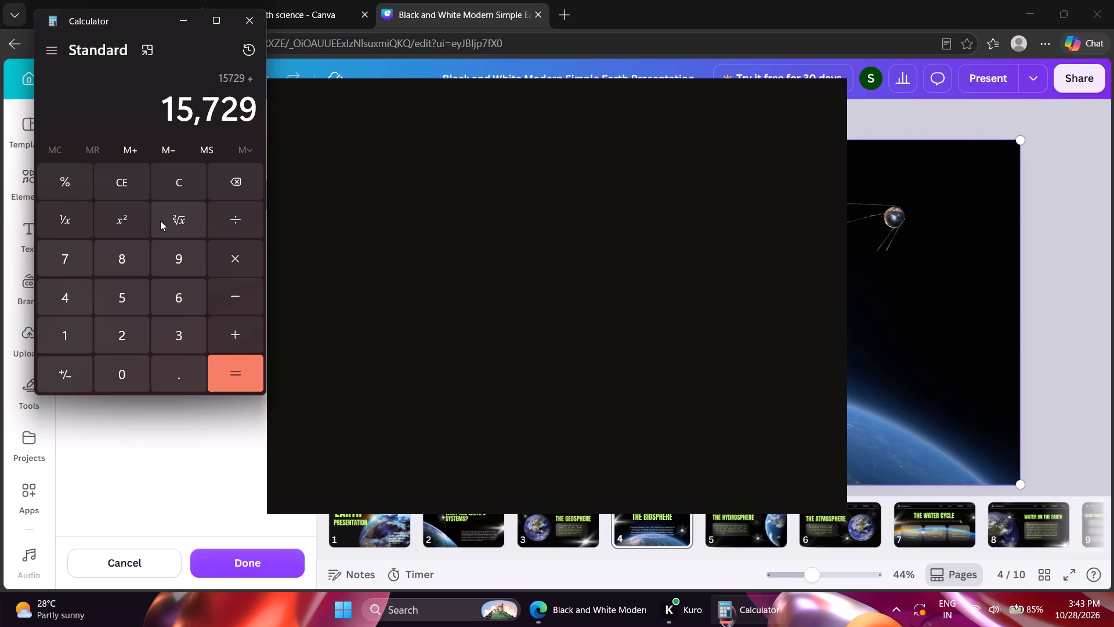
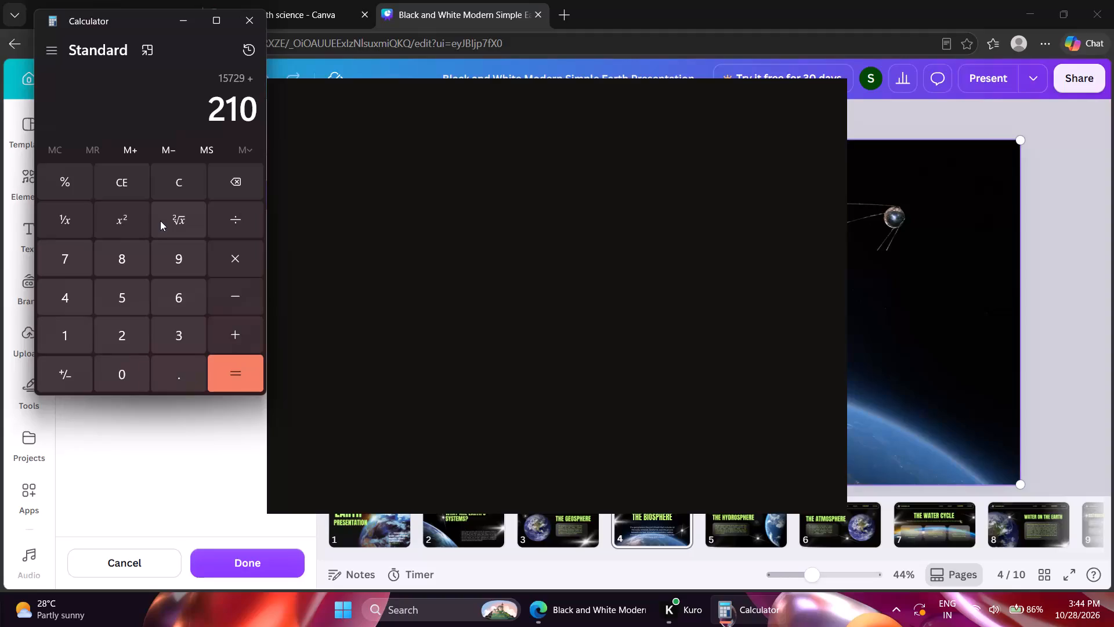
Add the entered 210 and a further 50 to the running sum.
key("plus")
type("50")
key("plus")
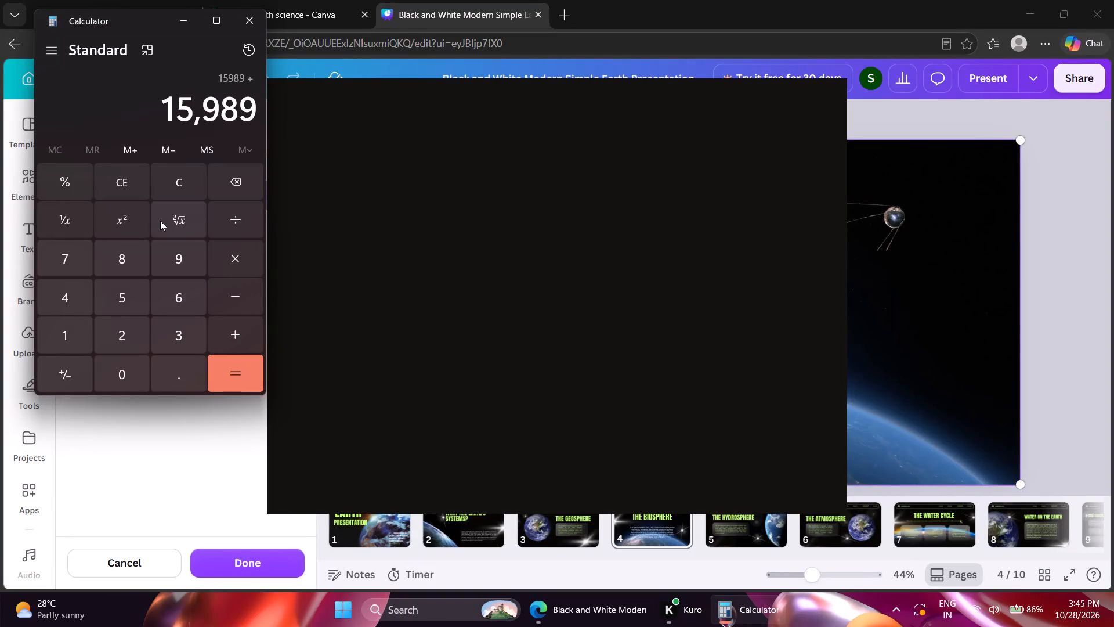
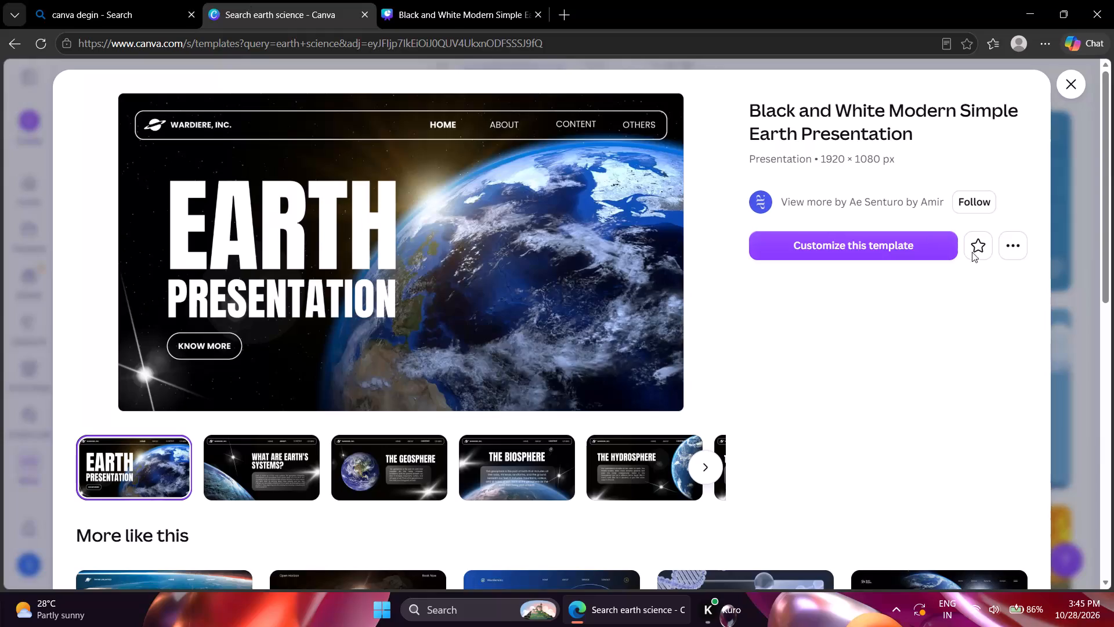
Close the template preview, return to the Earth Presentation design and open slide 3, The Geosphere.
left_click(1070, 75)
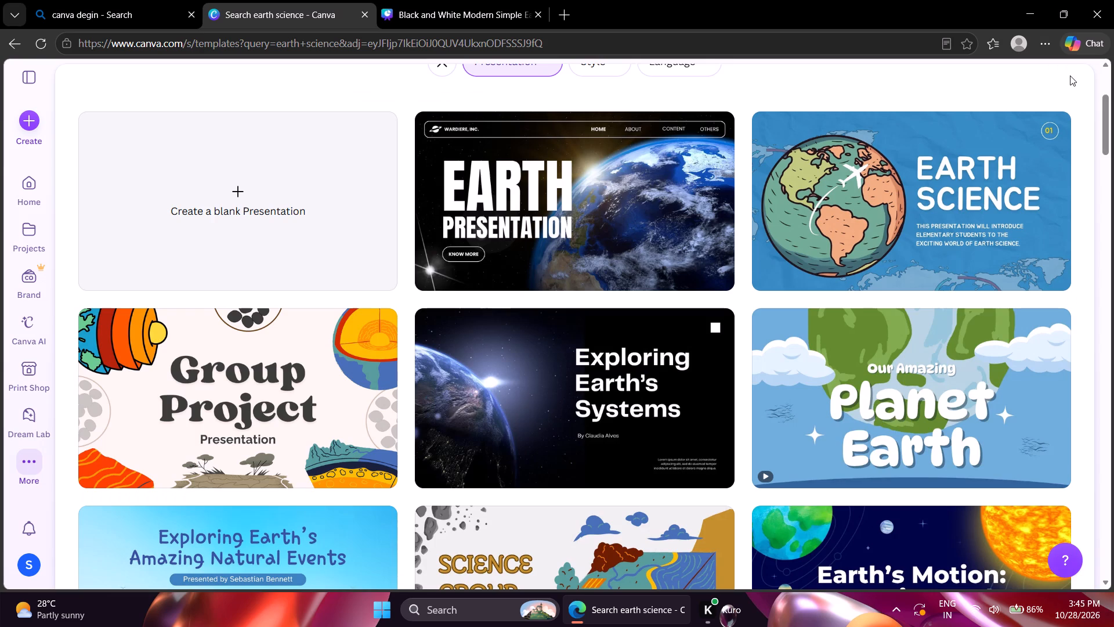
scroll(429, 297, "up", 2)
left_click(467, 0)
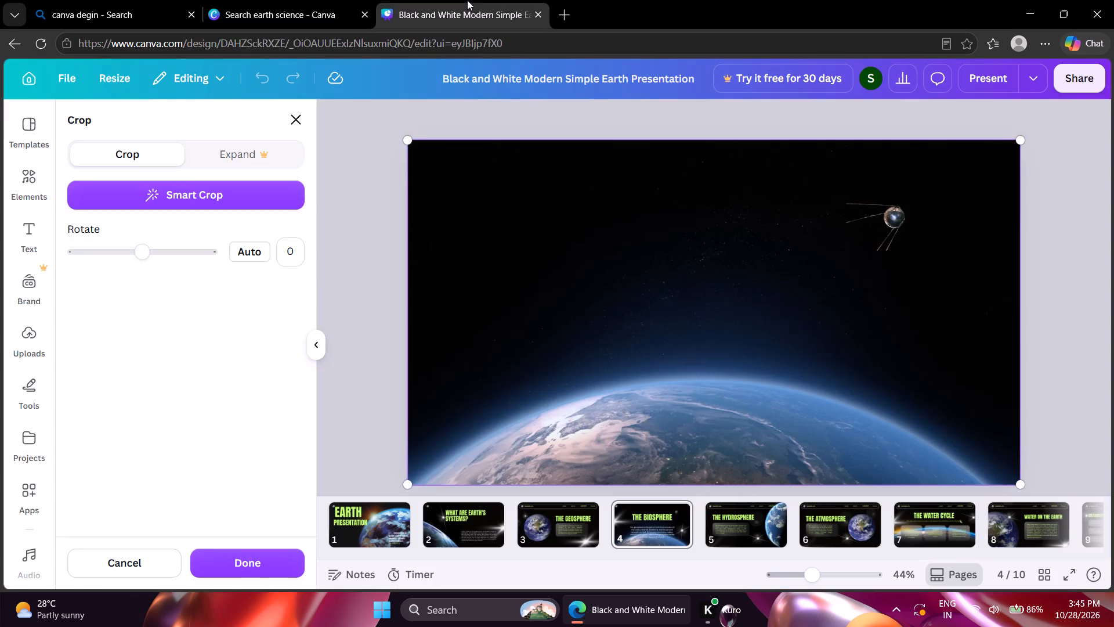
scroll(554, 367, "down", 2)
left_click(567, 528)
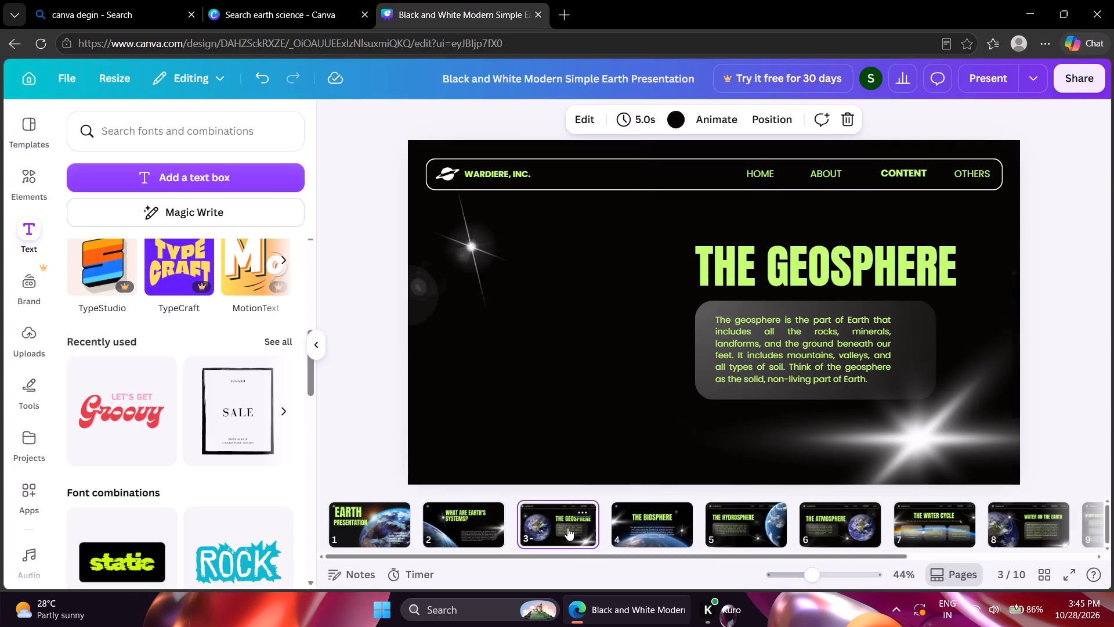
Delete the translucent rounded box behind the Geosphere paragraph, keeping the paragraph text.
double_click(761, 339)
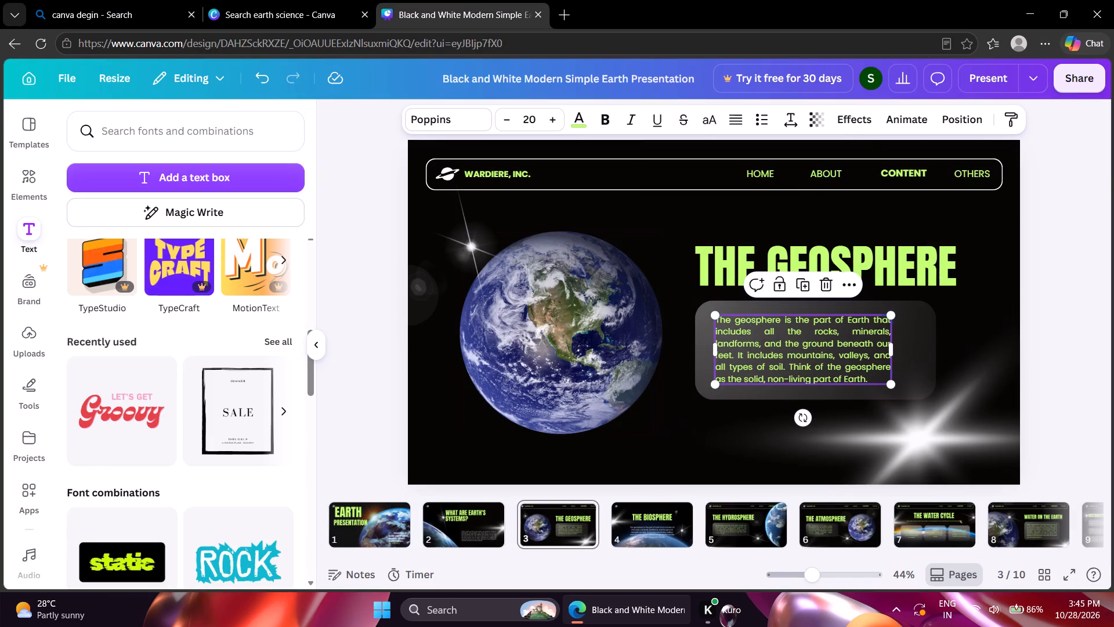
left_click(703, 360)
left_click(703, 360)
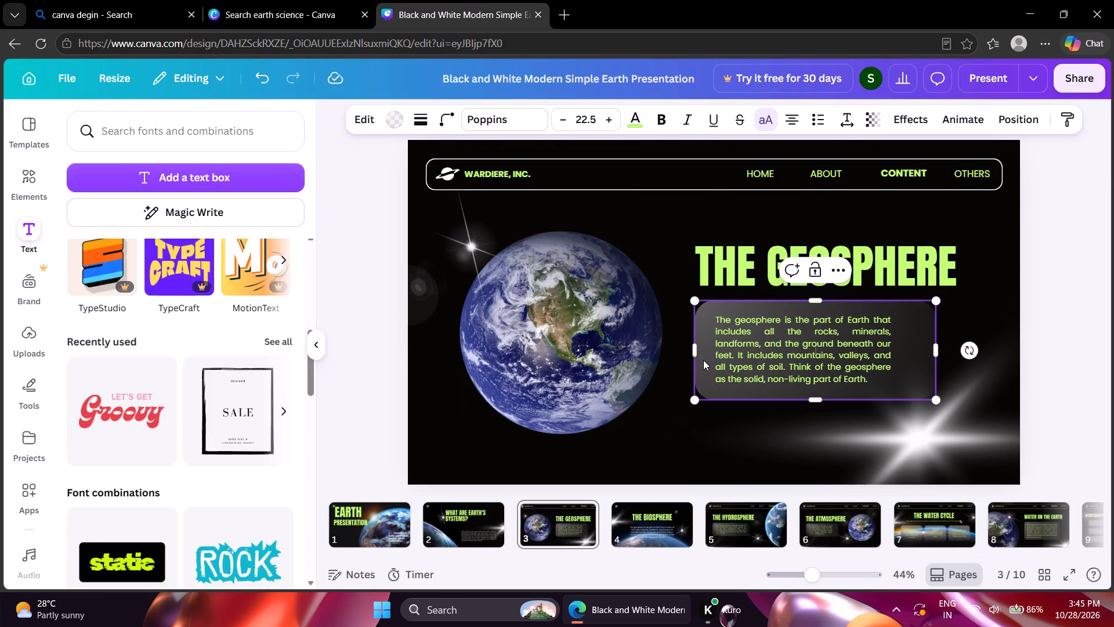
key("Delete")
left_click(698, 341)
double_click(906, 317)
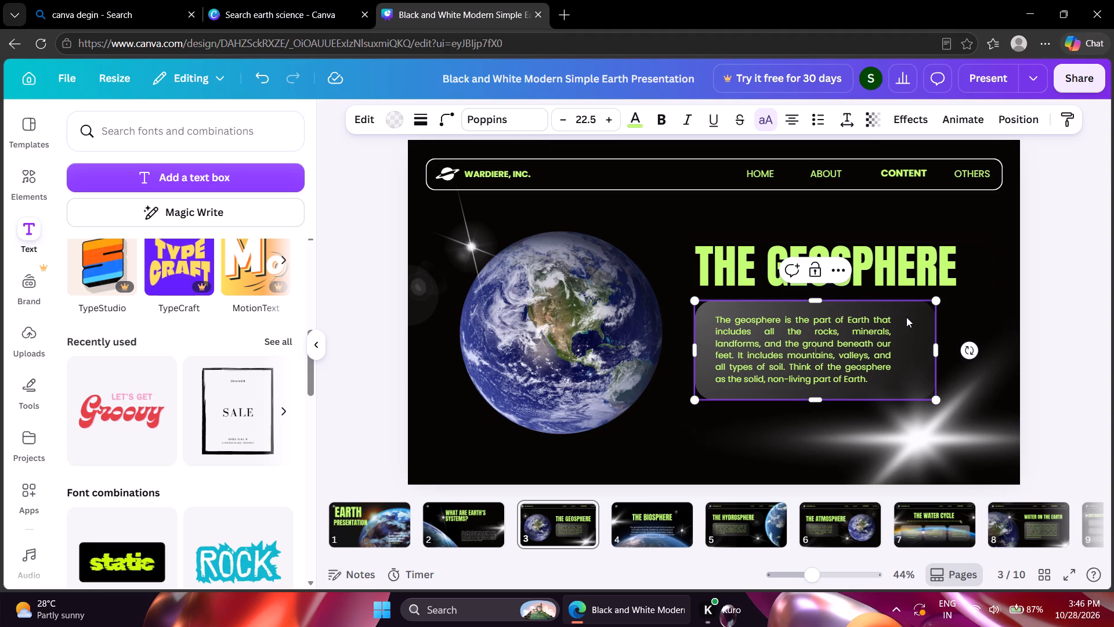
left_click(874, 340)
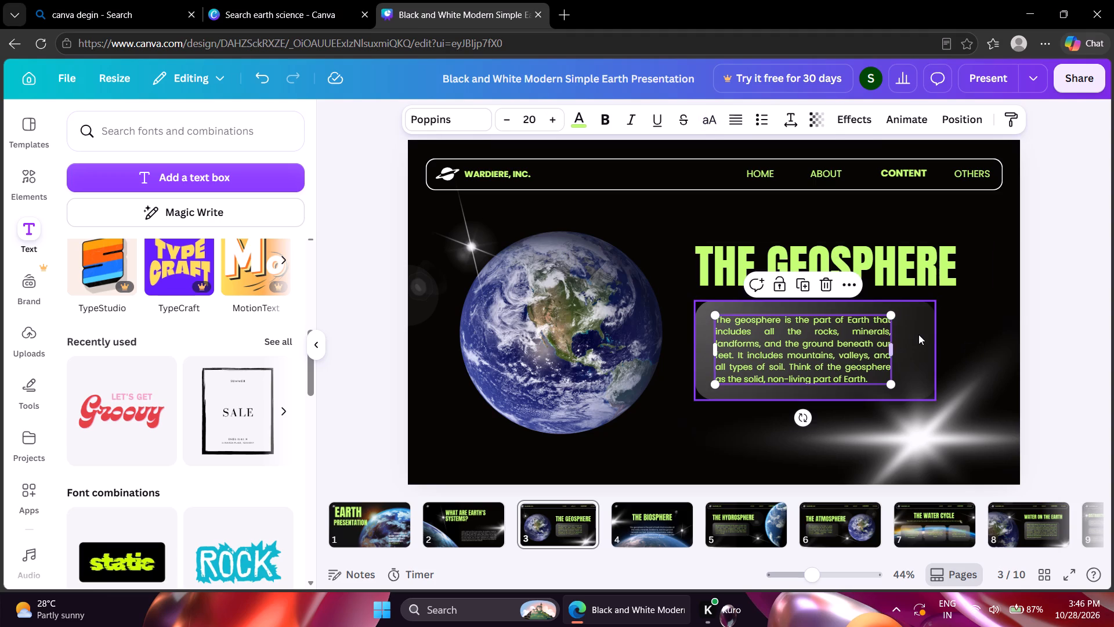
left_click(918, 334)
left_click(835, 272)
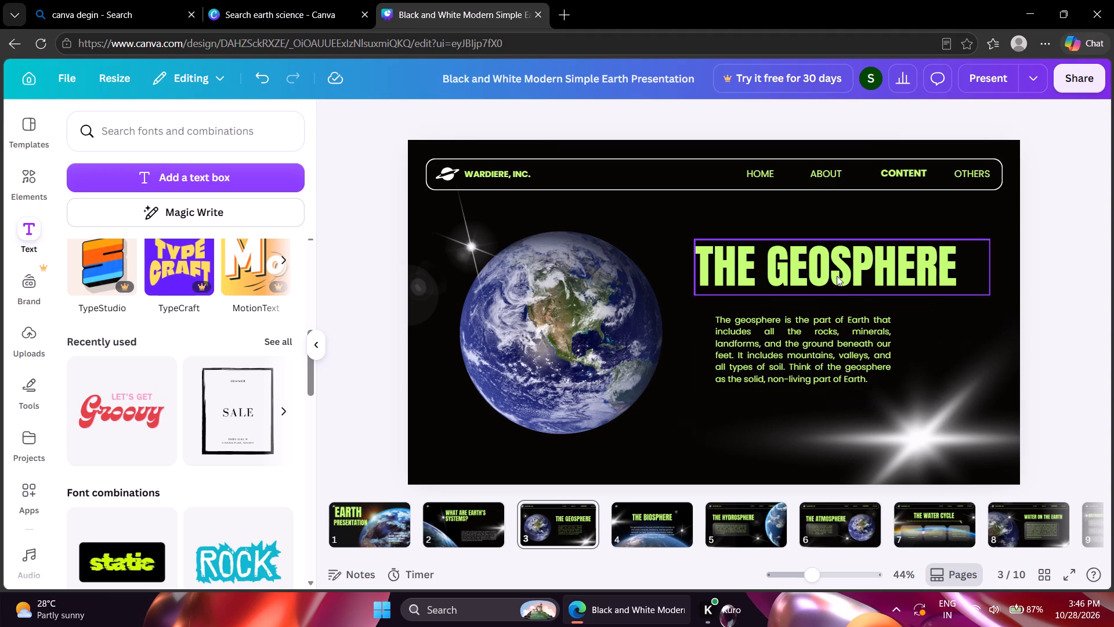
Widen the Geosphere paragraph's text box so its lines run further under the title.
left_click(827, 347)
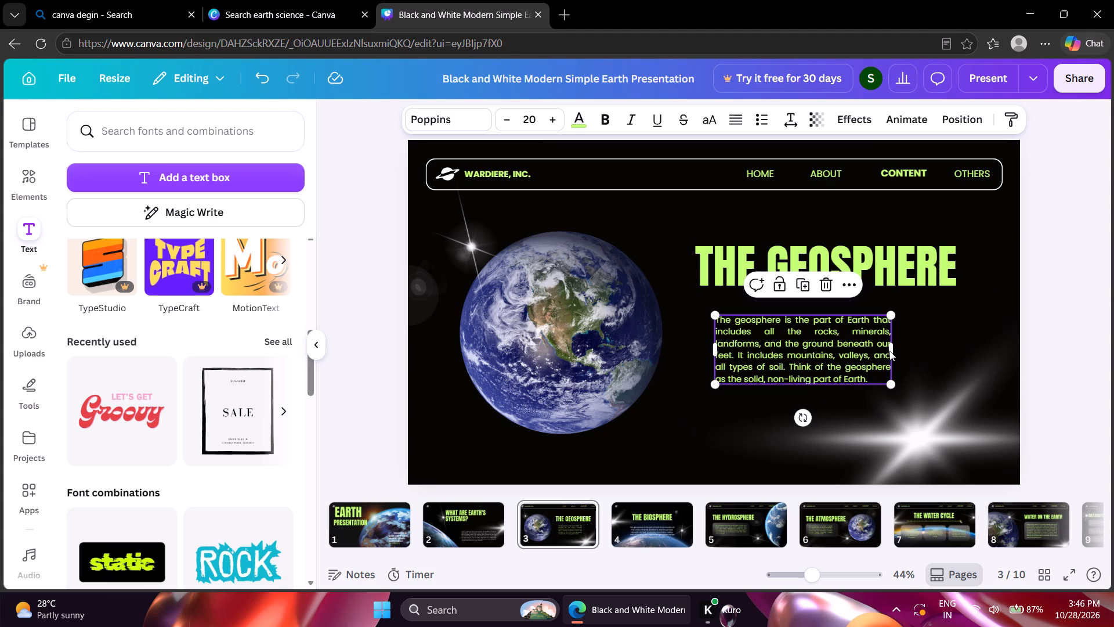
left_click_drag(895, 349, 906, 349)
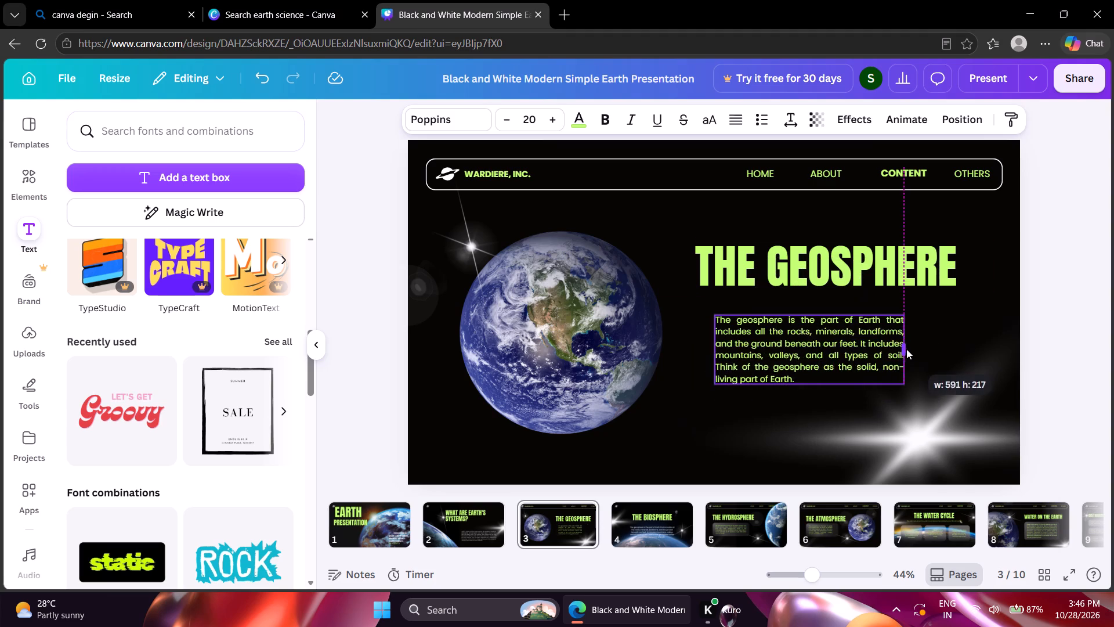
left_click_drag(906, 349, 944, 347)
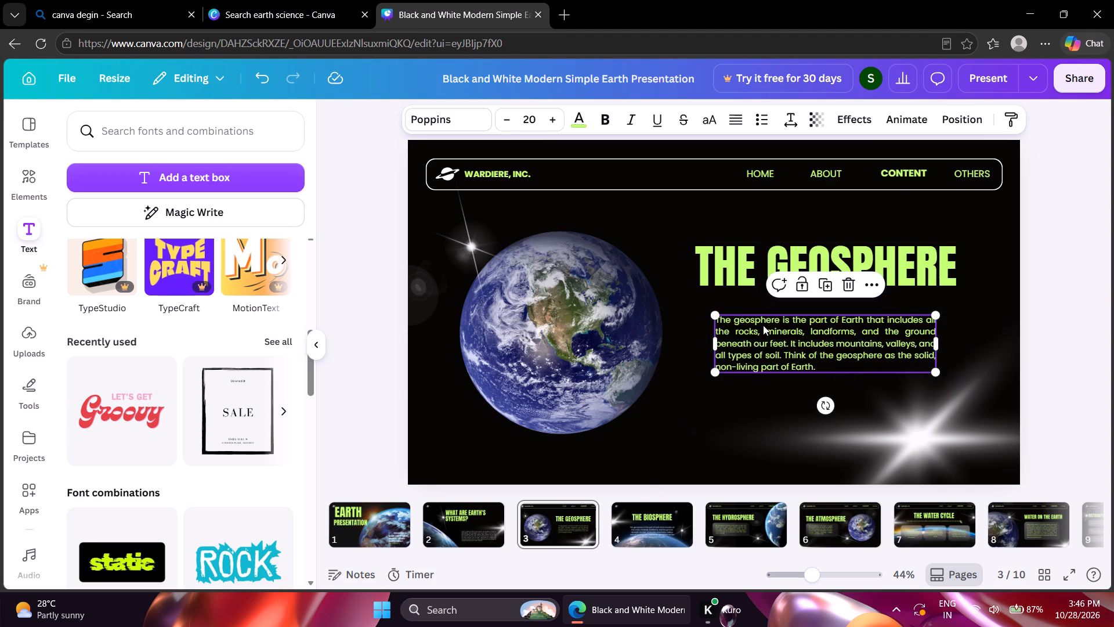
Delete the header's outlined frame and its WARDIERE, INC., HOME, ABOUT, CONTENT and OTHERS texts from the Geosphere slide.
left_click(684, 170)
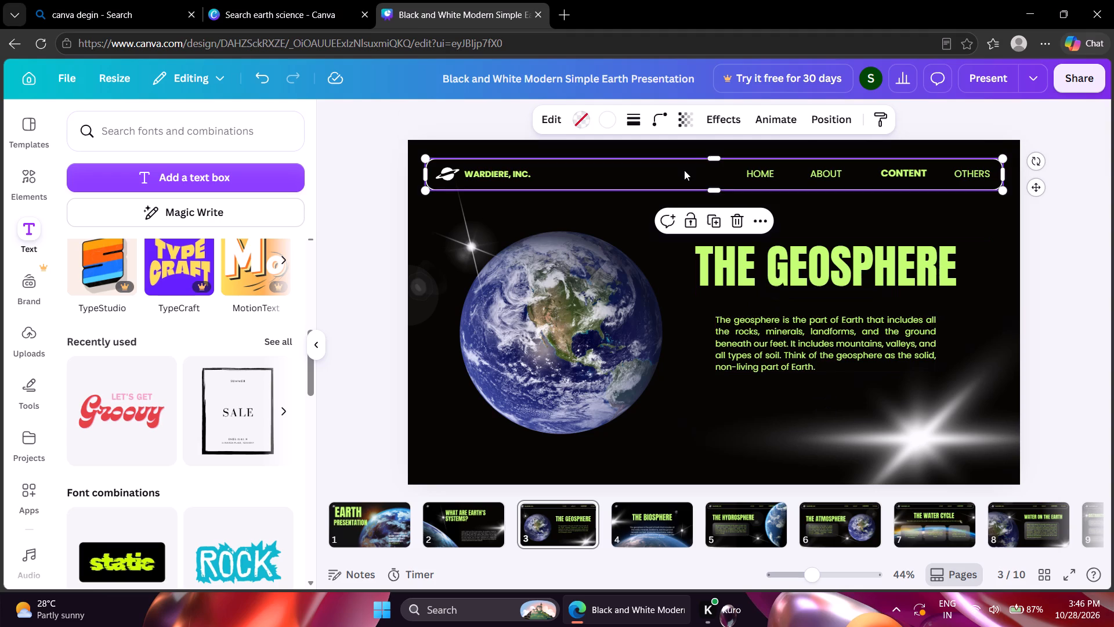
key("Delete")
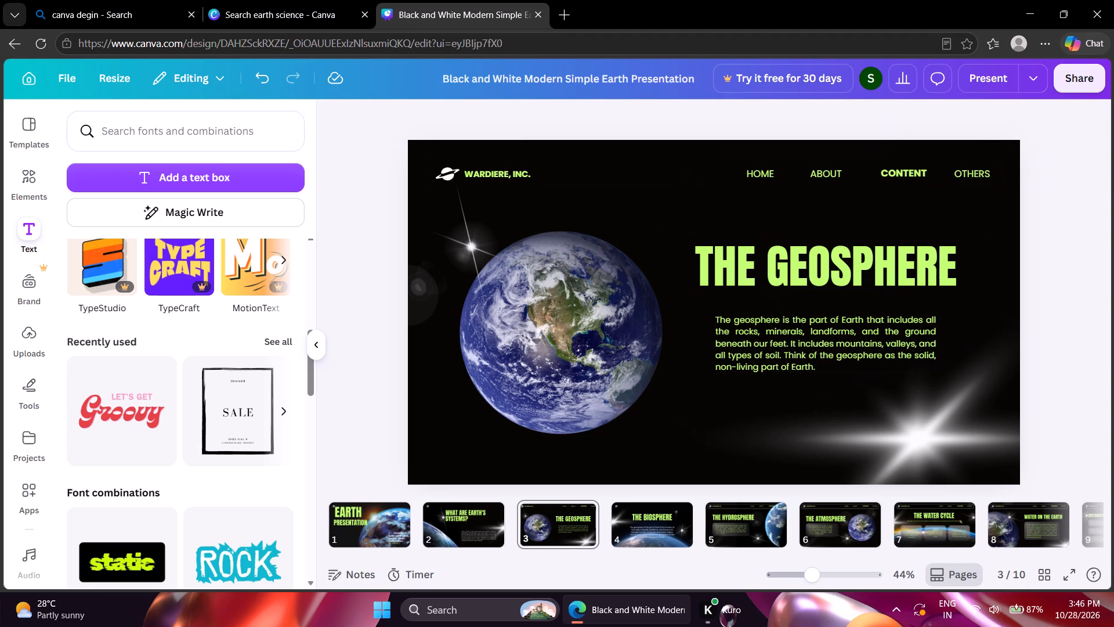
left_click(478, 172)
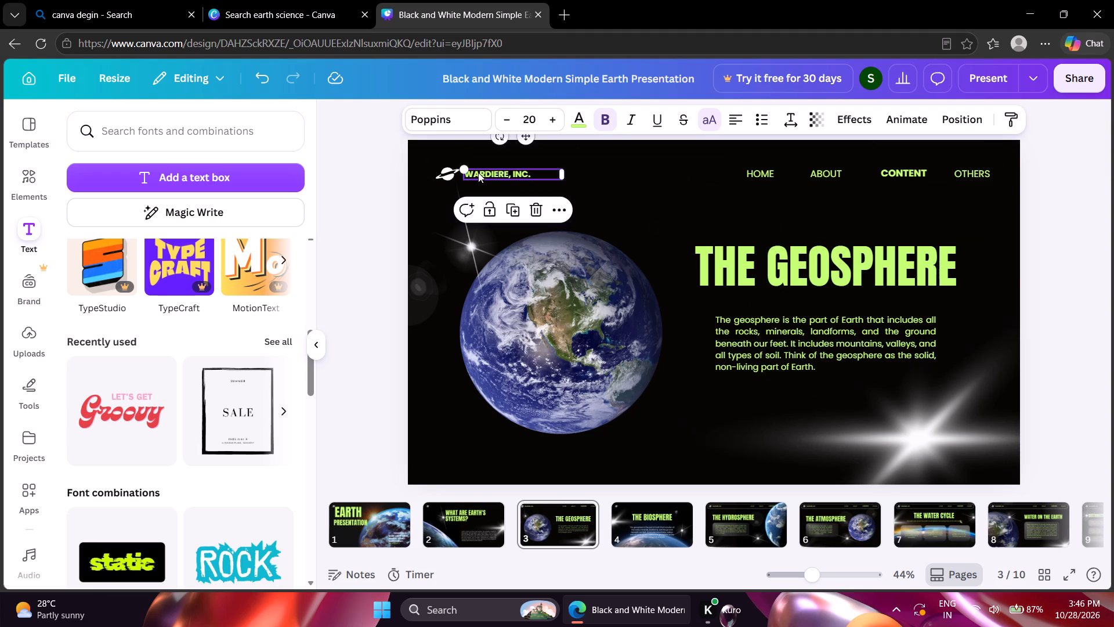
key("Delete")
left_click(759, 180)
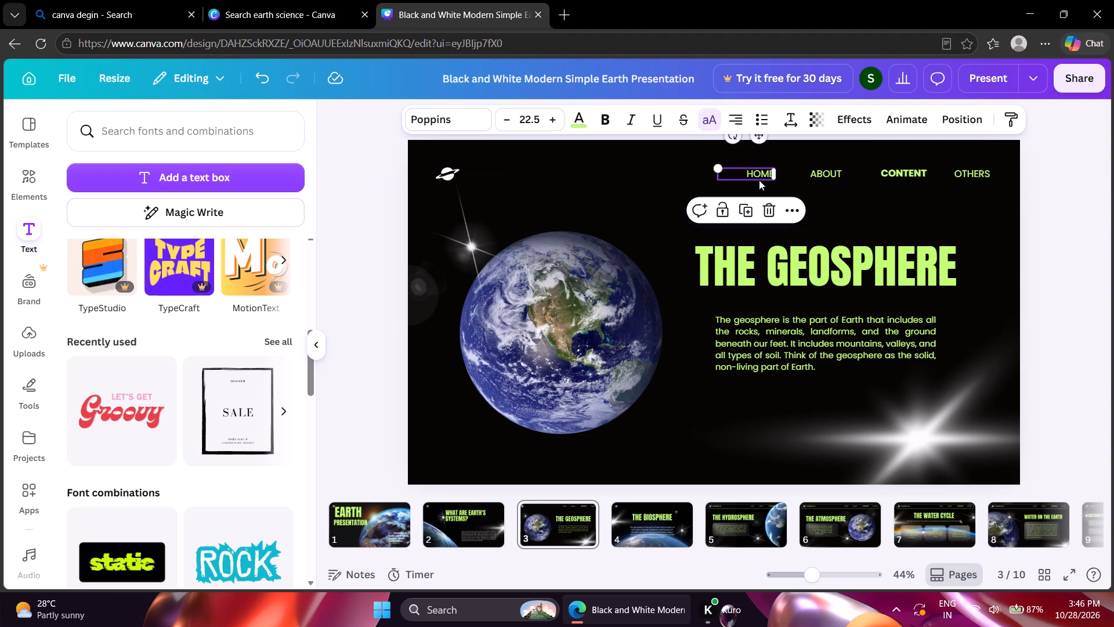
key("Delete")
left_click(840, 174)
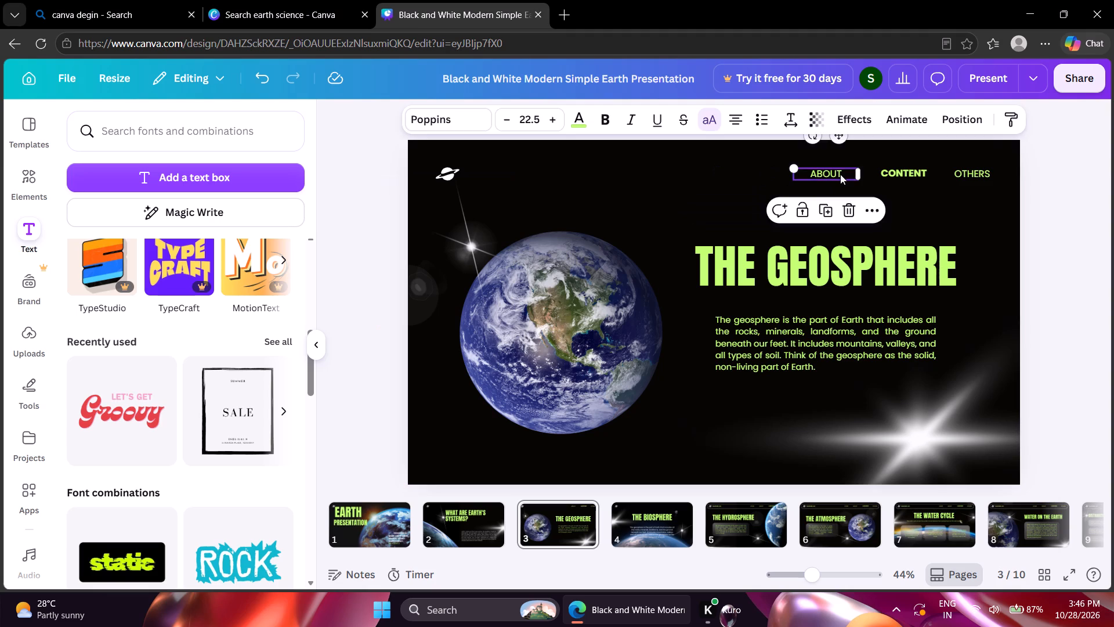
key("Delete")
left_click(908, 176)
key("Delete")
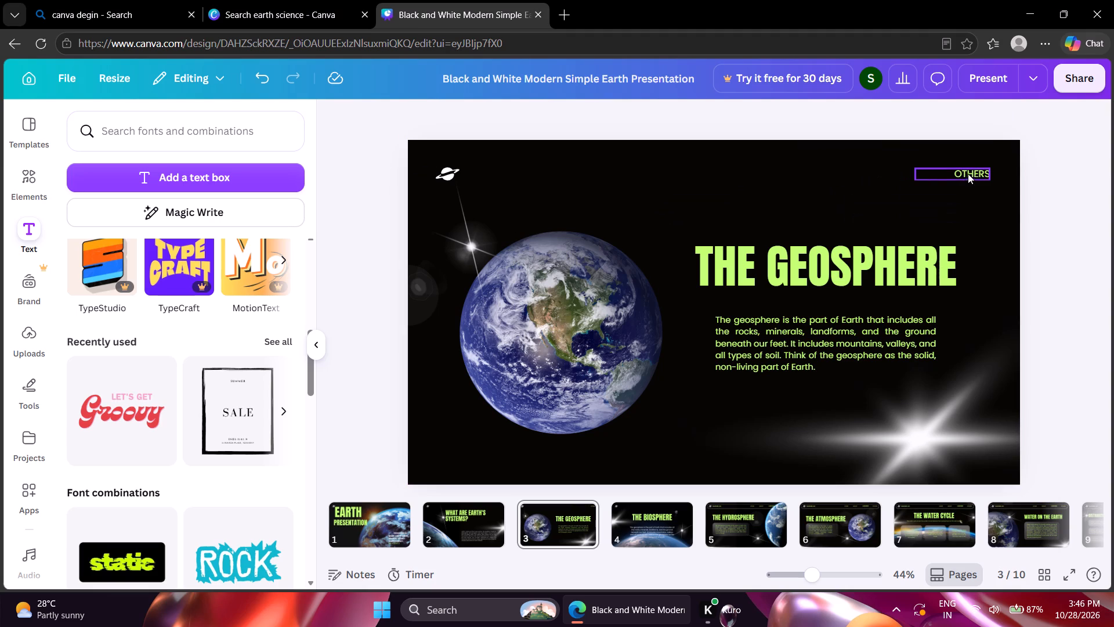
left_click(972, 172)
key("Delete")
Move the title THE GEOSPHERE to the top of the slide, beside the planet logo.
left_click(729, 273)
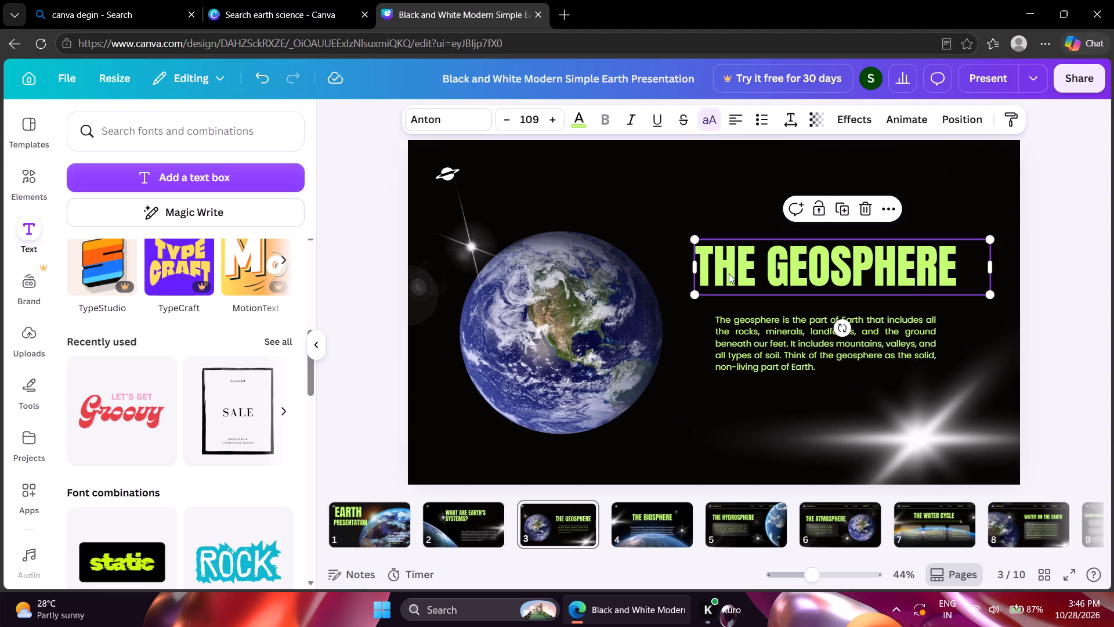
left_click_drag(729, 273, 662, 219)
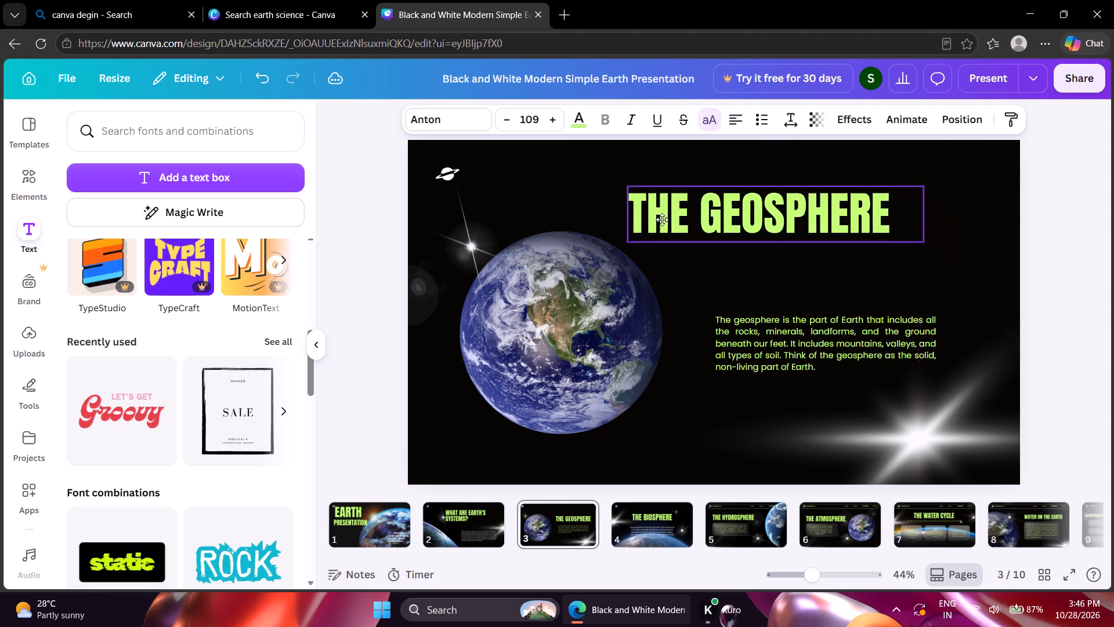
left_click_drag(662, 219, 546, 182)
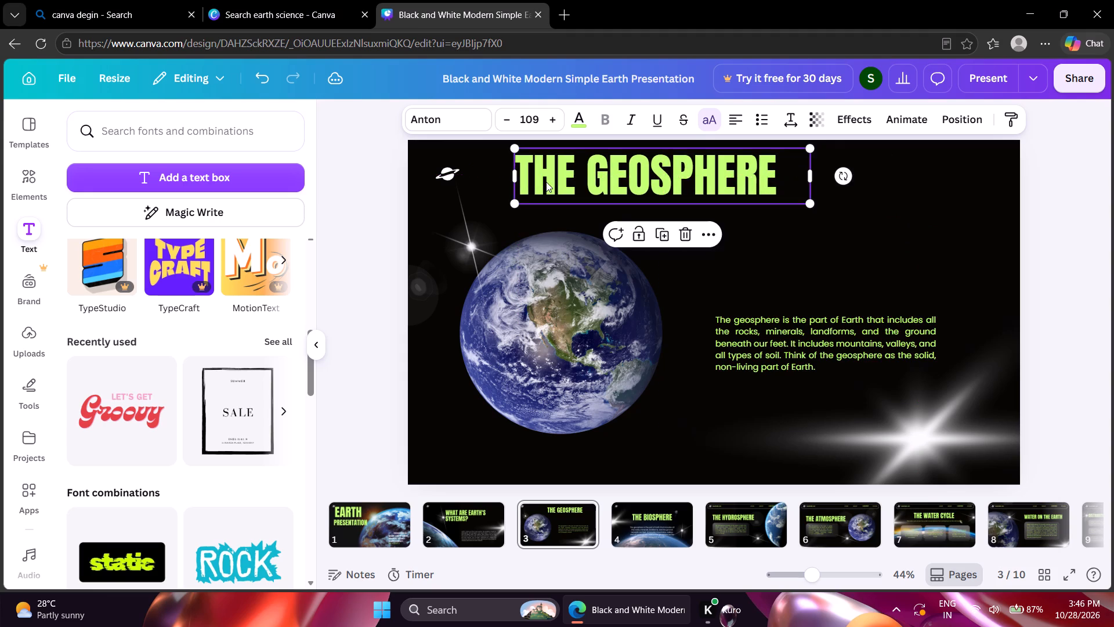
Move the Earth globe image to the right half of the slide, just above the bright star flare.
left_click(534, 251)
left_click_drag(534, 251, 642, 264)
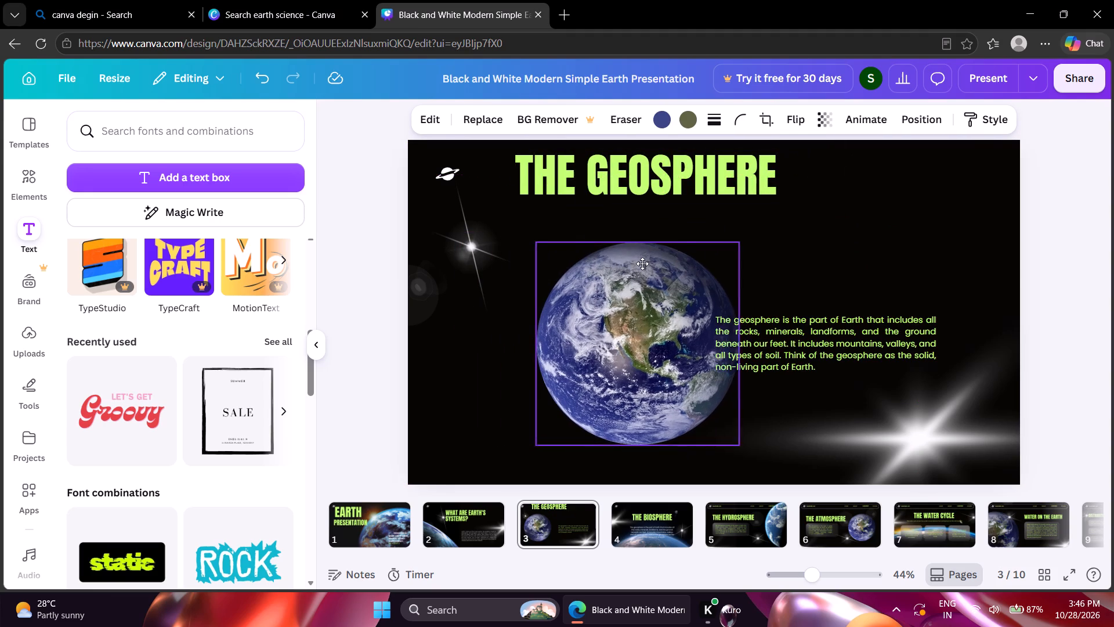
left_click_drag(642, 264, 826, 257)
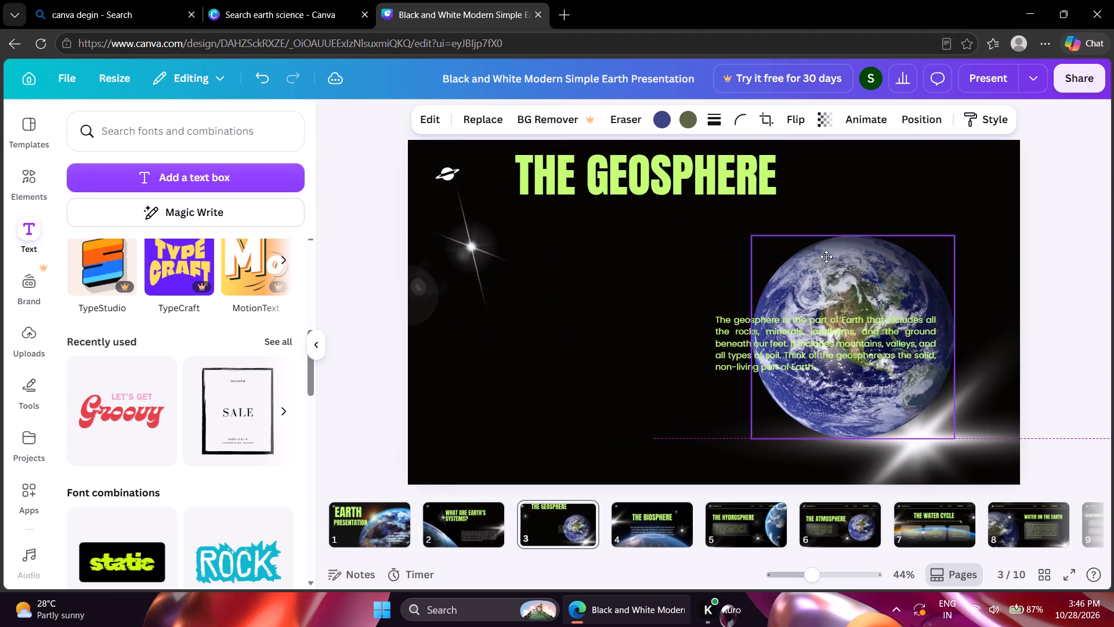
left_click_drag(826, 257, 824, 255)
Move the Geosphere paragraph off the globe into the empty area to its left, beneath the title.
left_click(787, 325)
right_click_drag(787, 325, 583, 237)
left_click(550, 313)
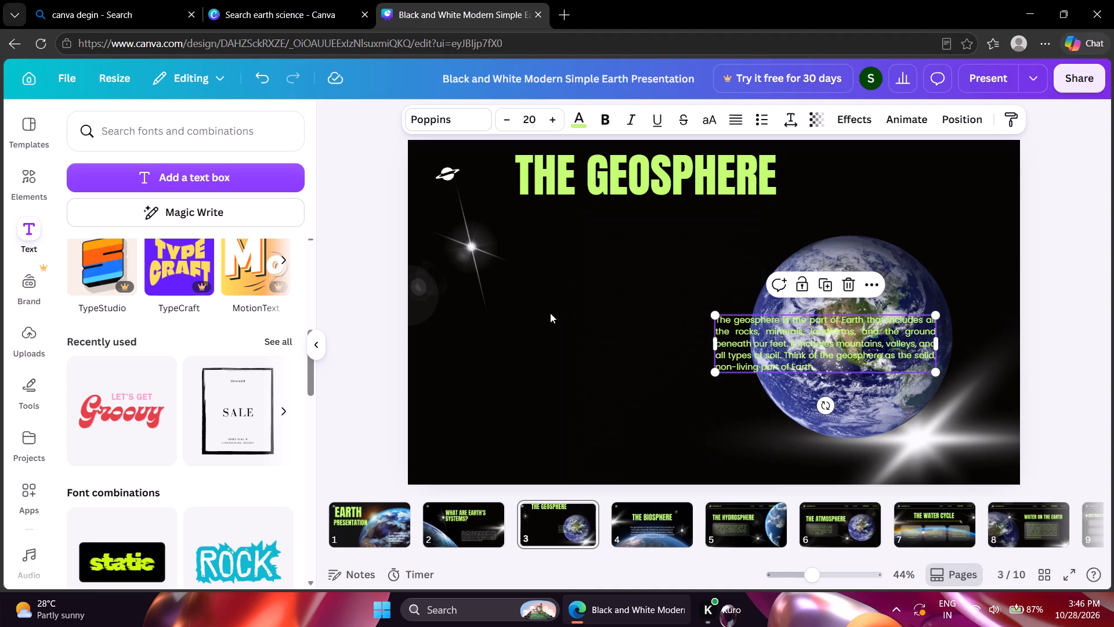
left_click(877, 334)
left_click_drag(877, 334, 847, 330)
left_click(749, 401)
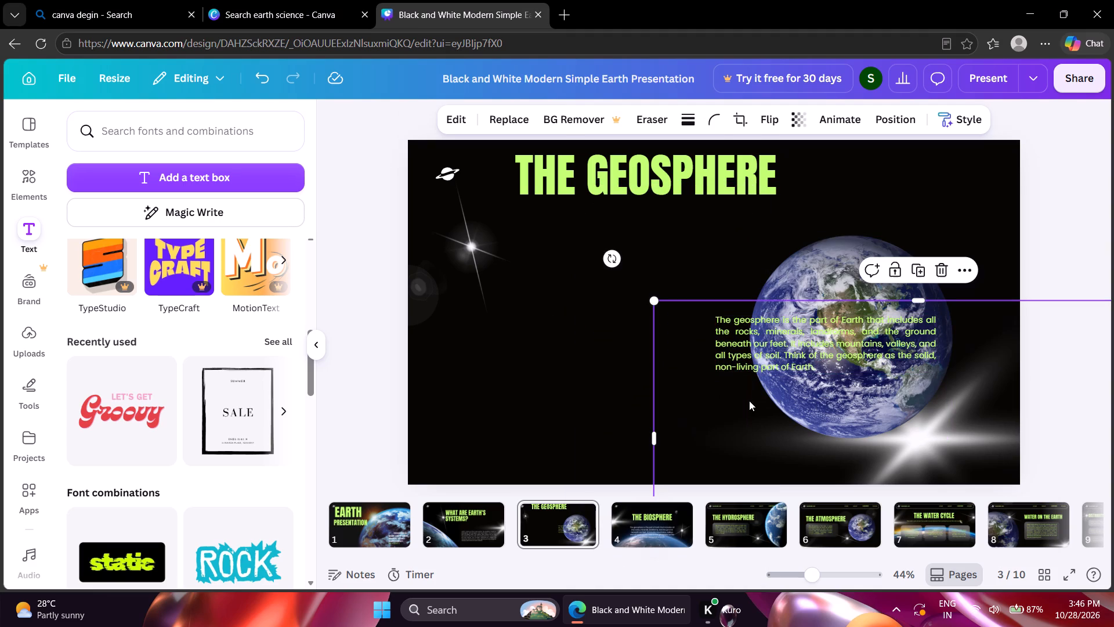
left_click(759, 338)
left_click_drag(759, 338, 564, 314)
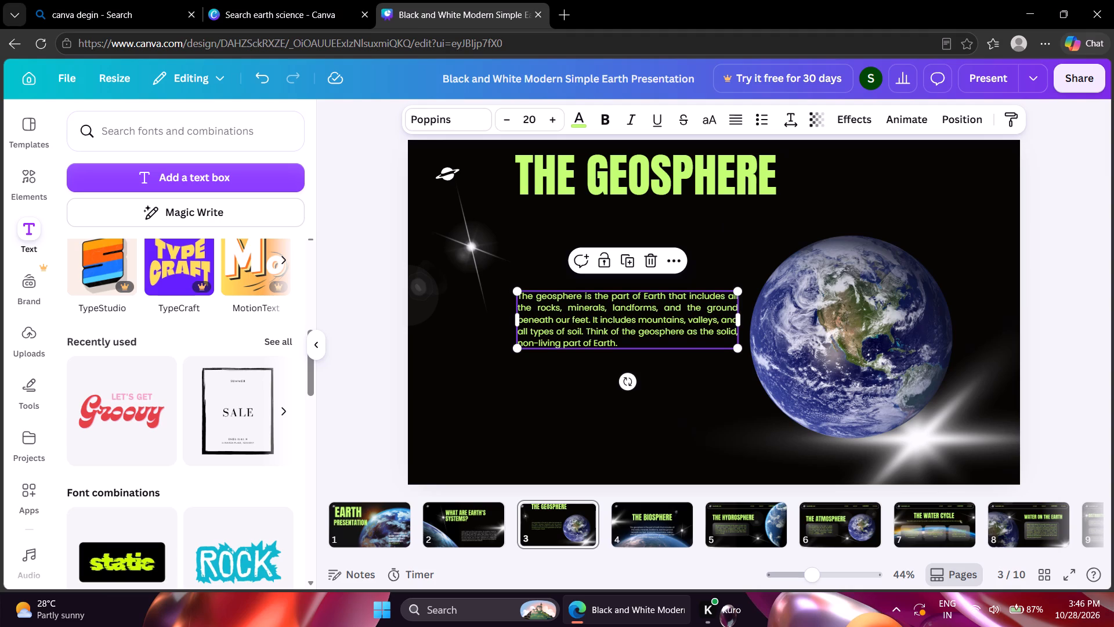
Left-align the Geosphere paragraph and narrow its text box to a width of about 537.
left_click(728, 119)
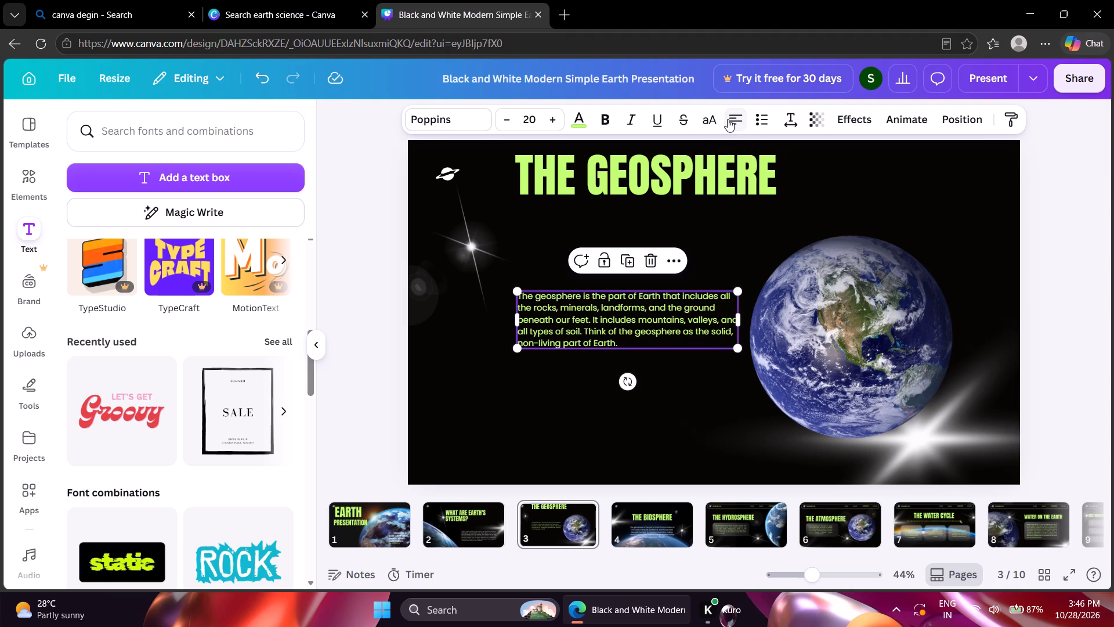
left_click_drag(739, 314, 732, 313)
left_click_drag(732, 313, 688, 318)
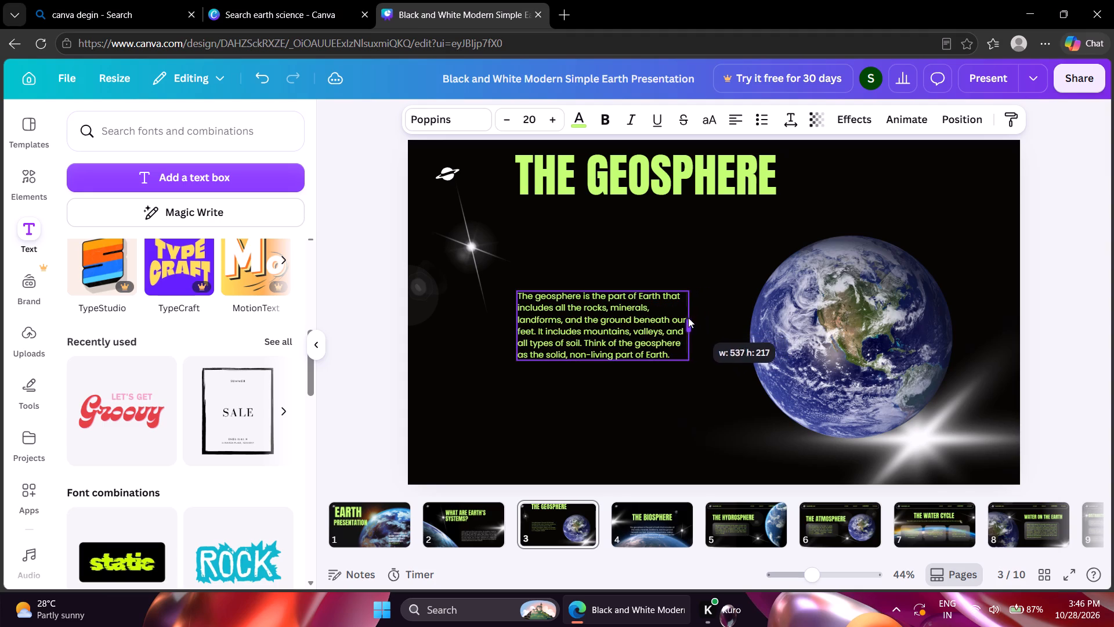
left_click_drag(688, 318, 688, 318)
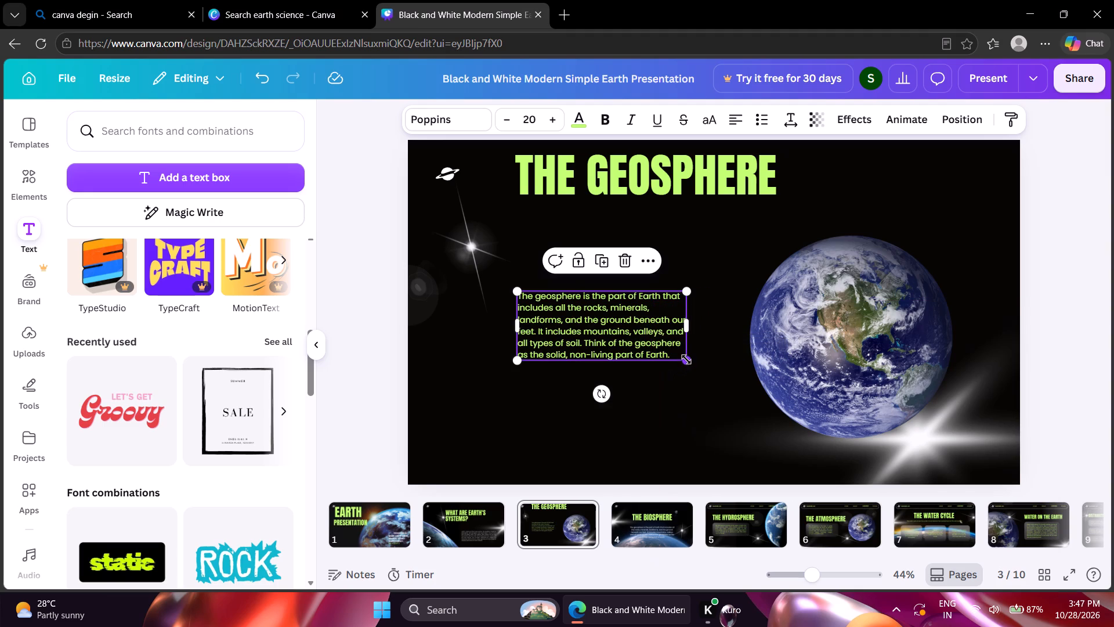
Scale the Geosphere paragraph up to font size 24.4 and shift it further toward the slide's left edge.
left_click_drag(687, 361, 712, 403)
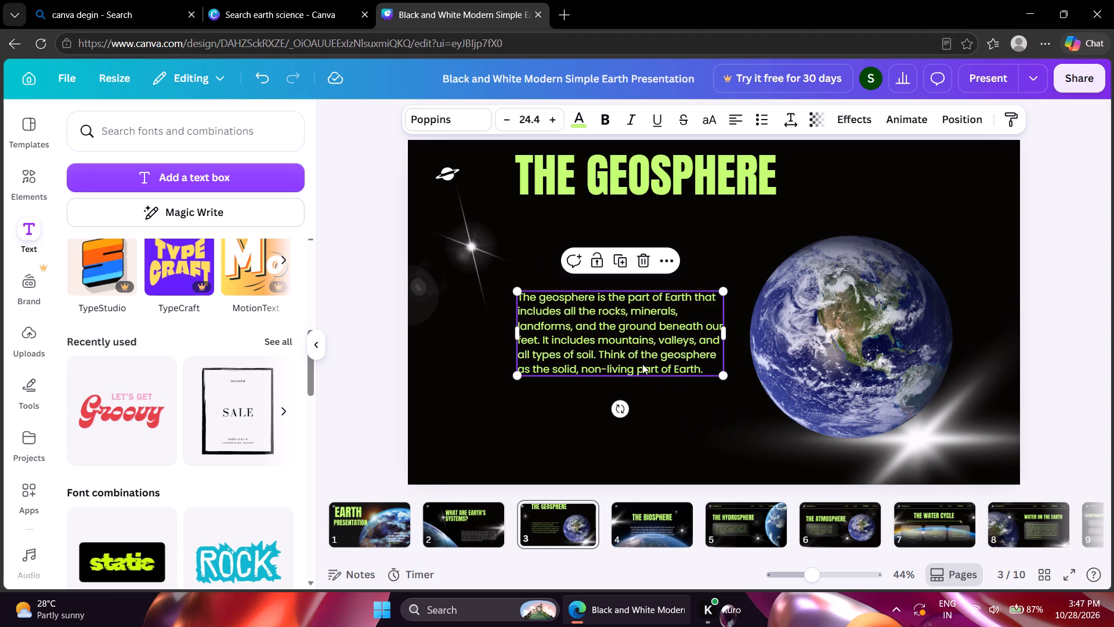
left_click_drag(605, 353, 566, 331)
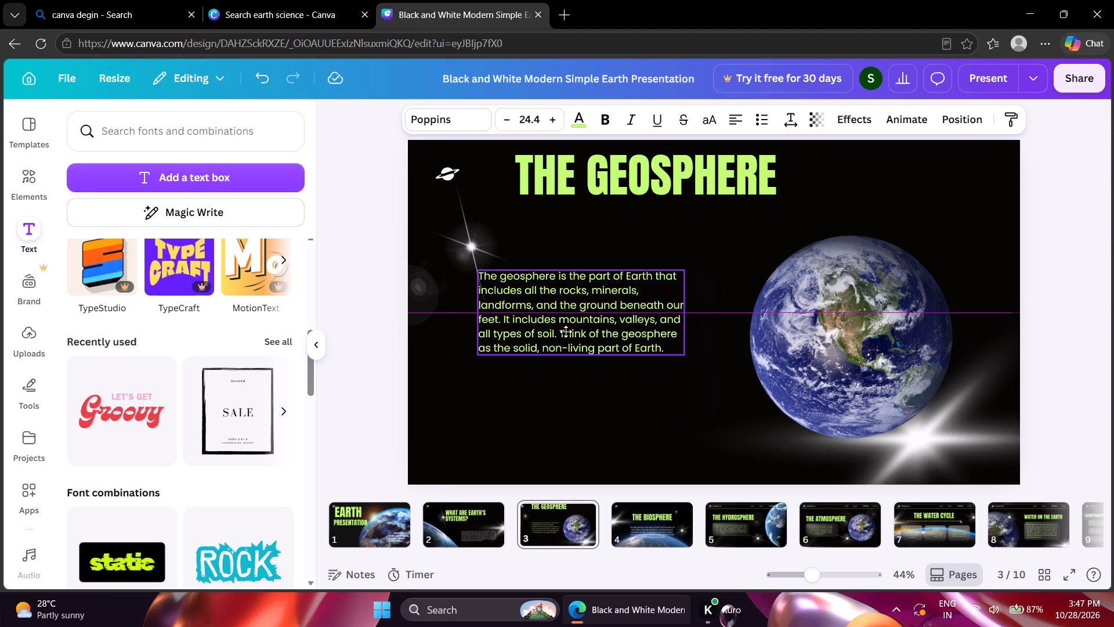
left_click_drag(566, 331, 554, 336)
Move the title THE GEOSPHERE down and left so it sits closer above the paragraph.
left_click(597, 192)
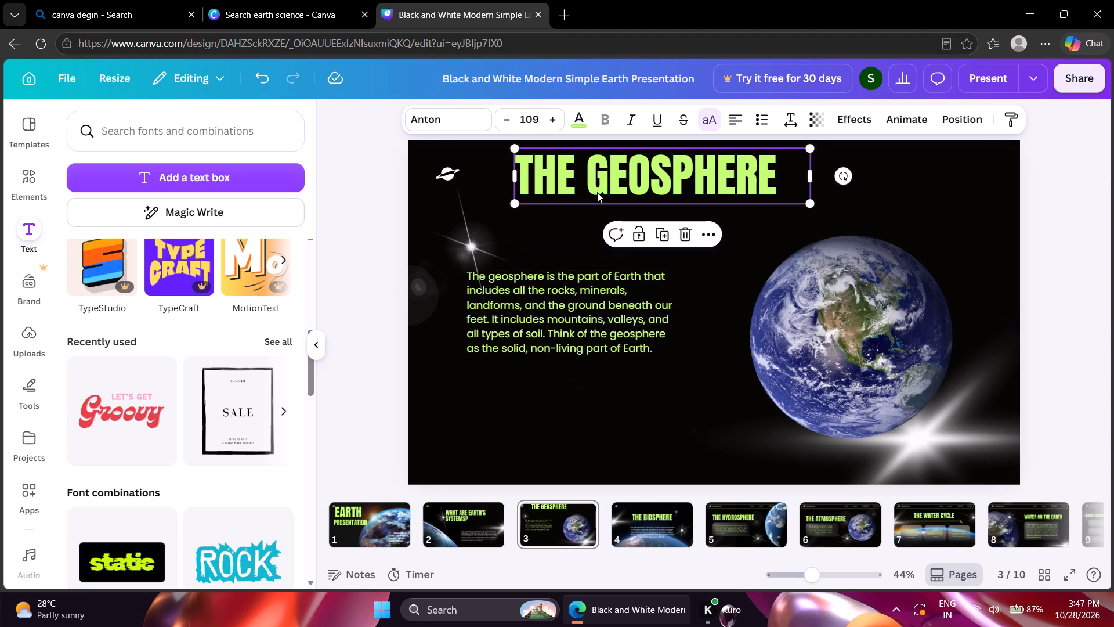
left_click_drag(597, 192, 563, 207)
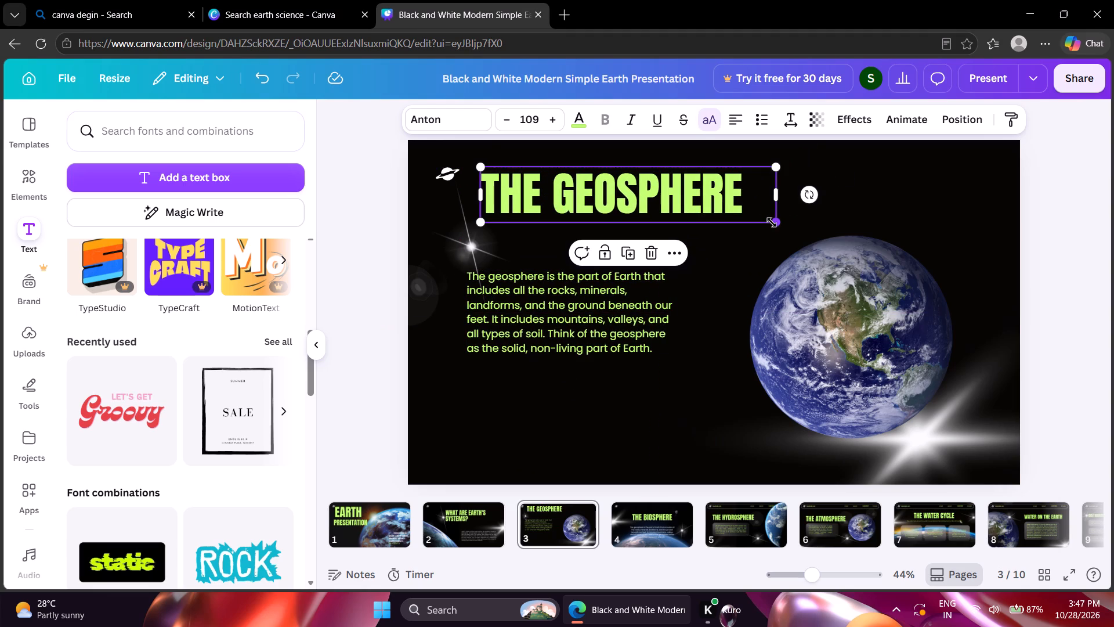
Scale the title THE GEOSPHERE down to font size 99.2.
left_click_drag(772, 222, 745, 214)
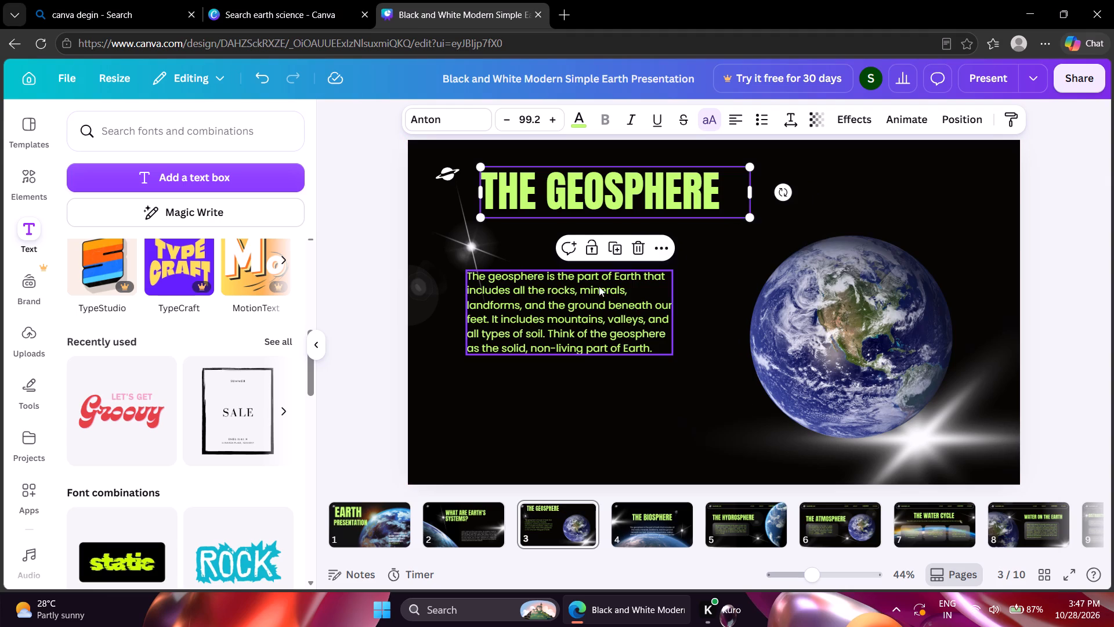
Change the Geosphere paragraph's font to Noto Serif Devanagari and its size to 25.4.
triple_click(598, 287)
left_click(458, 112)
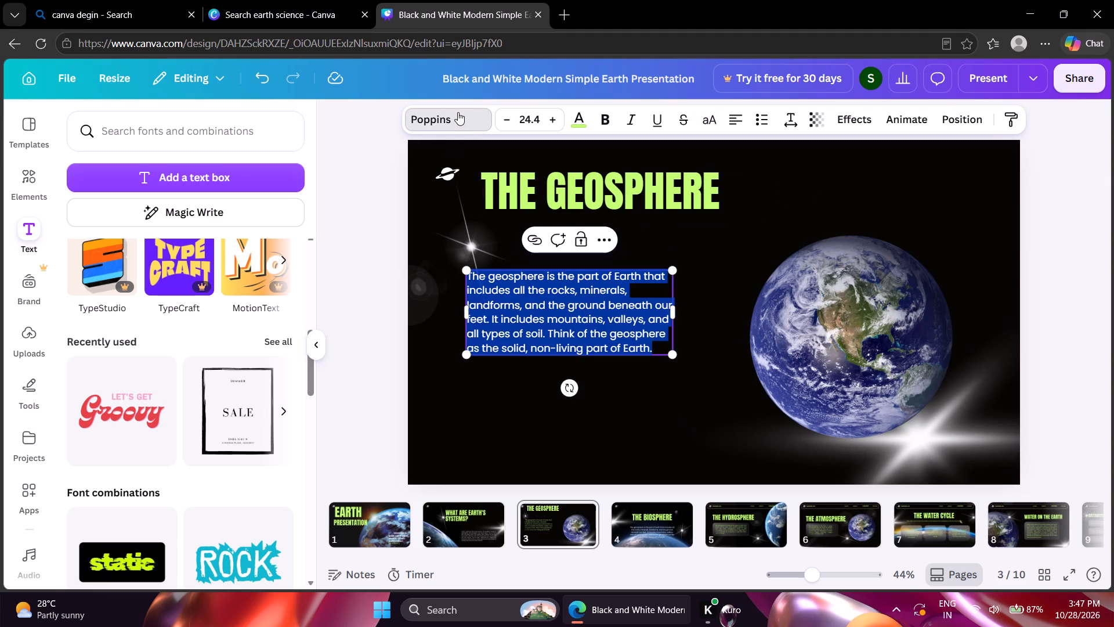
left_click(182, 255)
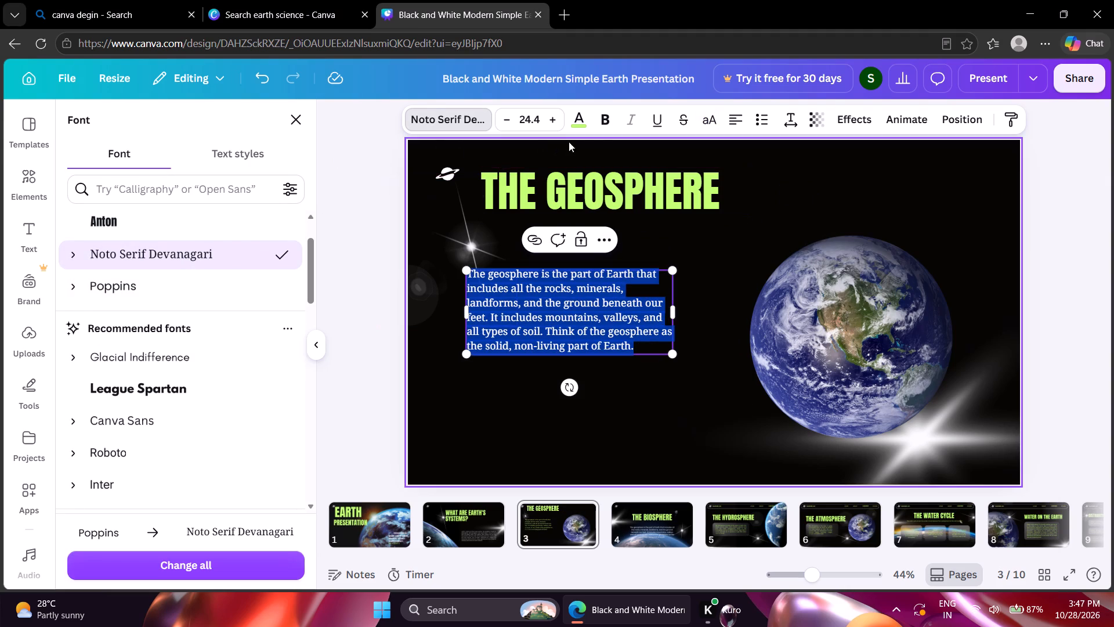
left_click(503, 120)
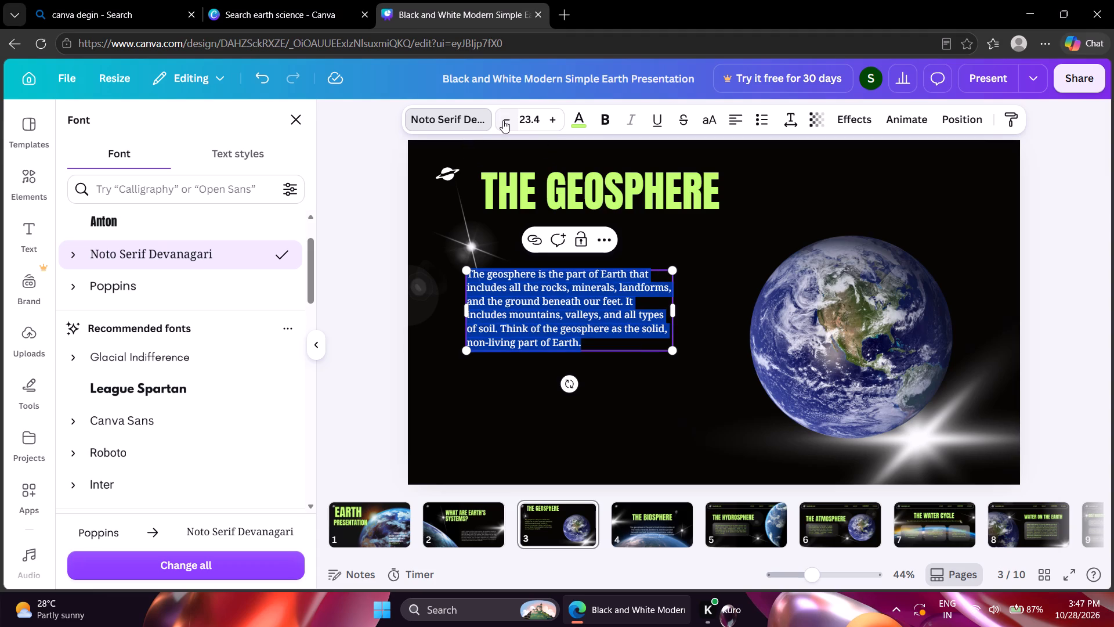
double_click(554, 122)
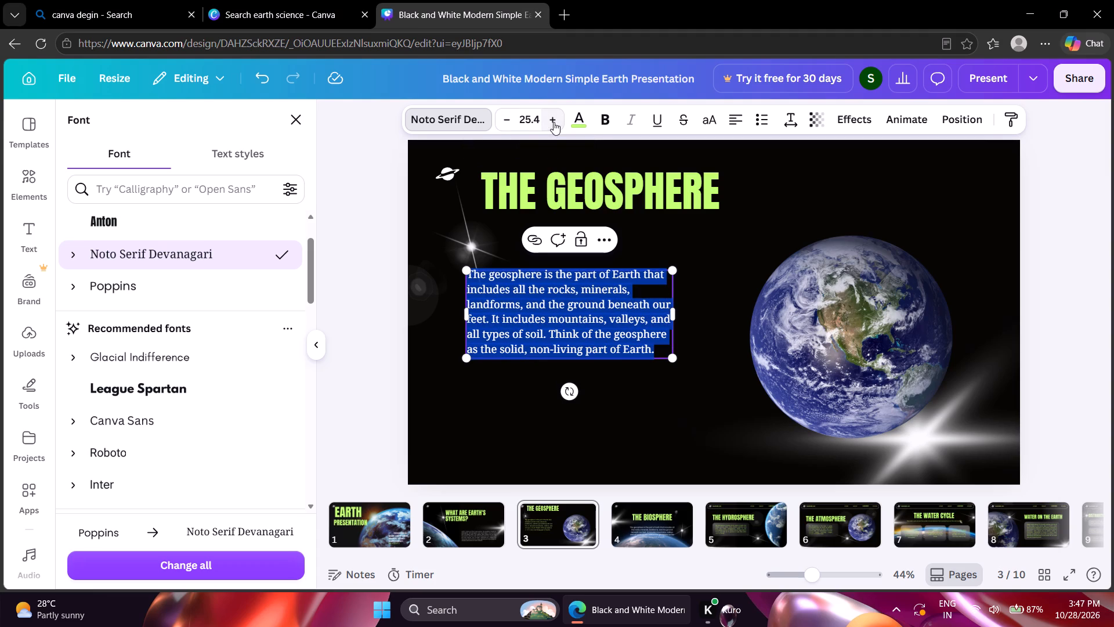
Recolor the Geosphere paragraph's text white (#ffffff), on this text box only.
left_click(579, 125)
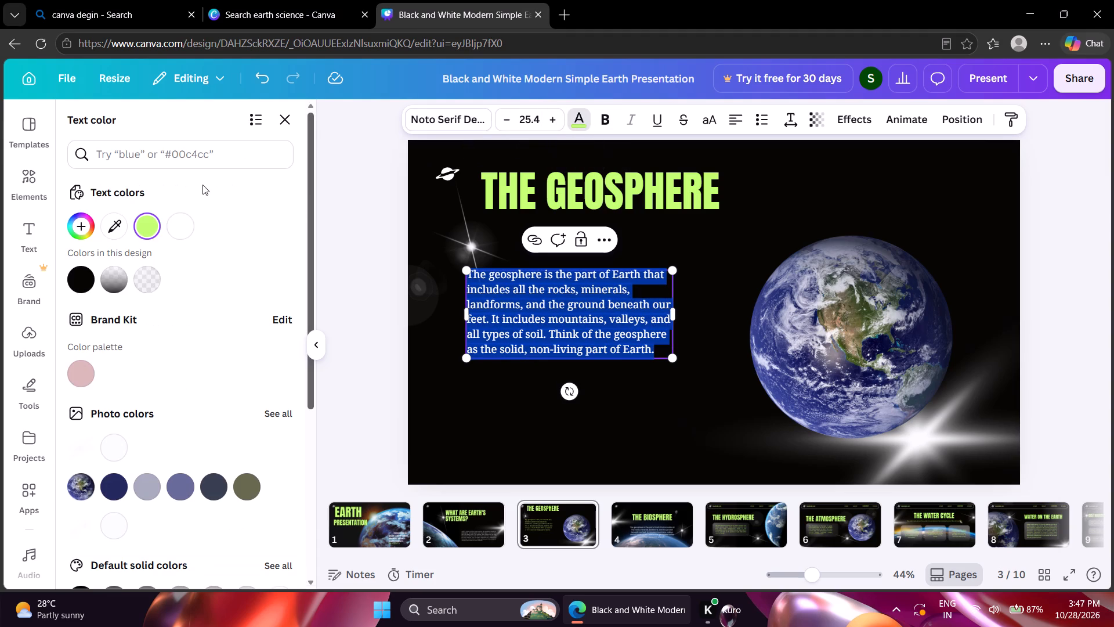
left_click(186, 212)
left_click(186, 214)
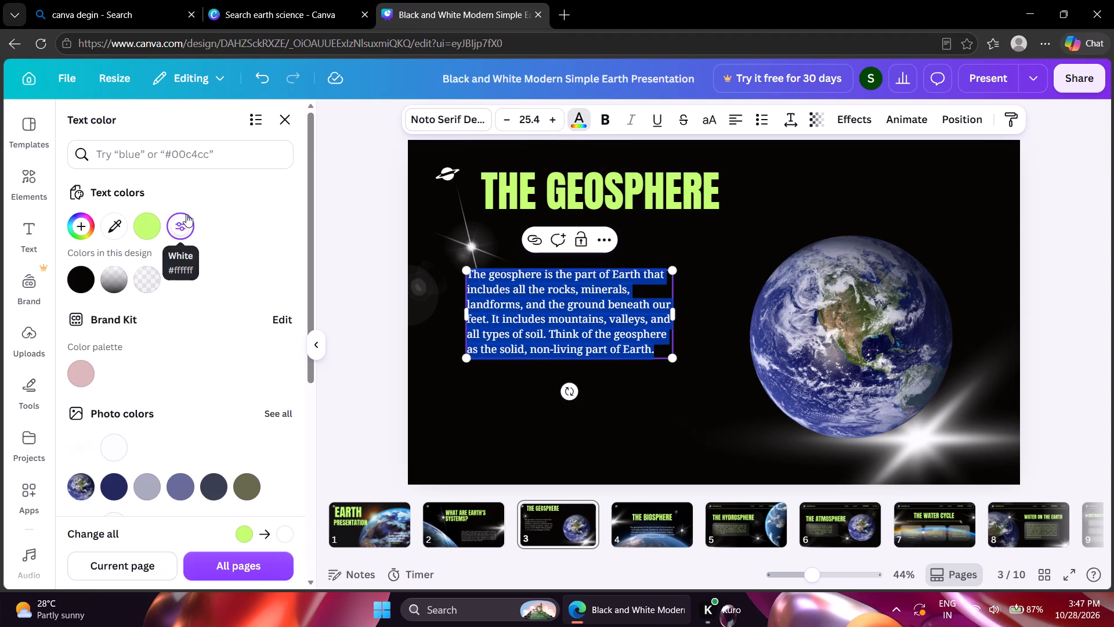
left_click(468, 353)
left_click(493, 376)
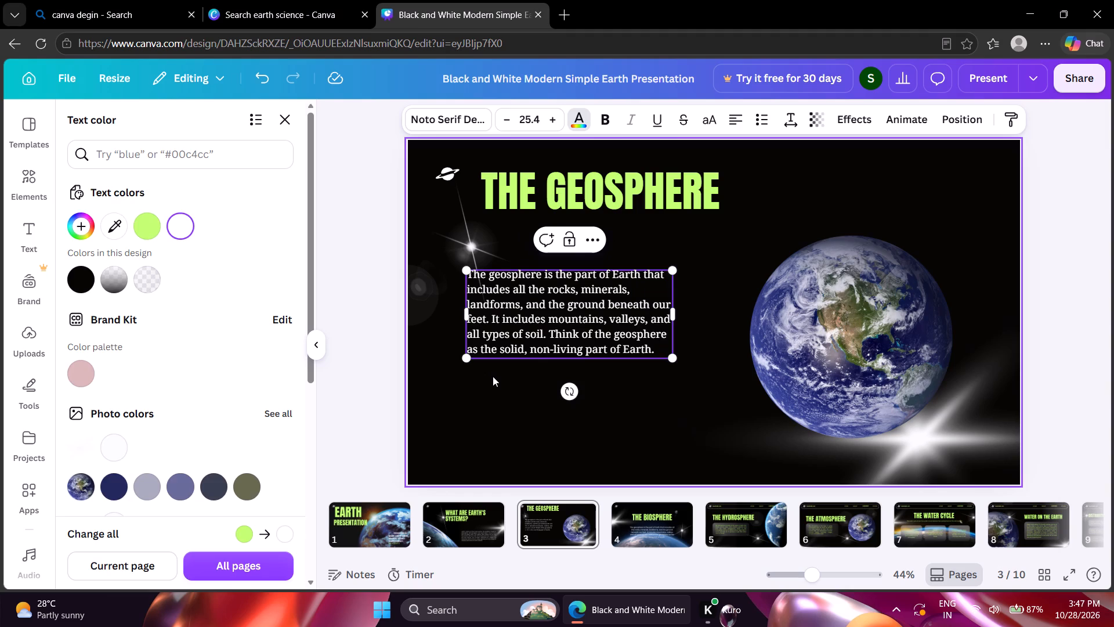
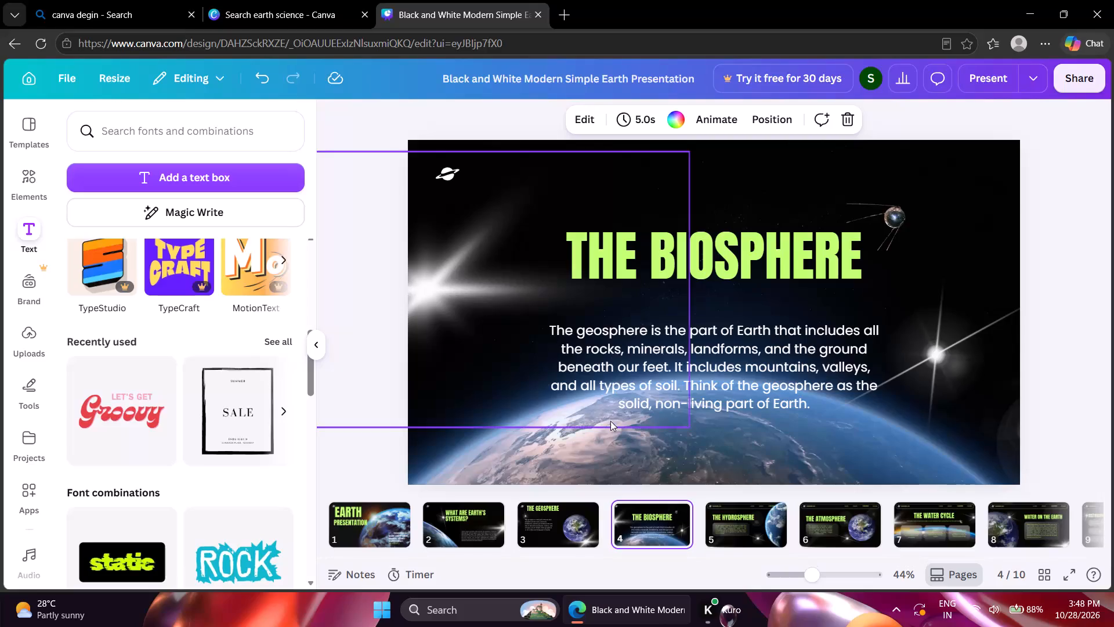
Look over the Biosphere slide's text and compare it with the cover and the What Are Earth's Systems? slide.
left_click(627, 358)
left_click(827, 366)
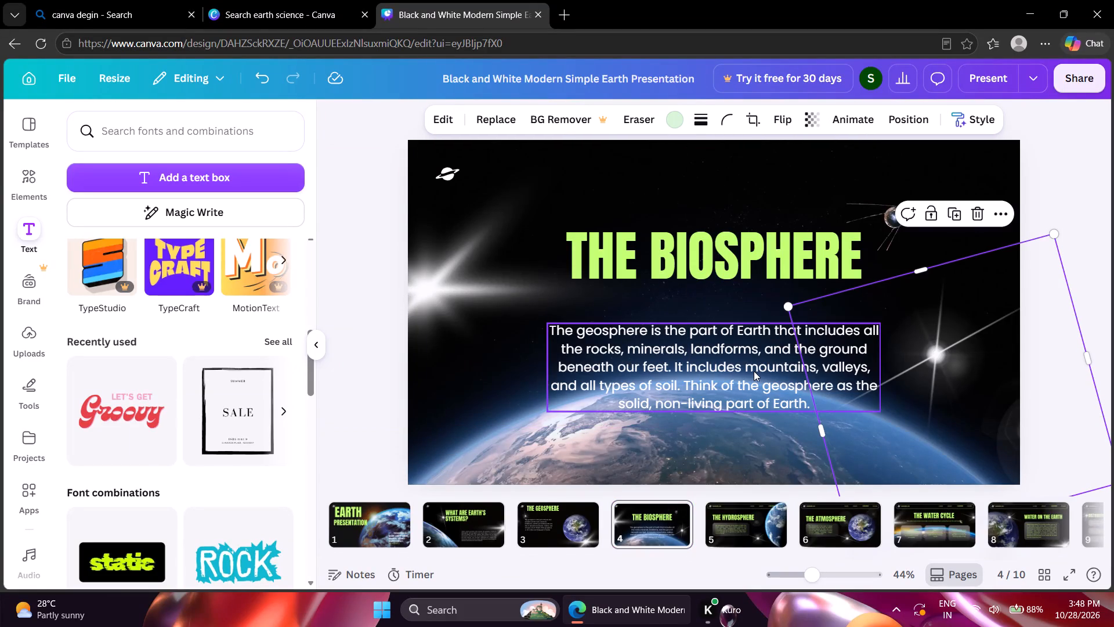
left_click(752, 371)
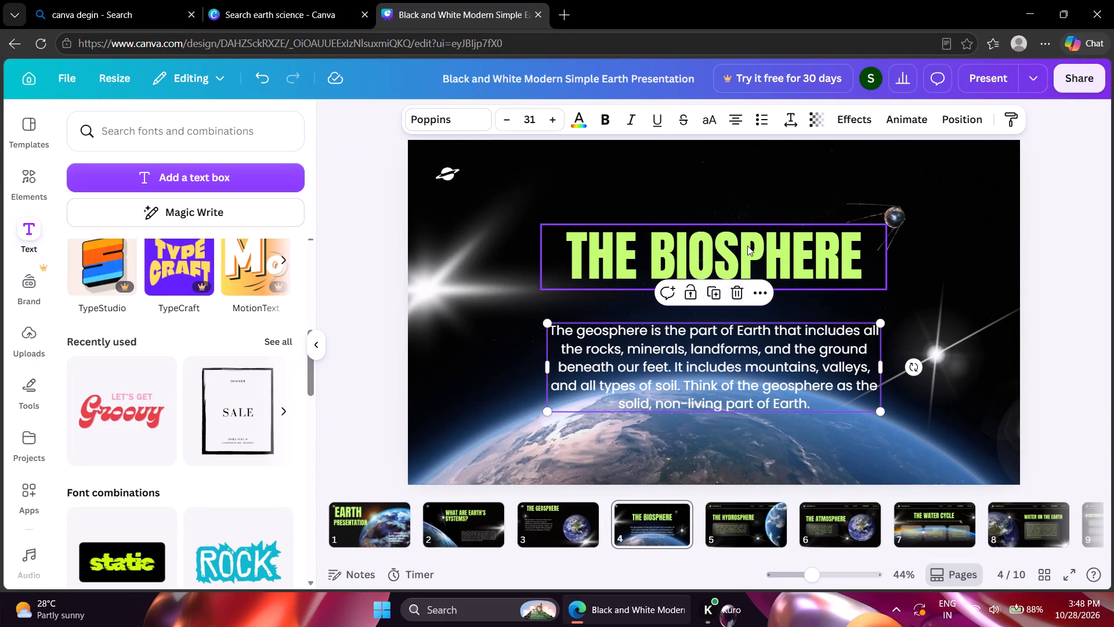
left_click(747, 246)
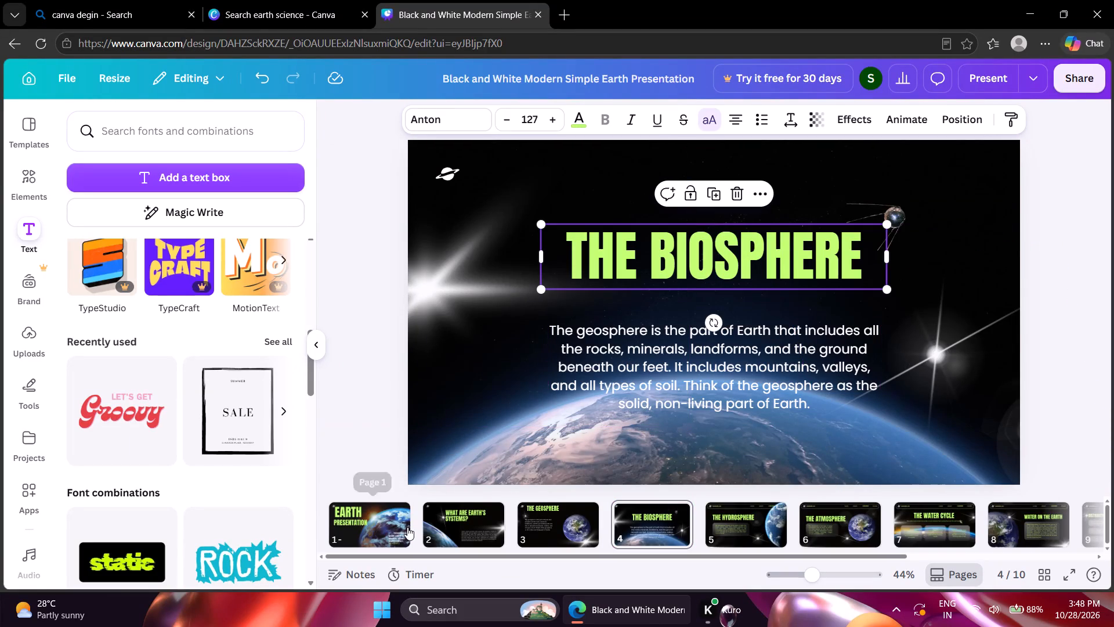
left_click(407, 527)
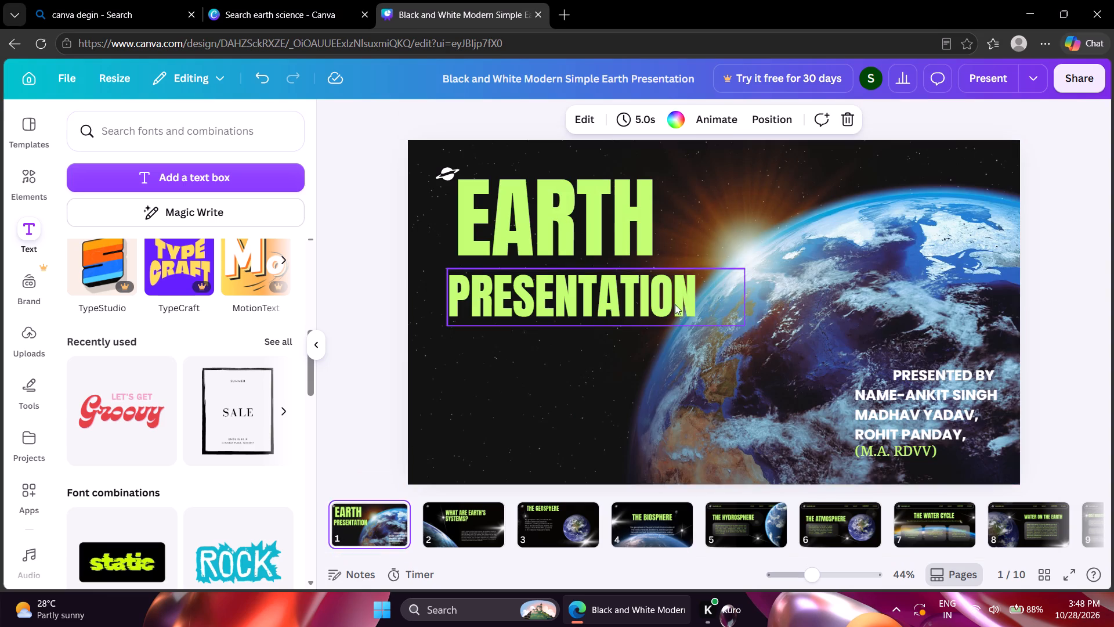
left_click(468, 515)
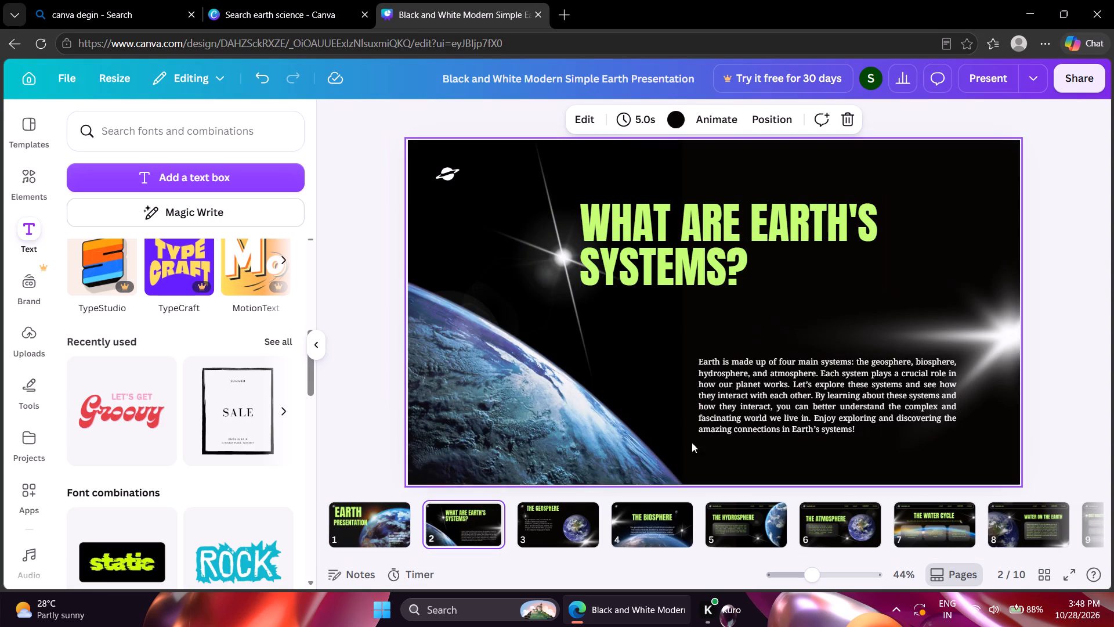
left_click(640, 498)
left_click(639, 522)
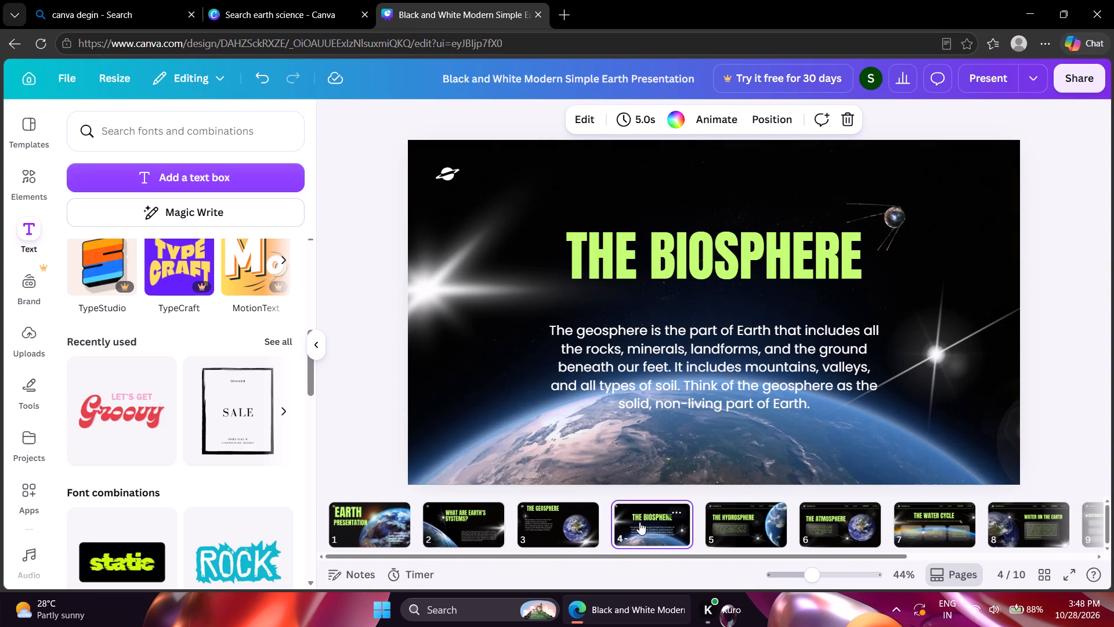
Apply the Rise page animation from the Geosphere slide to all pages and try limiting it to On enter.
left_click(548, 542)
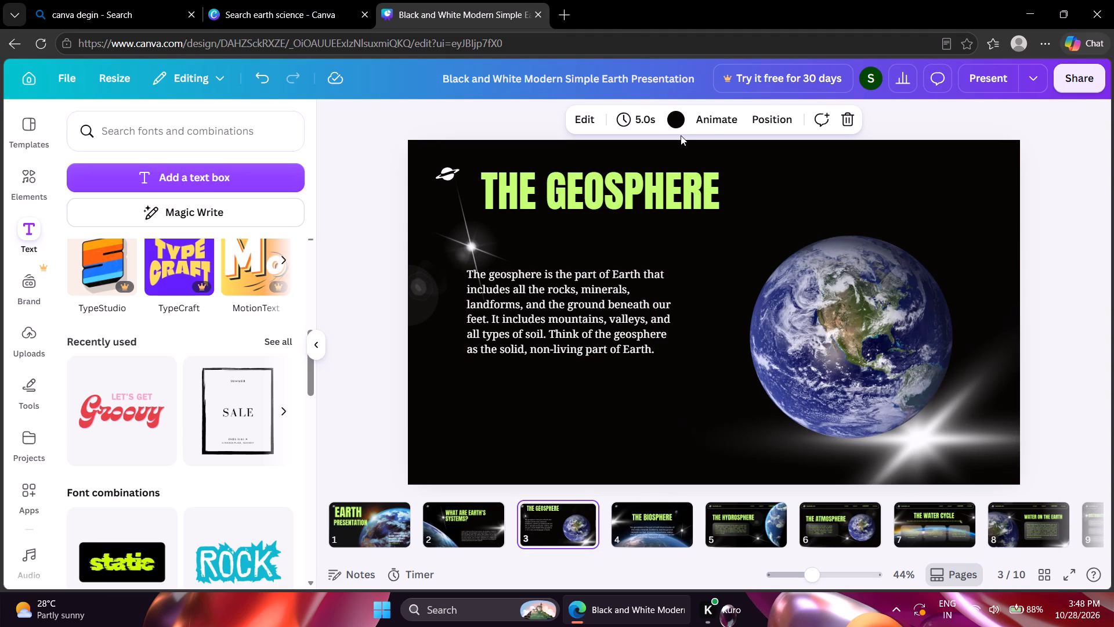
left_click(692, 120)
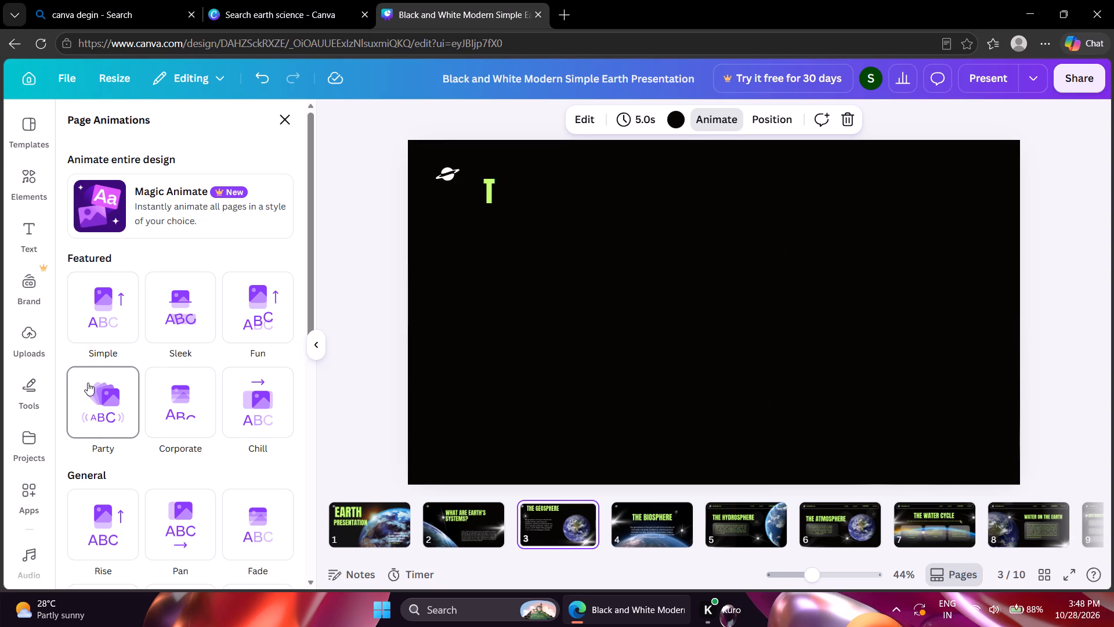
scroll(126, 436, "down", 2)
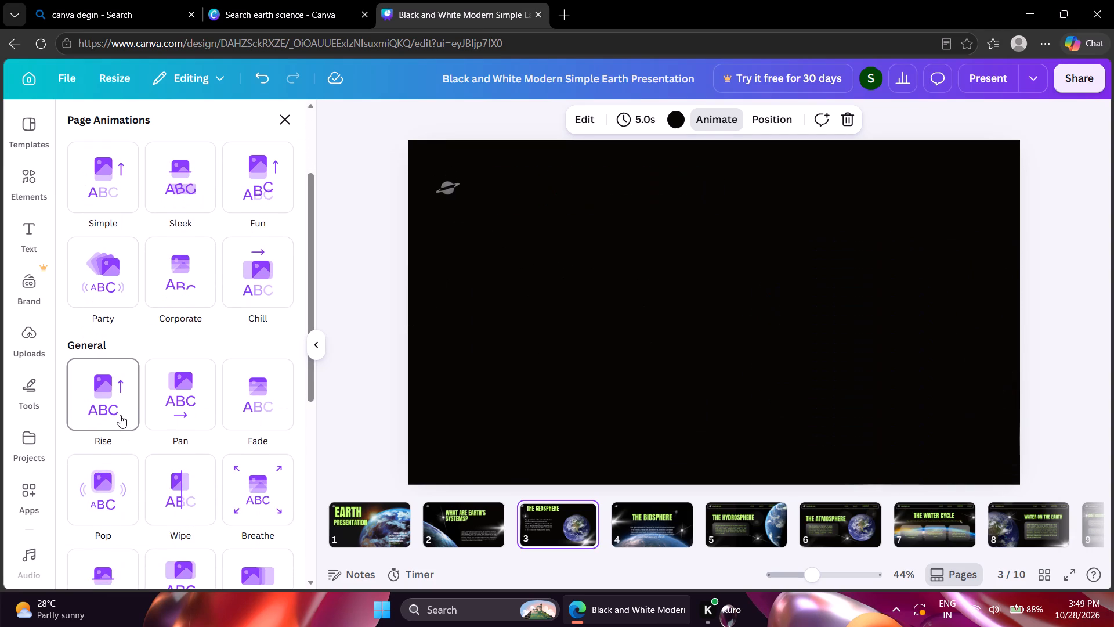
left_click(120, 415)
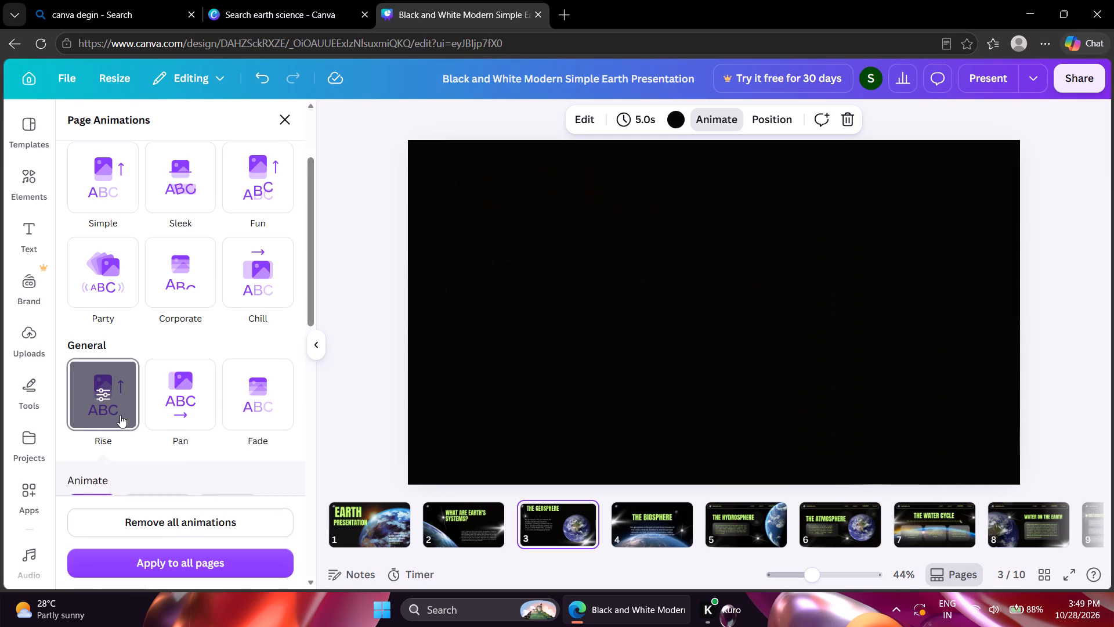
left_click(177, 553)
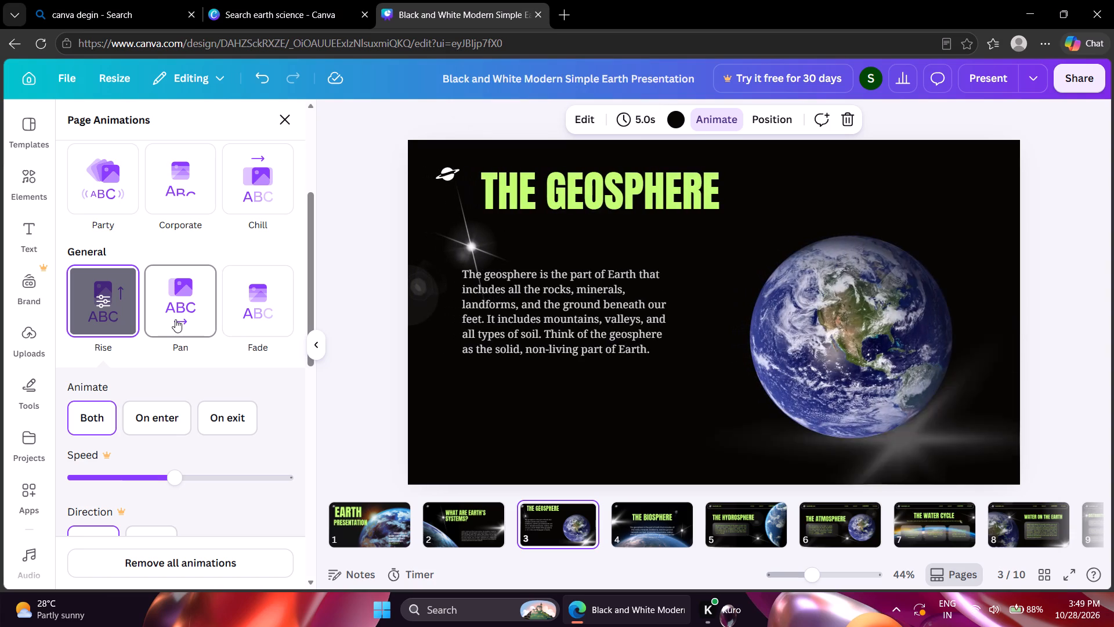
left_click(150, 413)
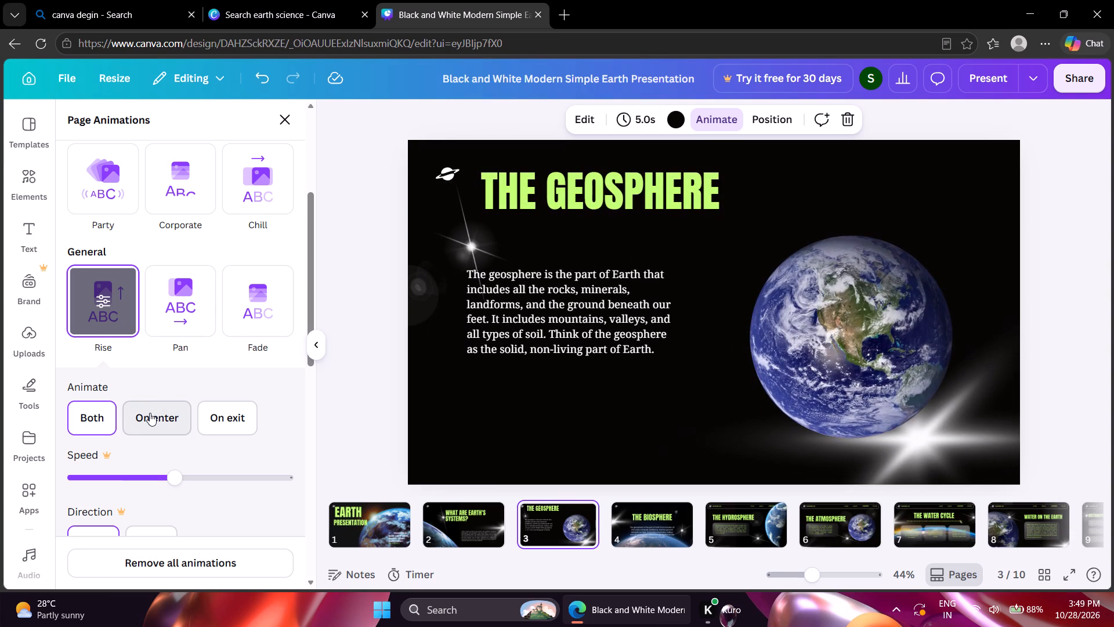
Set the Geosphere slide's page animation to Breathe and apply it to all pages.
scroll(208, 473, "down", 3)
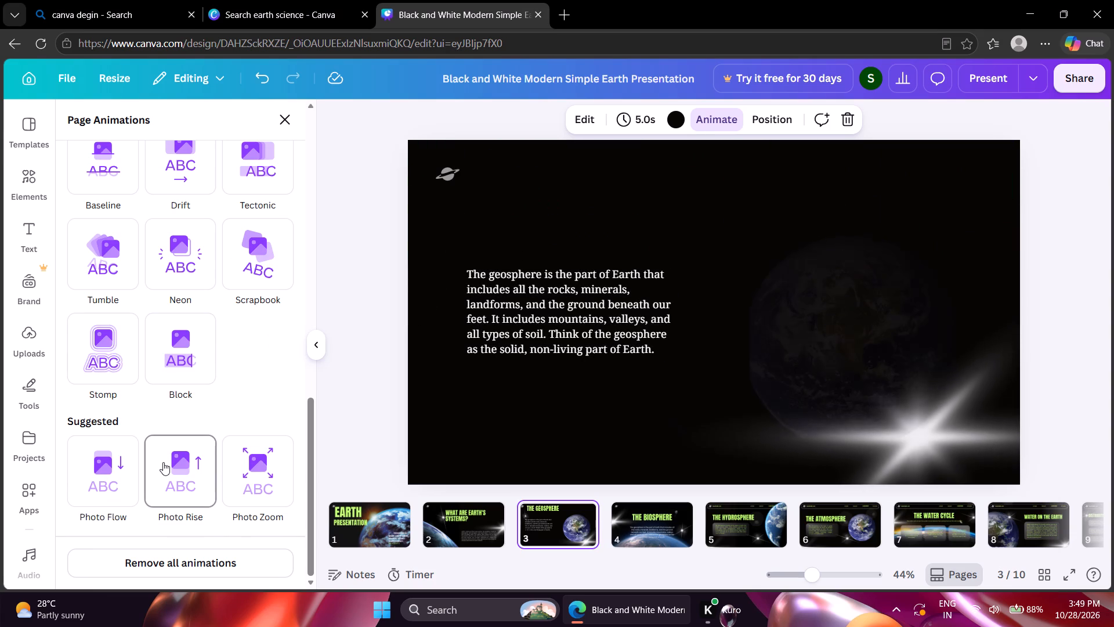
scroll(184, 354, "up", 2)
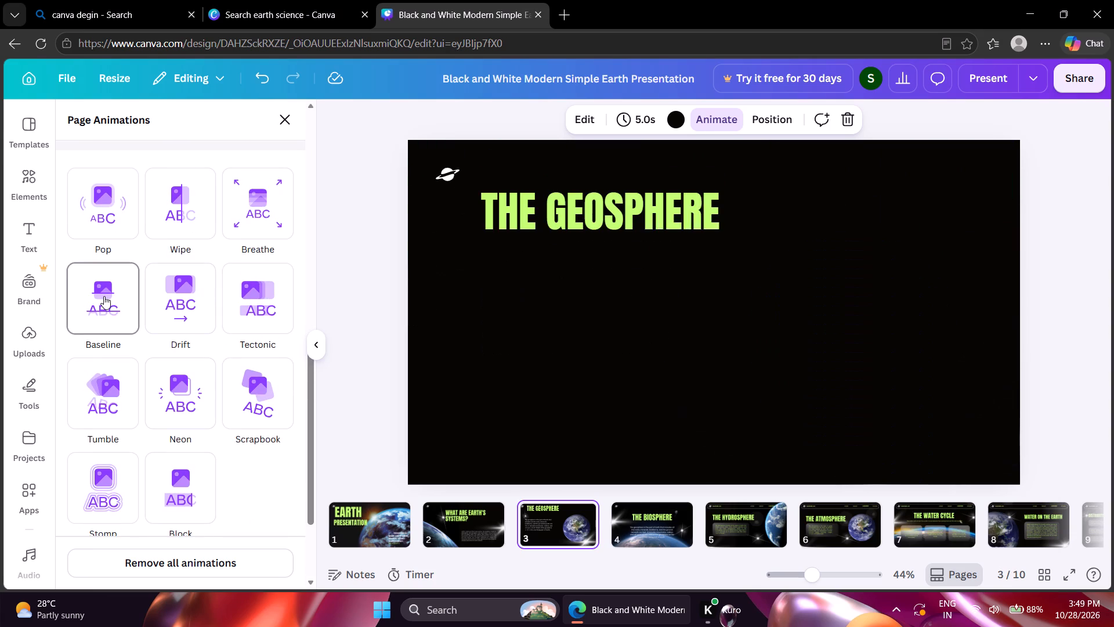
scroll(104, 296, "up", 1)
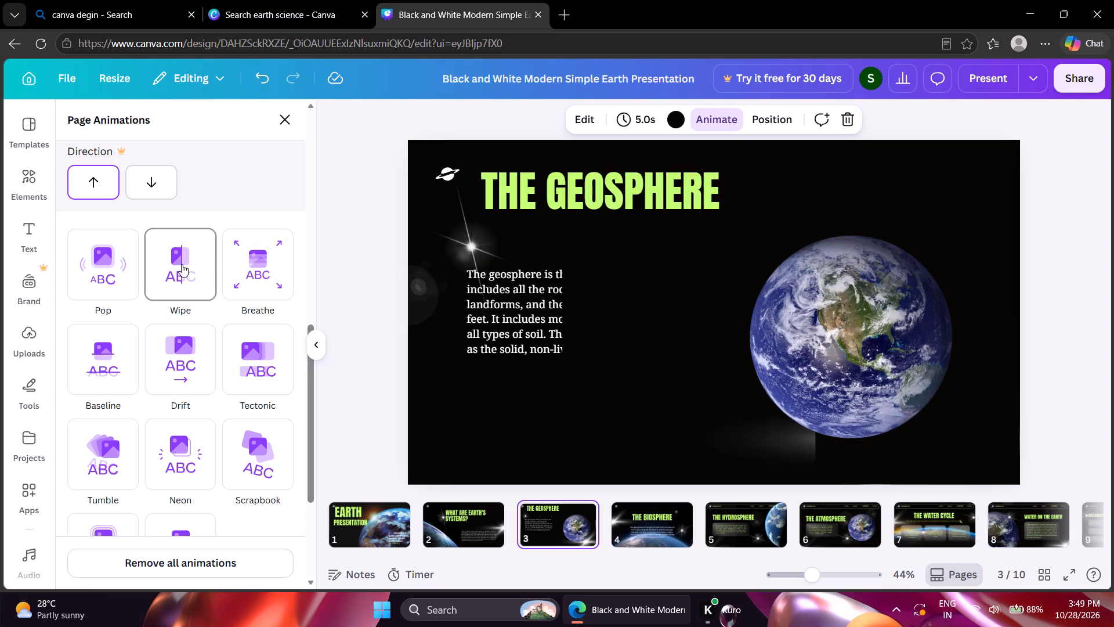
left_click(260, 267)
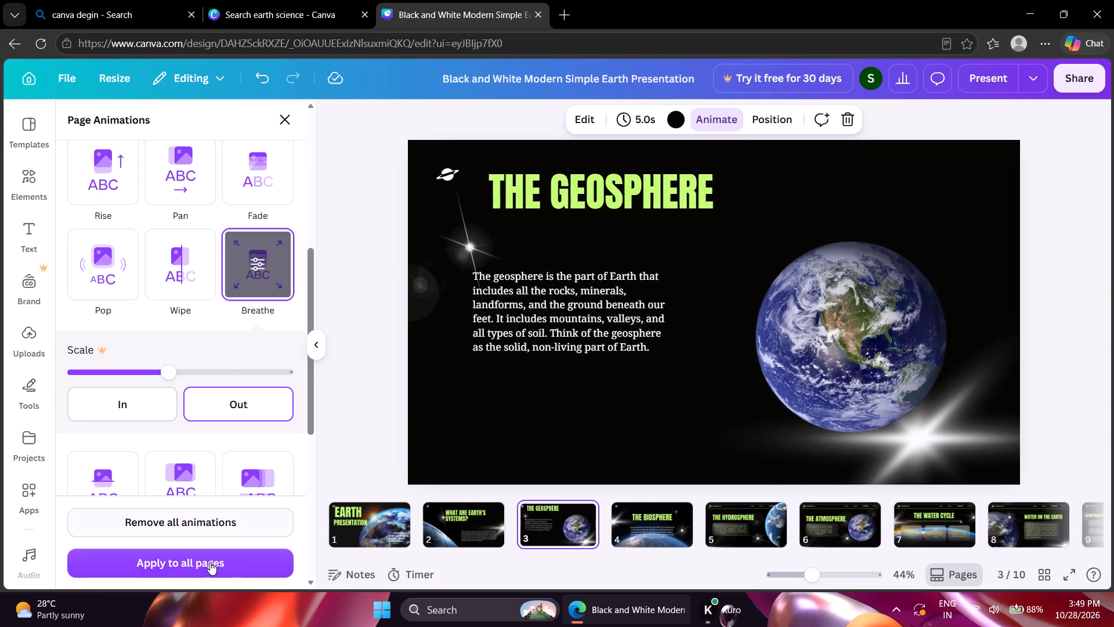
left_click(209, 563)
Preview the presentation full screen from the cover through The Hydrosphere slide and return to editing.
left_click(371, 514)
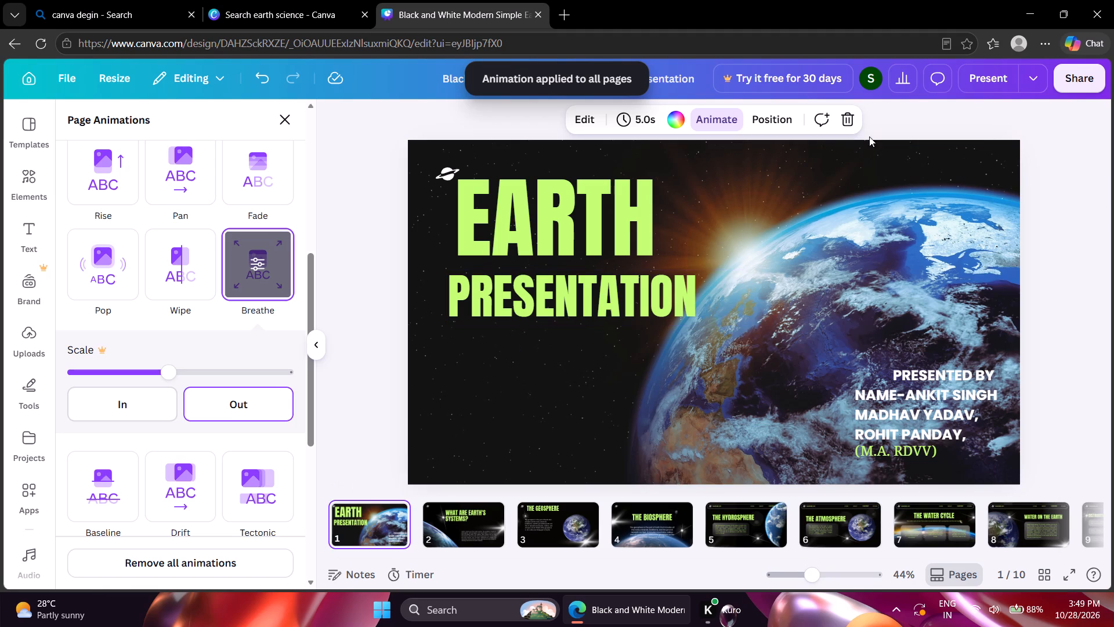
left_click(996, 84)
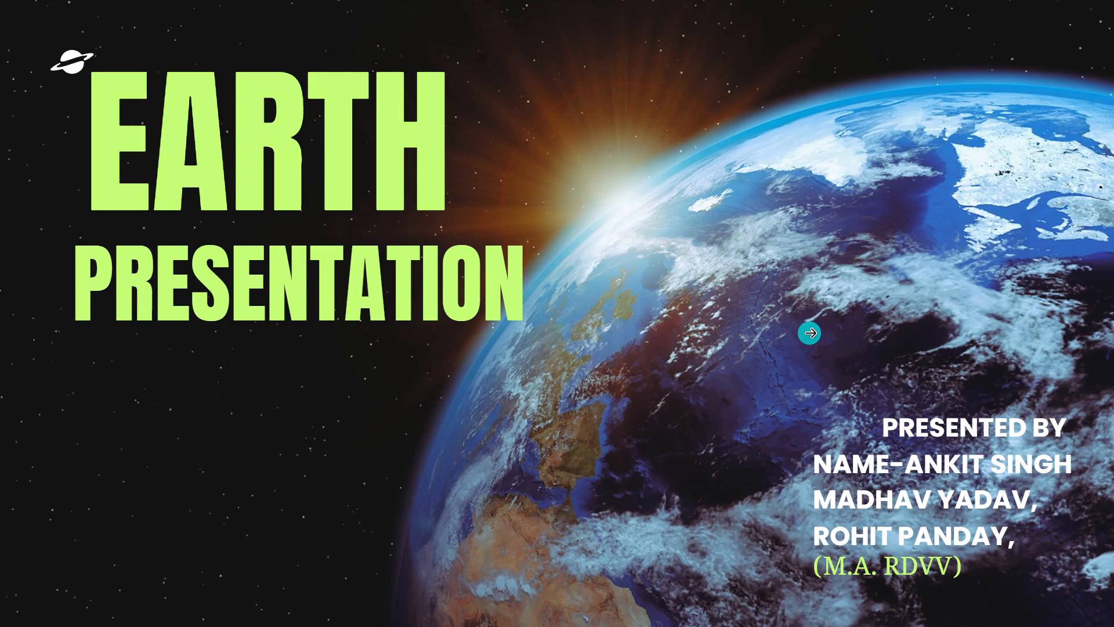
key("Right")
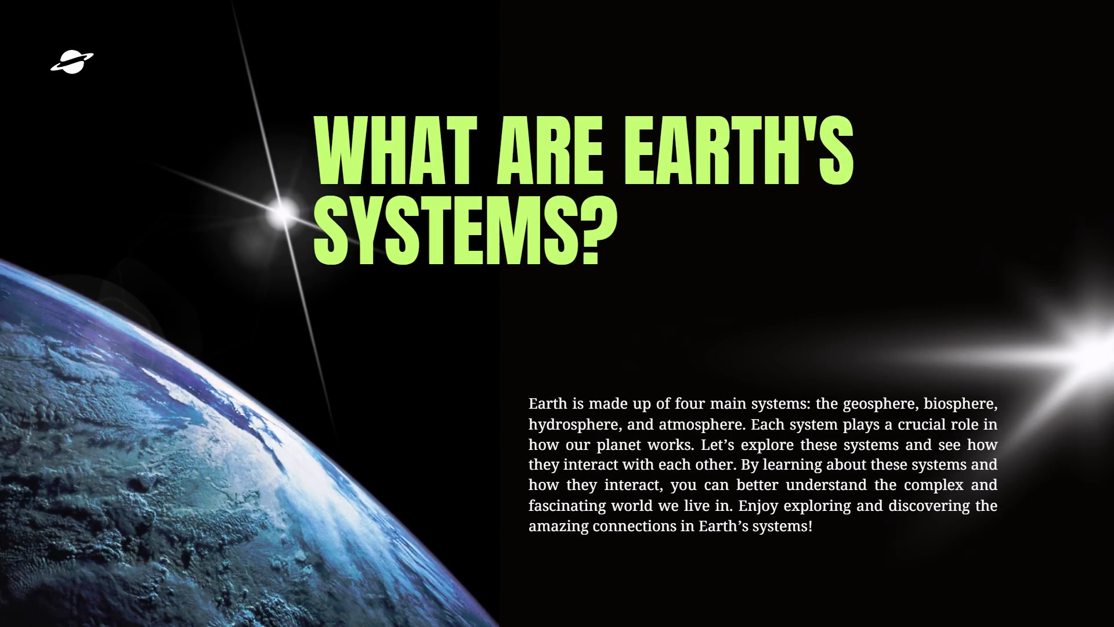
key("Right")
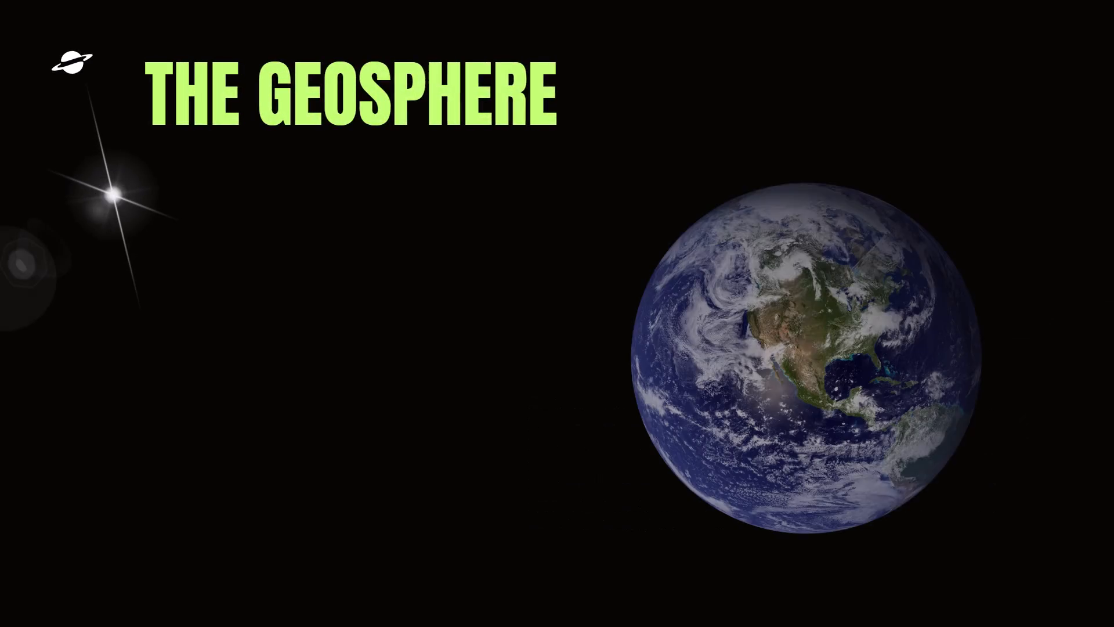
key("Right")
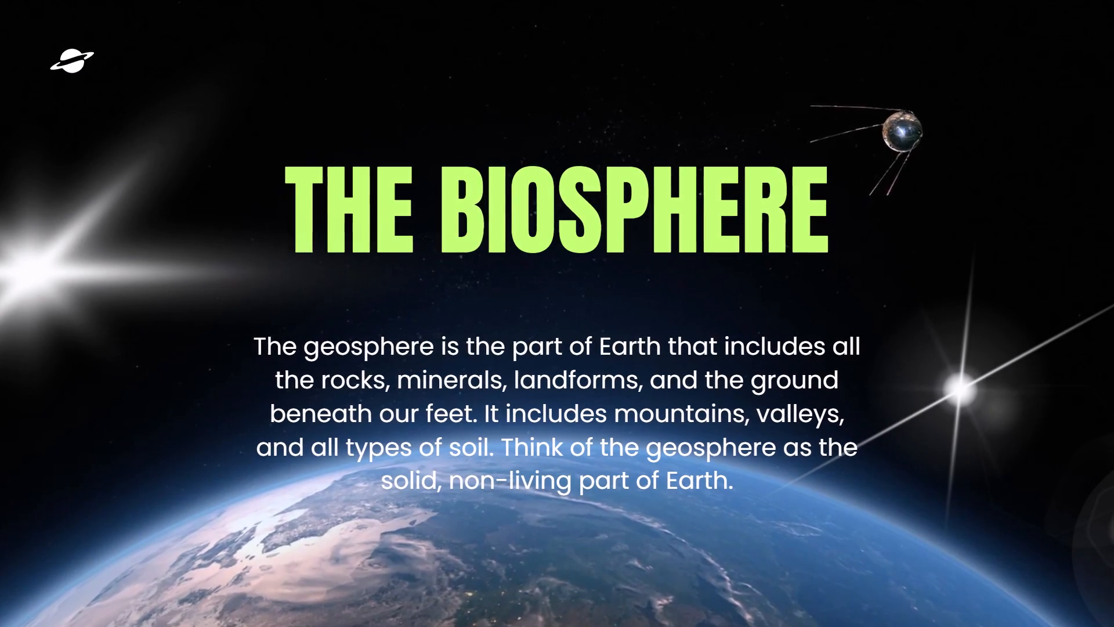
key("Right")
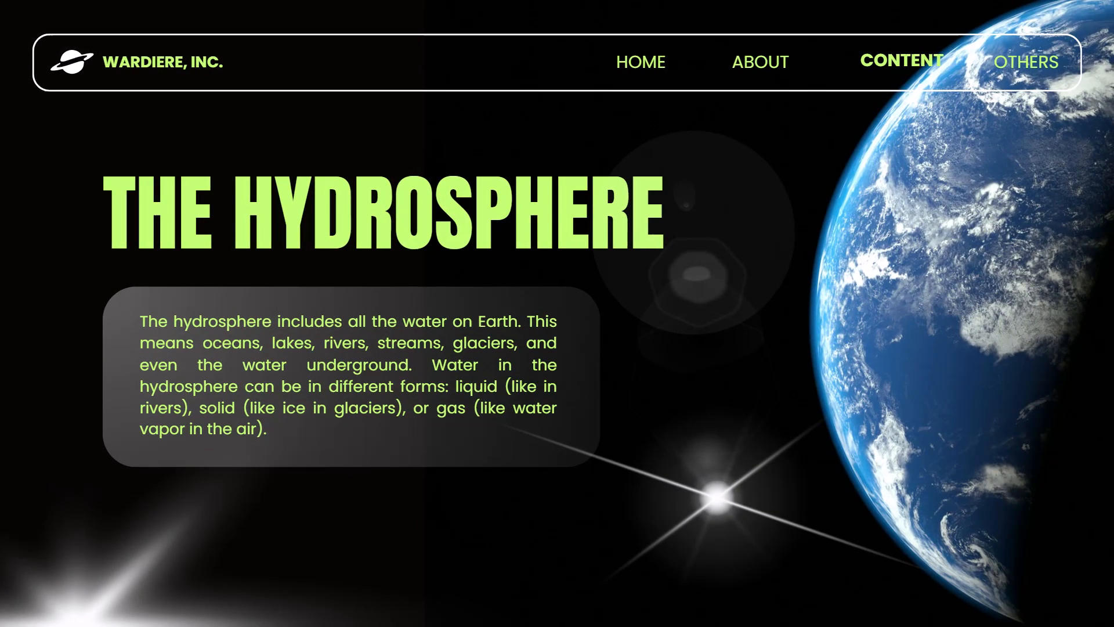
key("f")
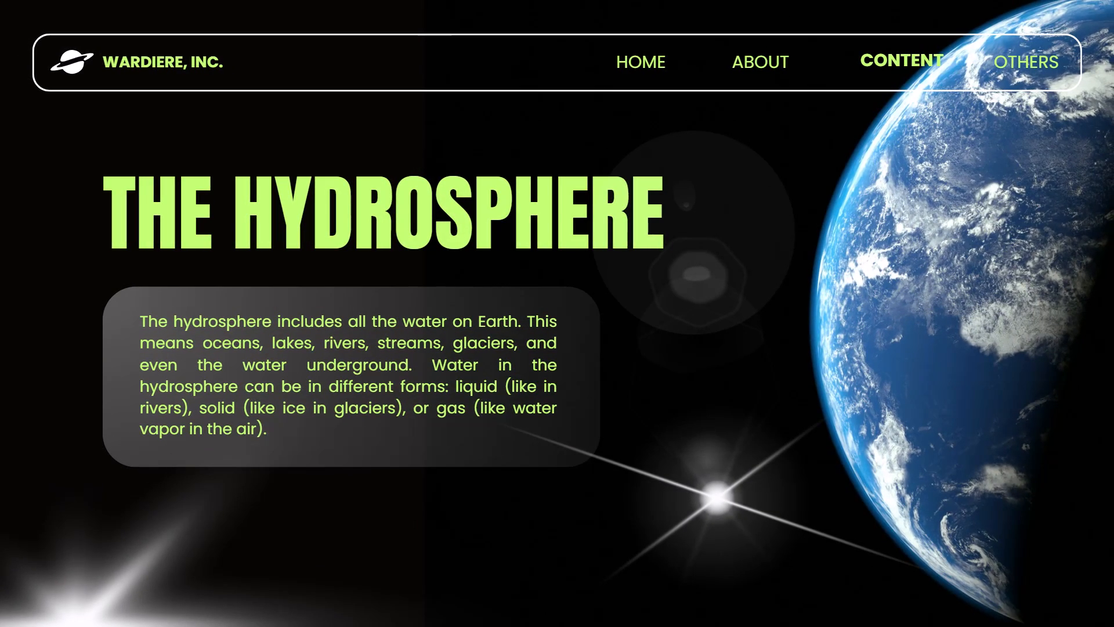
key("Escape")
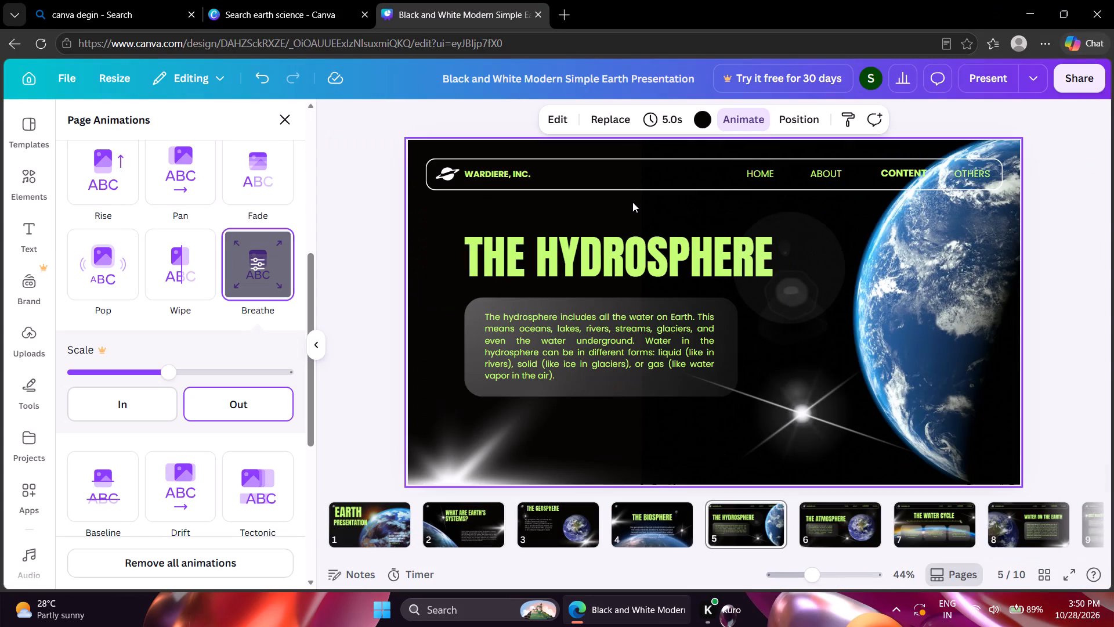
Delete the CONTENT navigation label from The Hydrosphere slide's header using its layer.
left_click(784, 123)
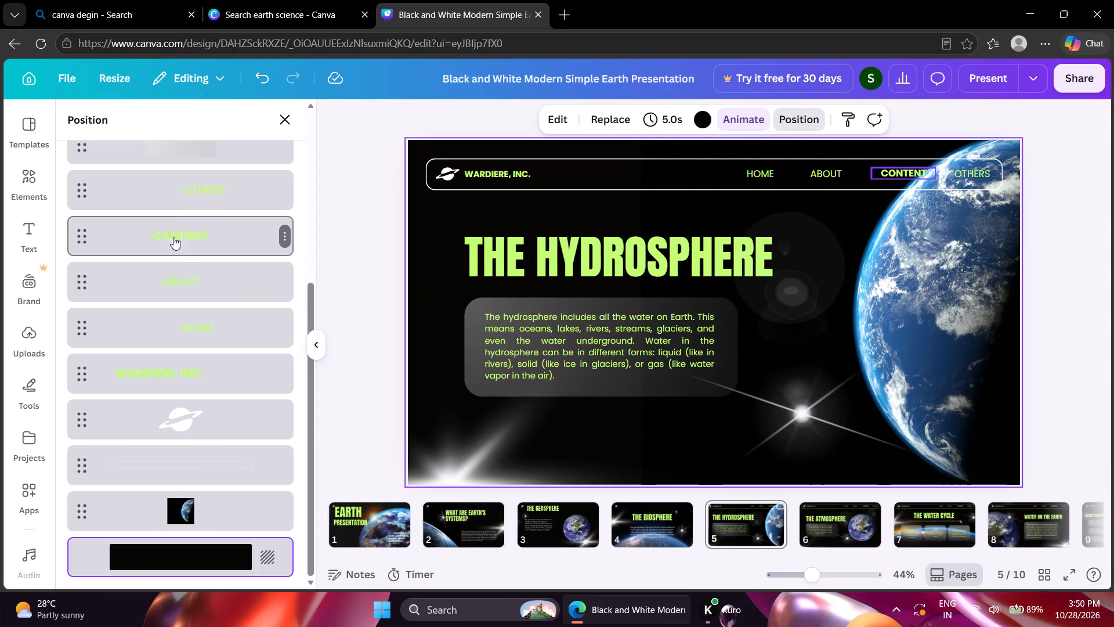
left_click(284, 239)
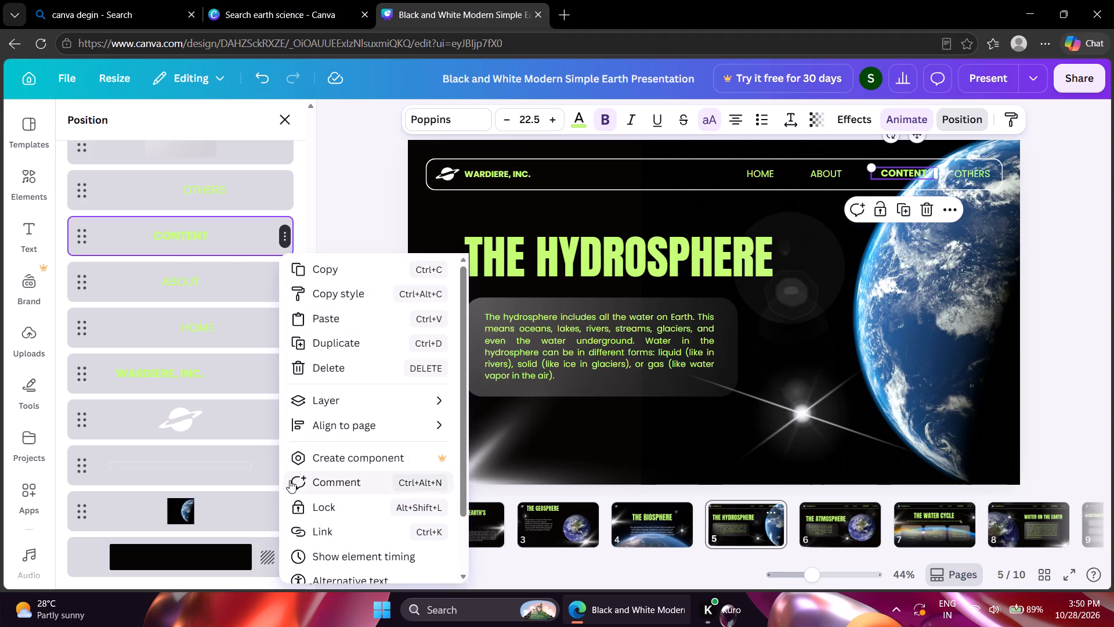
scroll(444, 477, "down", 4)
scroll(305, 373, "up", 3)
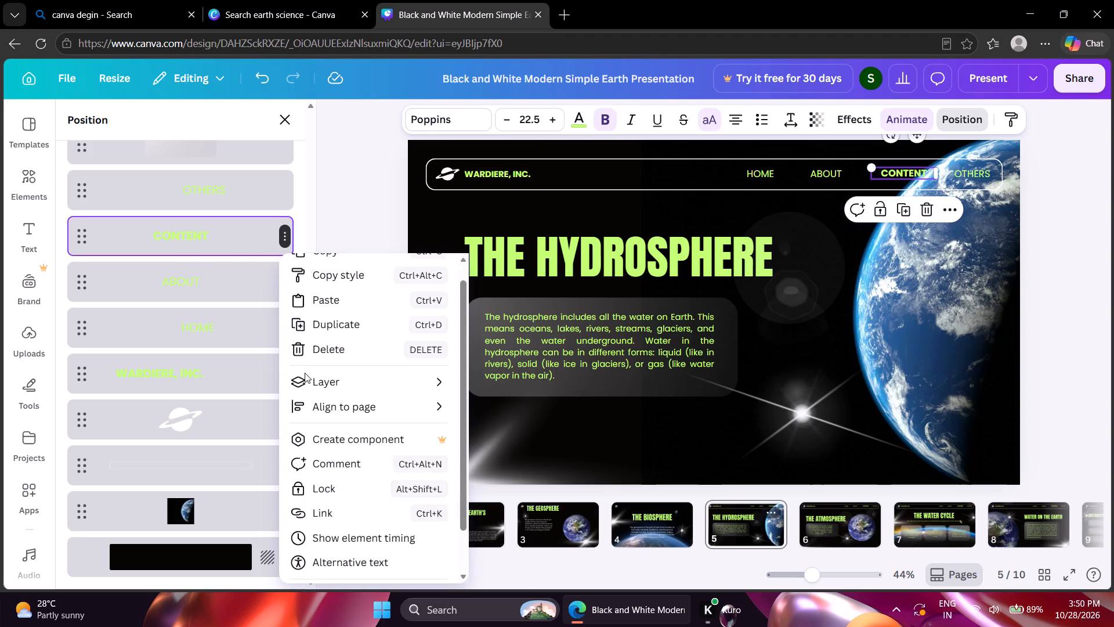
left_click(319, 366)
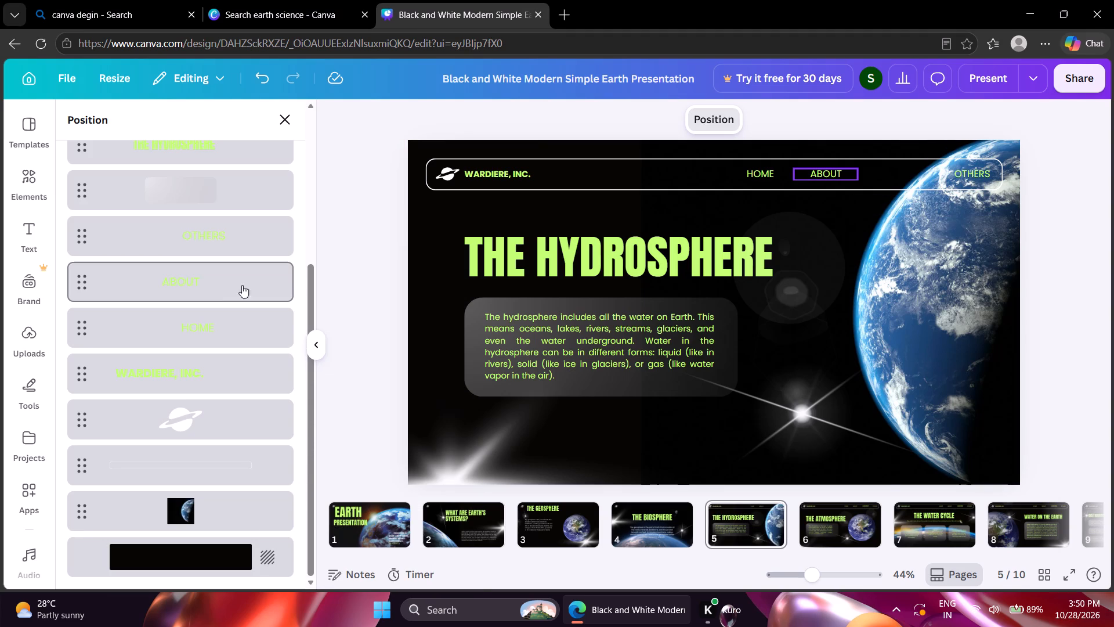
Delete the OTHERS navigation label from The Hydrosphere slide's header.
left_click(248, 247)
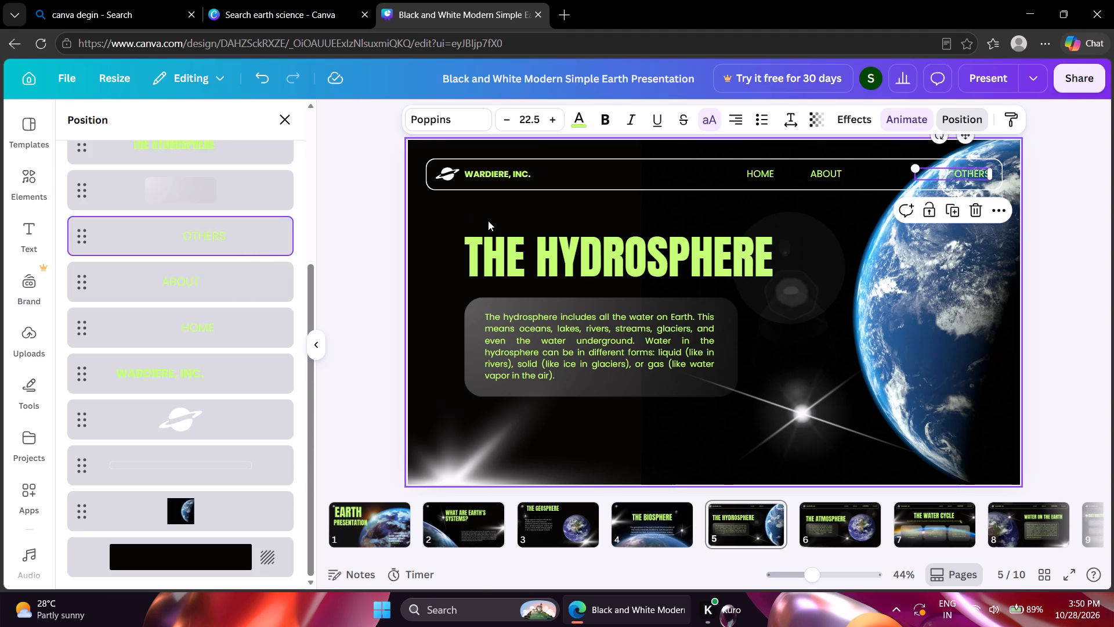
left_click(284, 233)
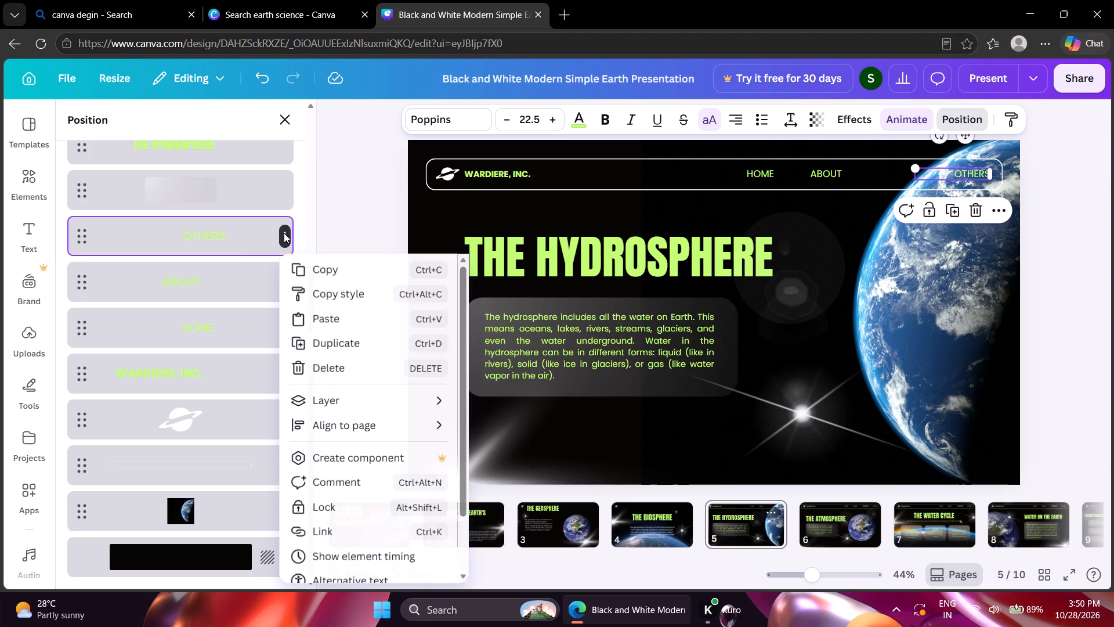
left_click(325, 363)
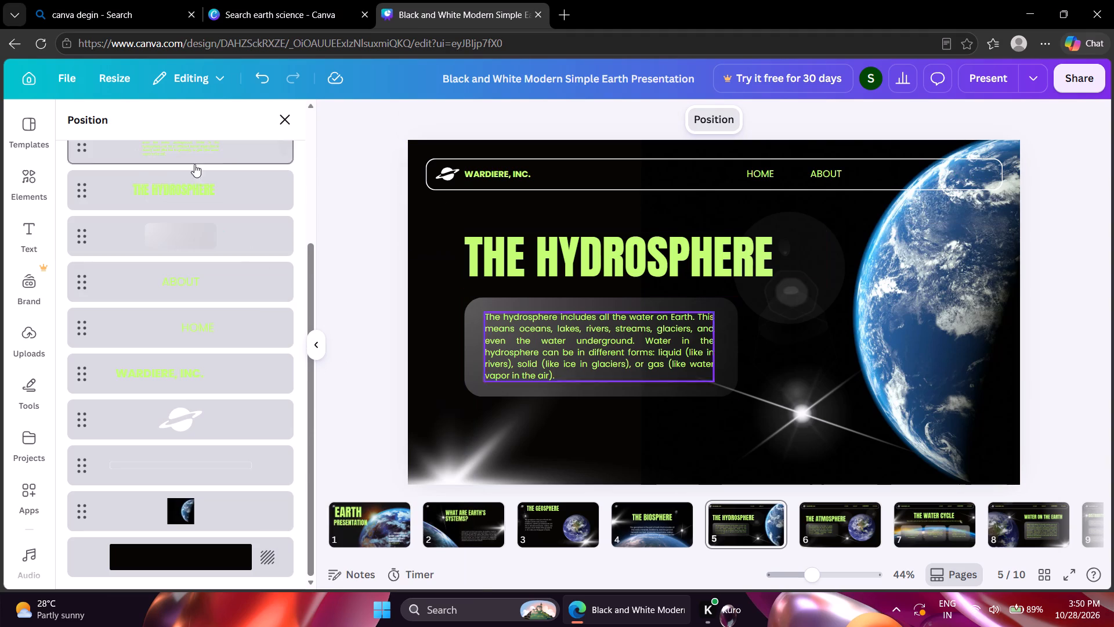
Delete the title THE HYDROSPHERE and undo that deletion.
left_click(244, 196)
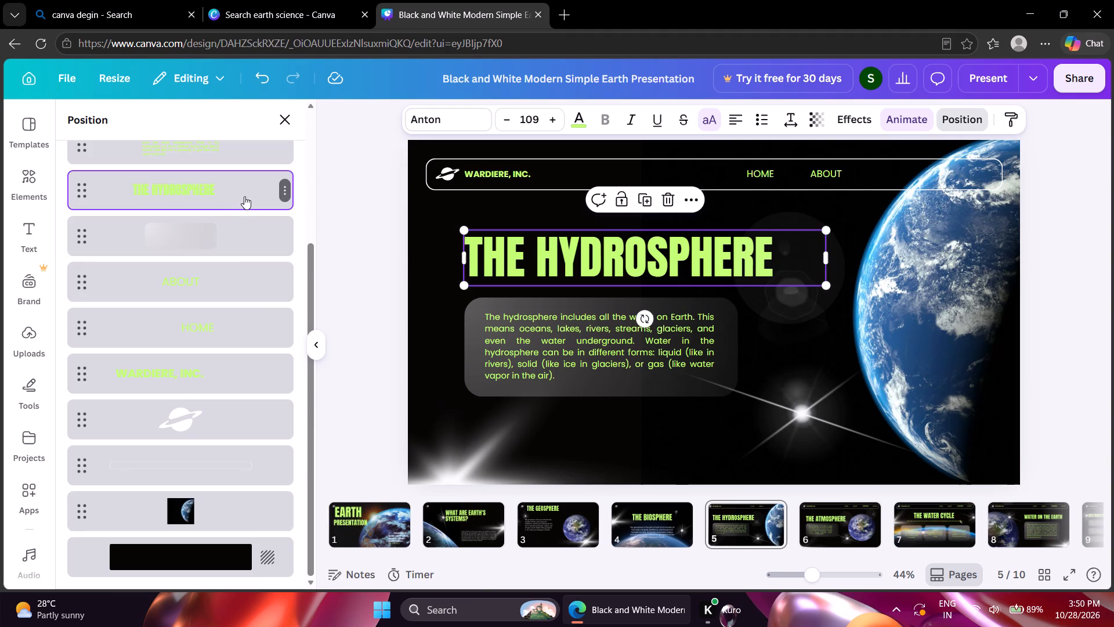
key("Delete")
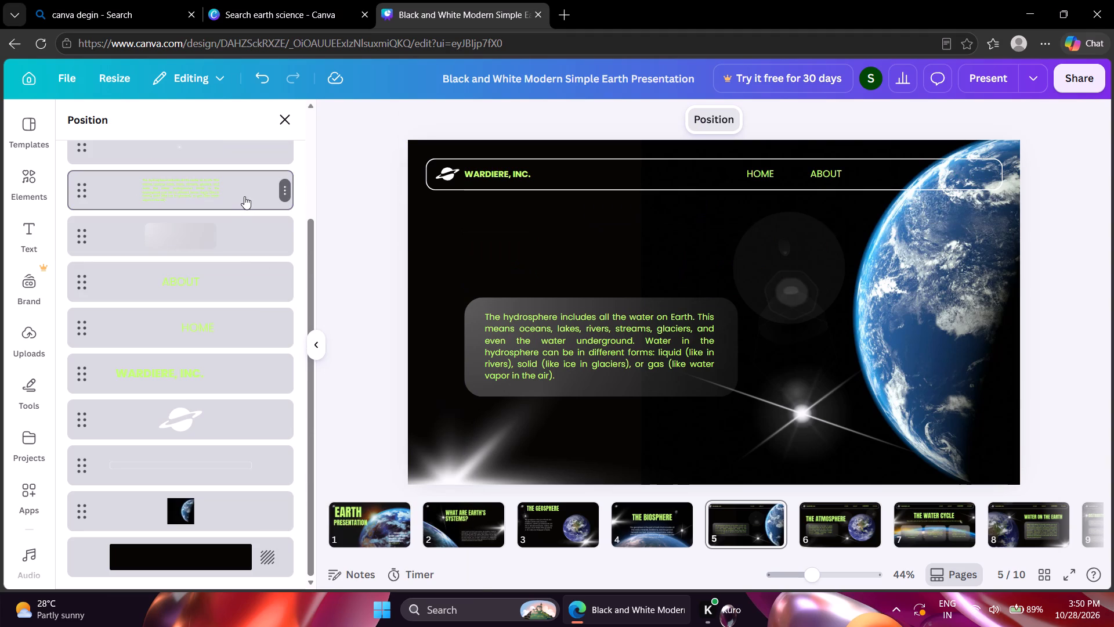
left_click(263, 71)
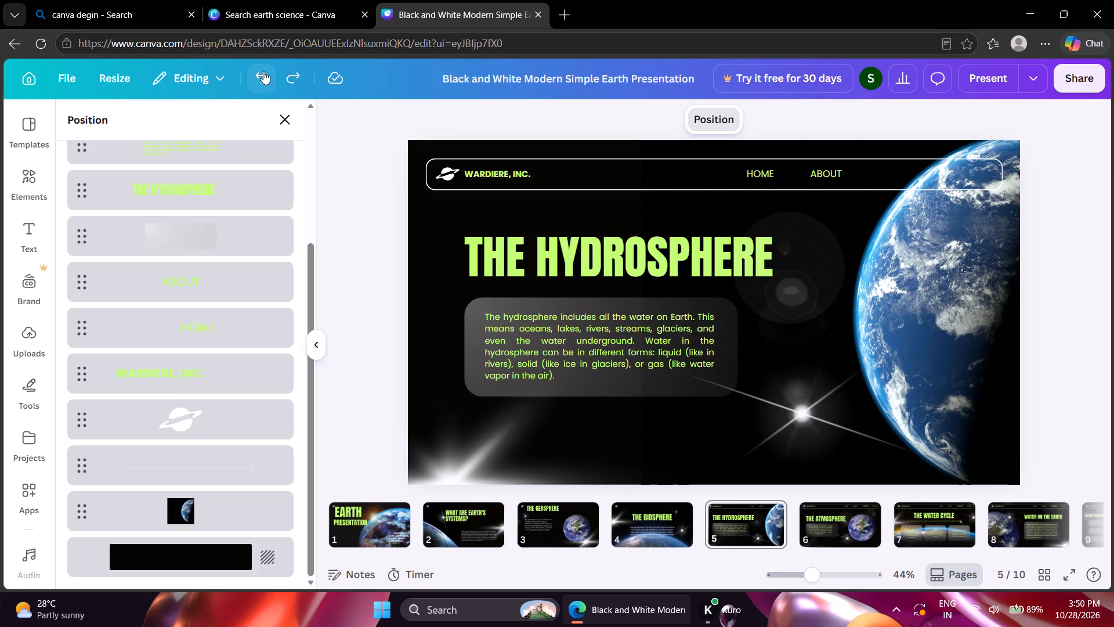
Delete the translucent rounded panel behind the body text on The Hydrosphere slide using its layer.
scroll(223, 193, "up", 2)
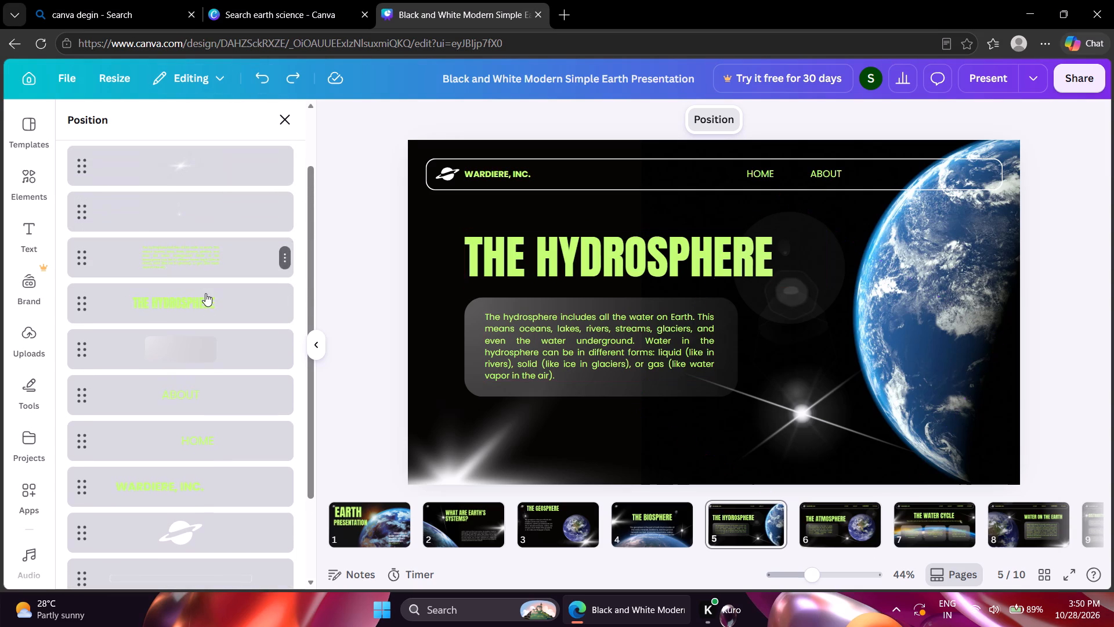
left_click(212, 346)
key("Delete")
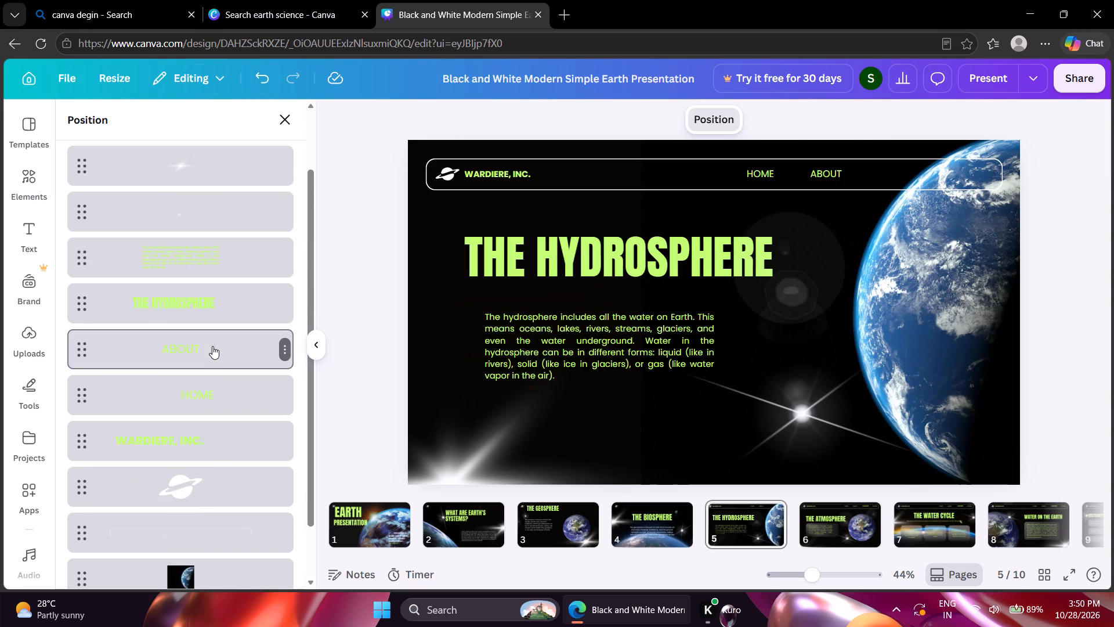
Delete the rounded outline frame around The Hydrosphere slide's header using its layer.
scroll(198, 268, "up", 1)
left_click(194, 238)
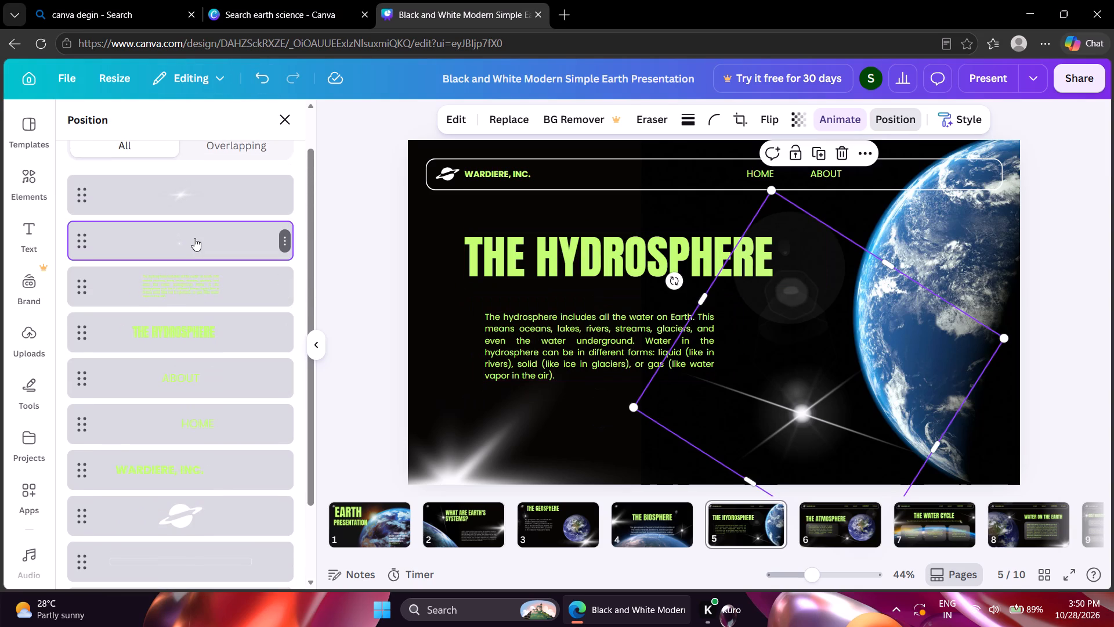
scroll(202, 210, "up", 1)
left_click(202, 222)
scroll(202, 222, "down", 4)
scroll(165, 411, "down", 1)
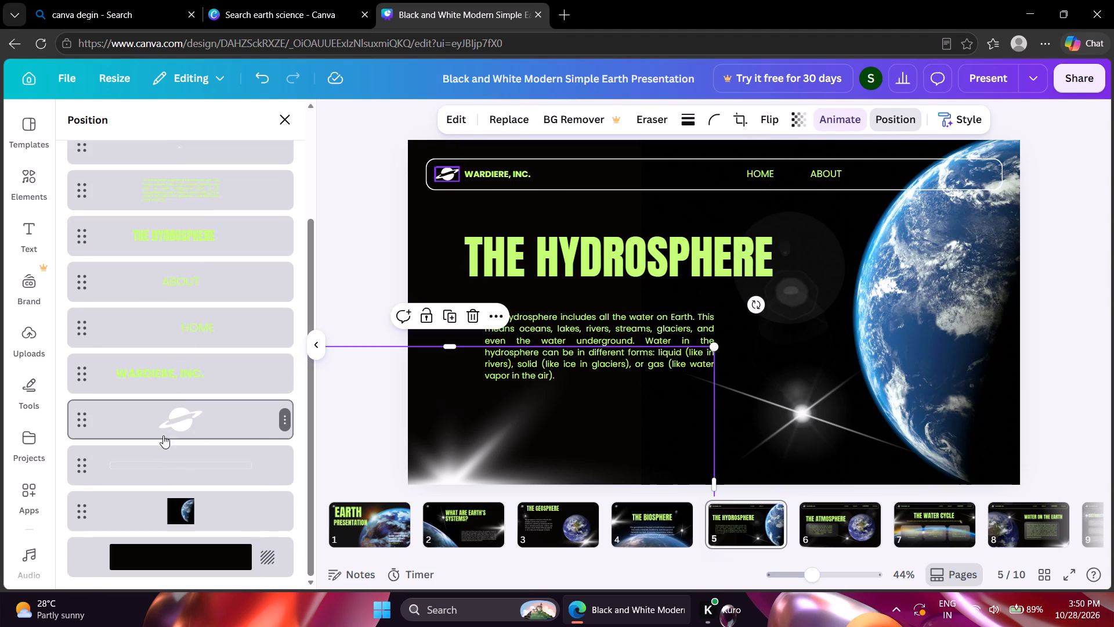
left_click(165, 464)
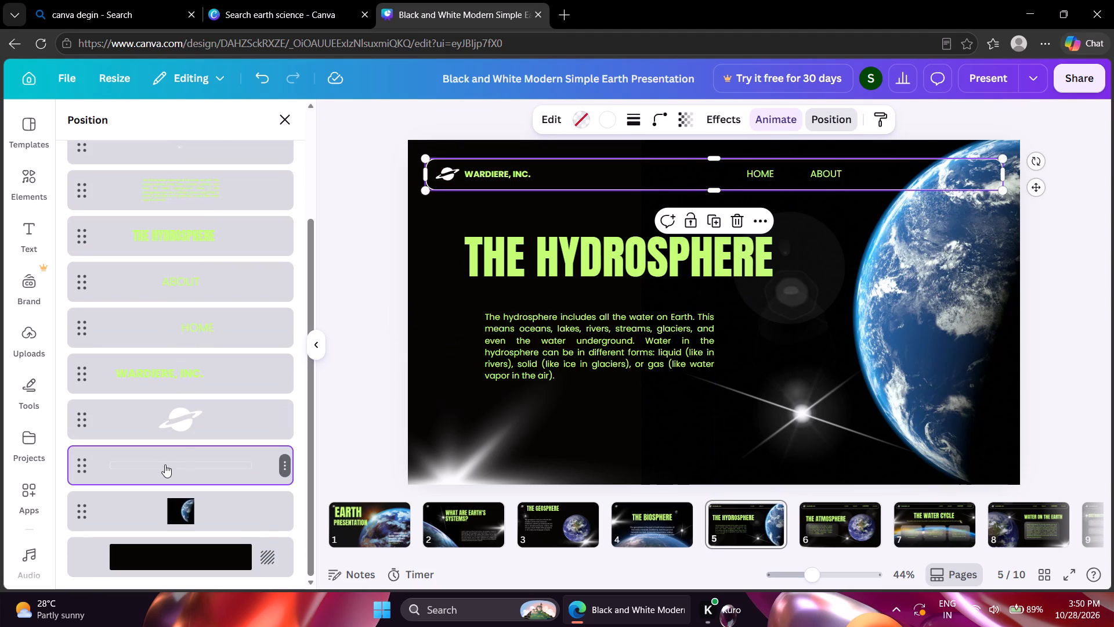
key("Delete")
Delete the WARDIERE, INC., ABOUT and HOME labels from The Hydrosphere slide's header using their layers.
scroll(134, 507, "down", 1)
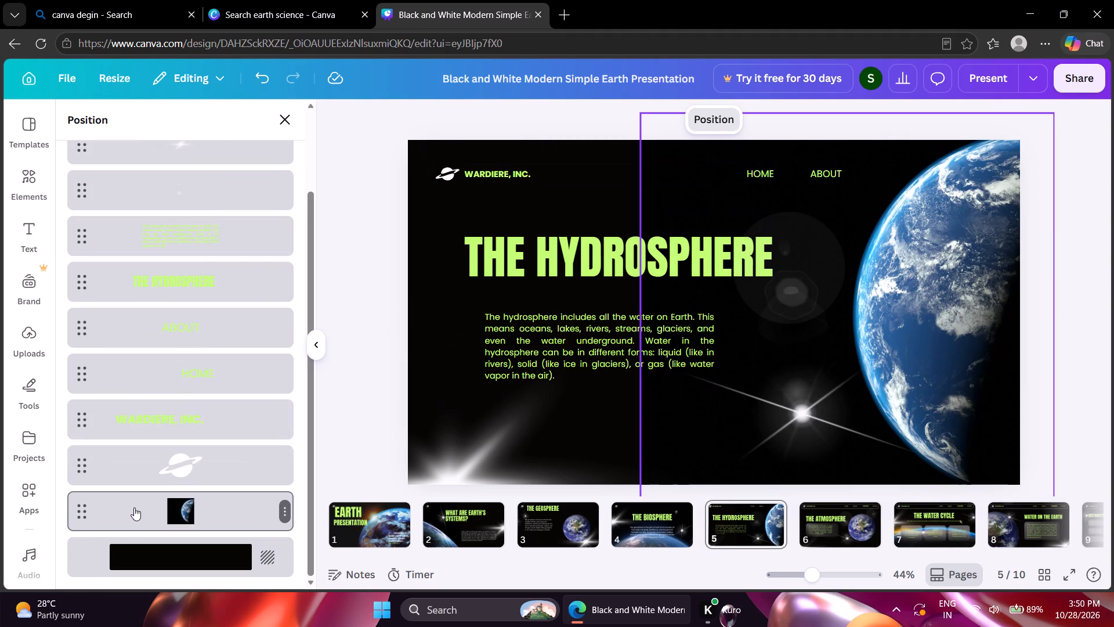
left_click(154, 415)
key("Delete")
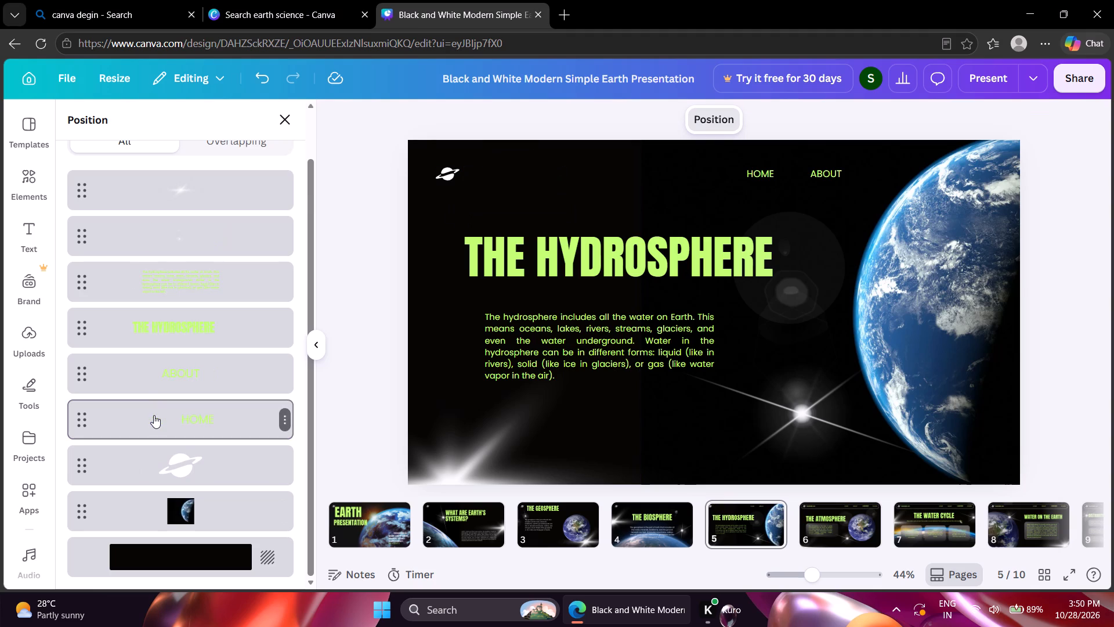
left_click(171, 370)
key("Delete")
left_click(182, 410)
key("Delete")
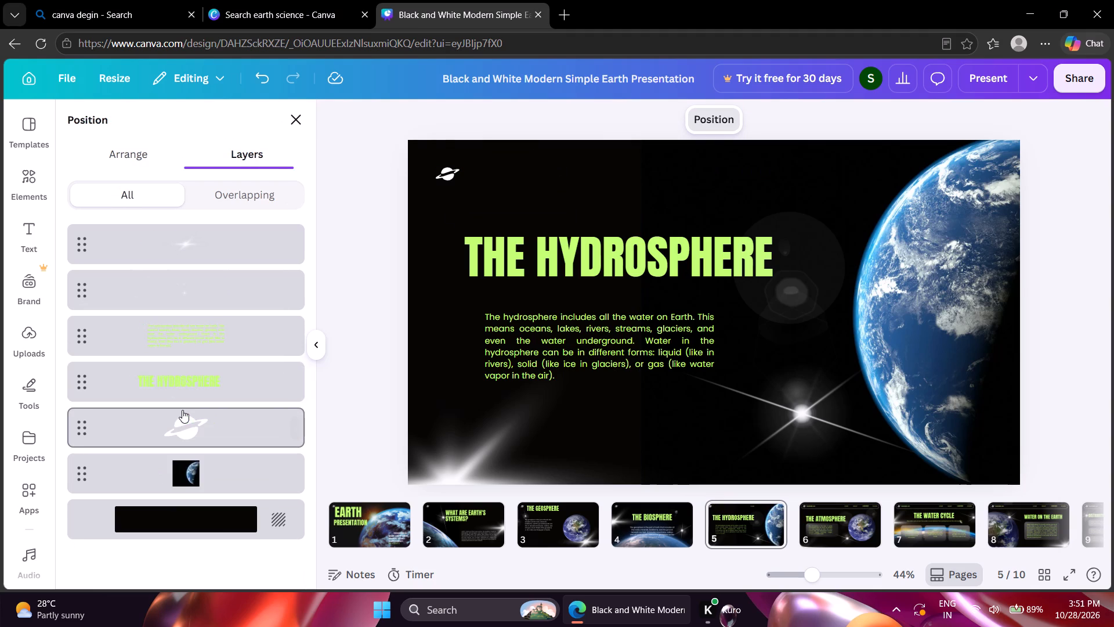
scroll(169, 460, "down", 1)
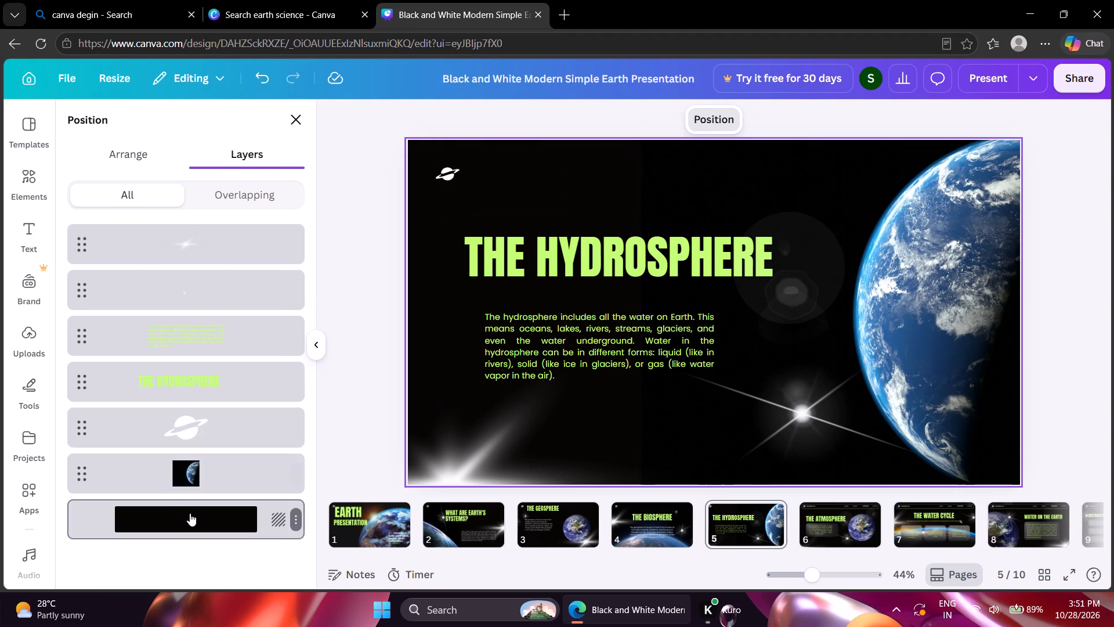
left_click(190, 513)
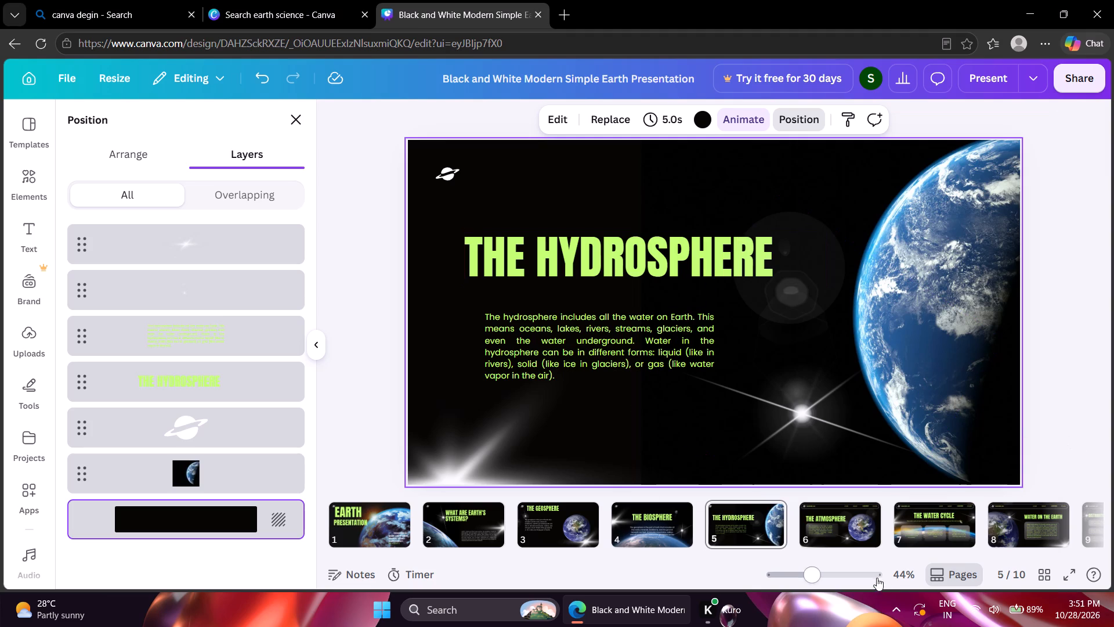
Go to the THANK YOU slide on page 10 and delete its e-mail contact line using its layer.
scroll(855, 518, "left", 6)
left_click(943, 523)
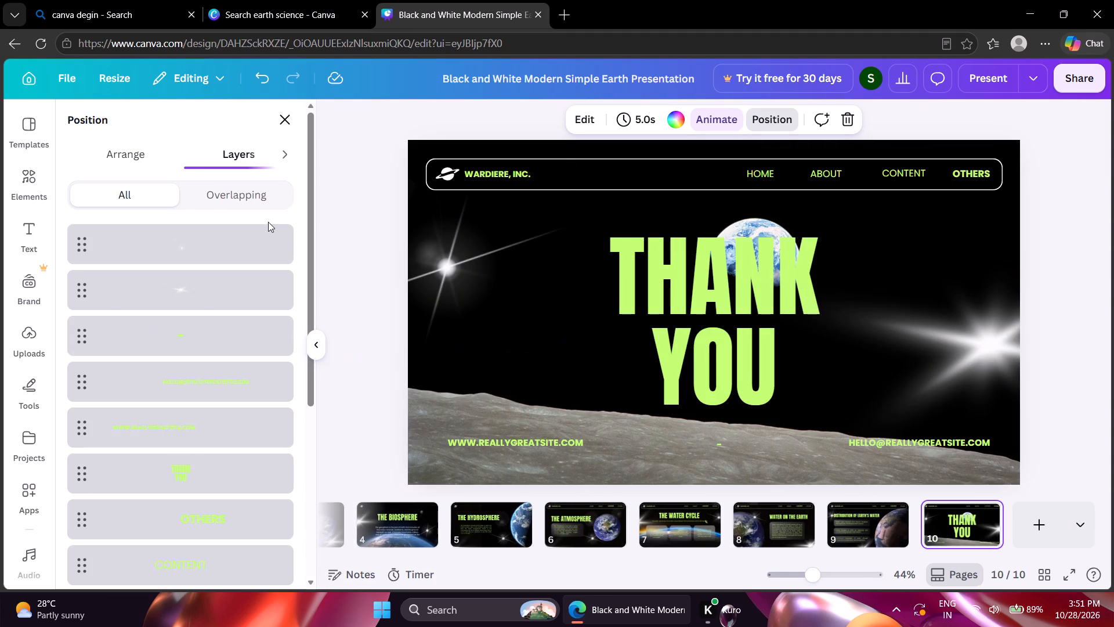
left_click(240, 388)
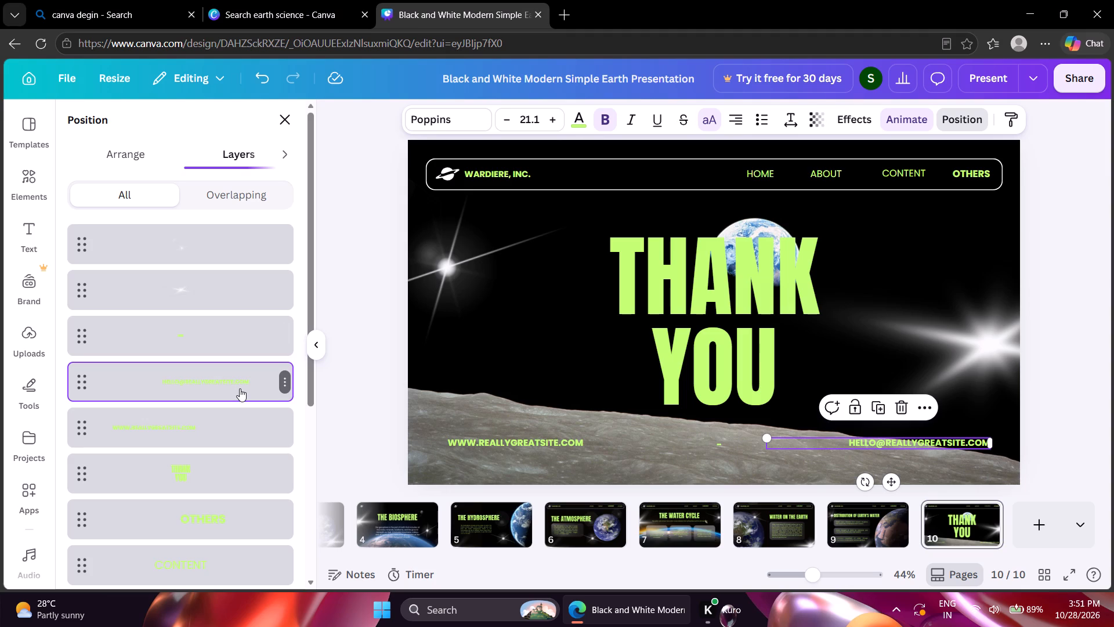
key("Delete")
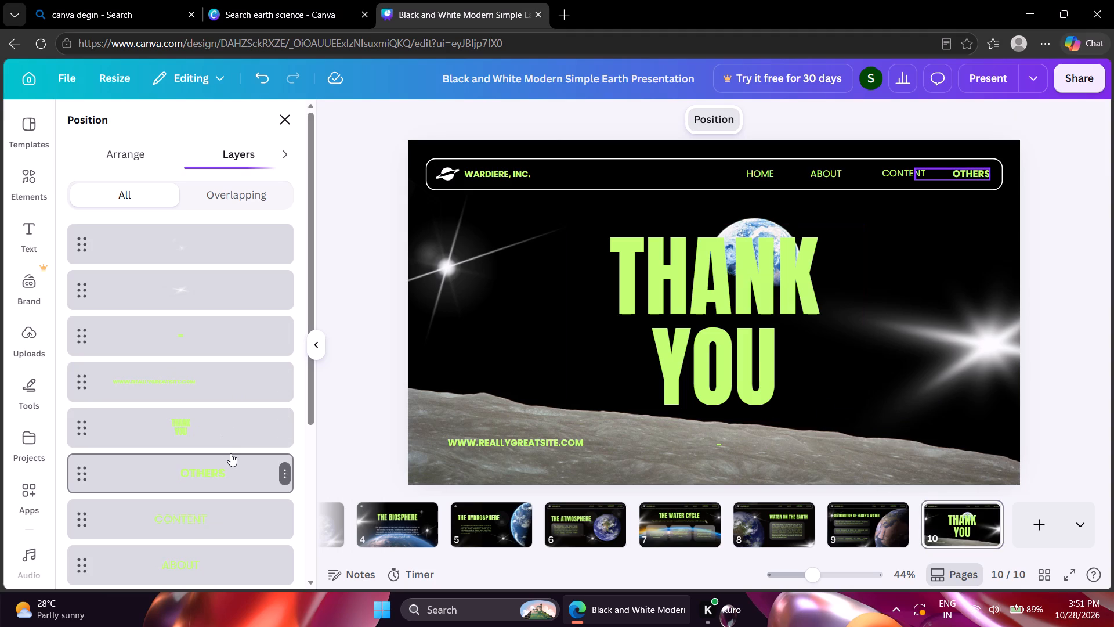
Delete the OTHERS, CONTENT, ABOUT, HOME and WARDIERE, INC. labels from the THANK YOU slide's header using their layers.
left_click(234, 471)
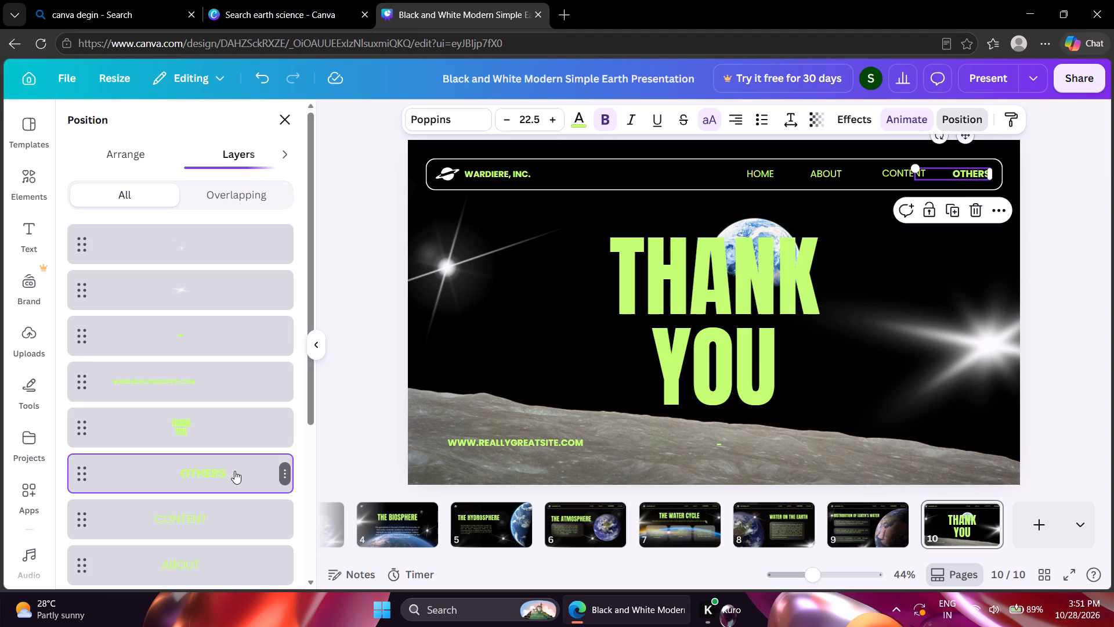
key("Delete")
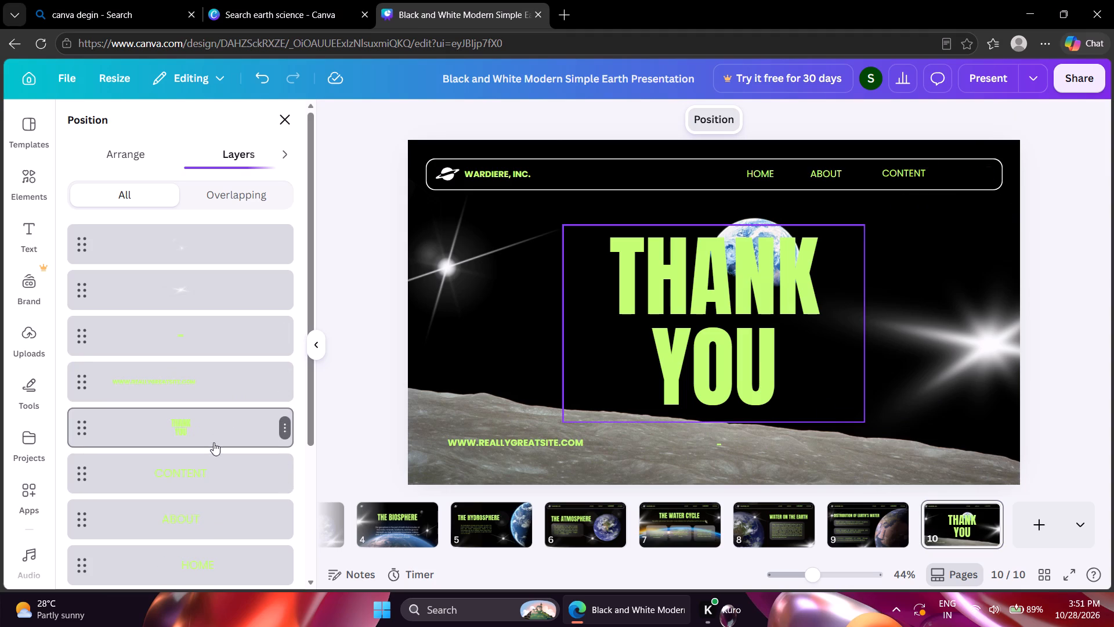
left_click(209, 478)
key("Delete")
key("Delete")
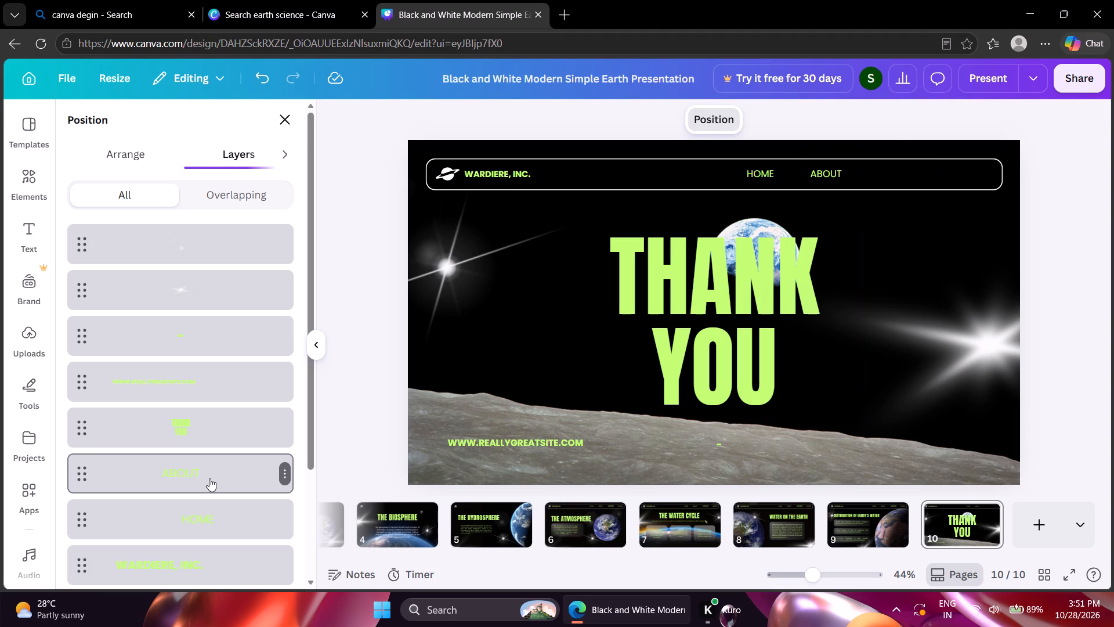
left_click(209, 478)
key("Delete")
left_click(209, 478)
key("Delete")
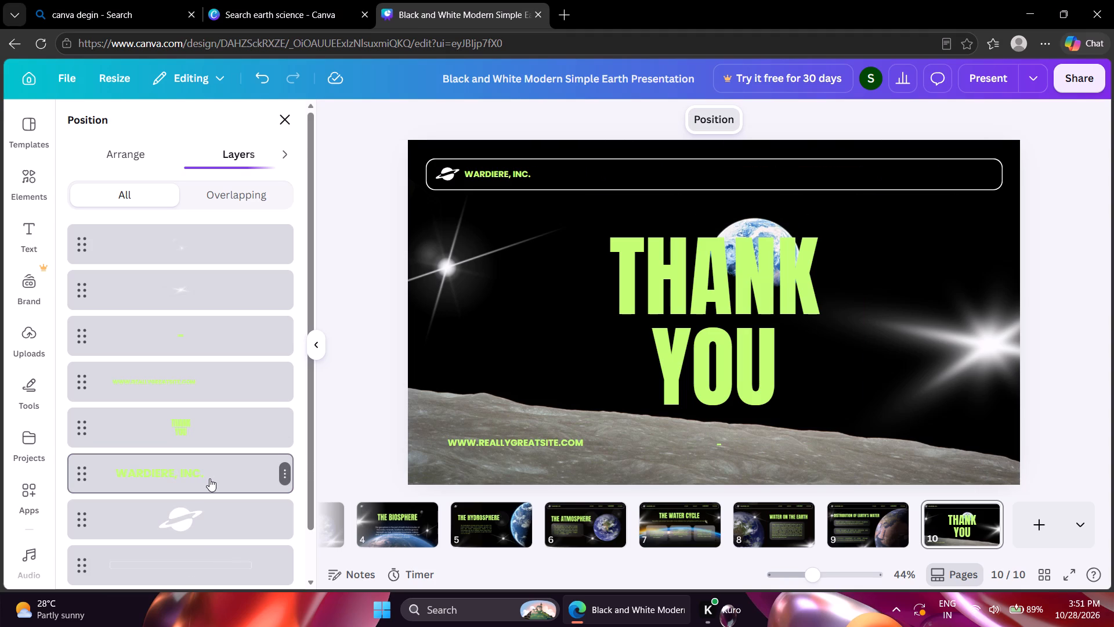
left_click(209, 478)
key("Delete")
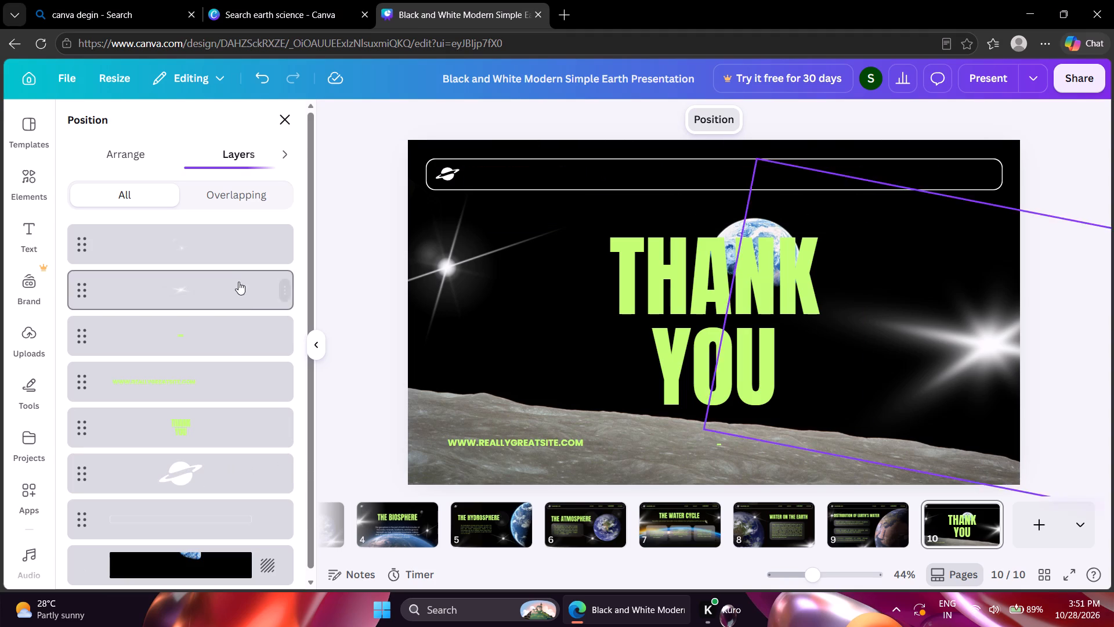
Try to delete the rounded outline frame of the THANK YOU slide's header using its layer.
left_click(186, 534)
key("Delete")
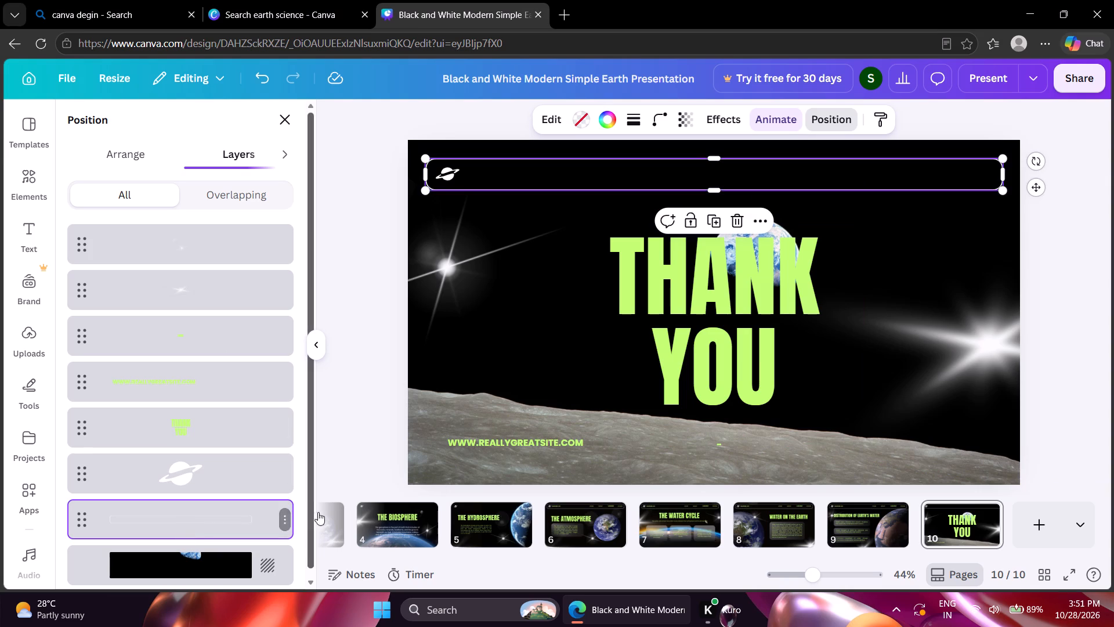
Delete the website address text below the title on the THANK YOU slide.
left_click(462, 371)
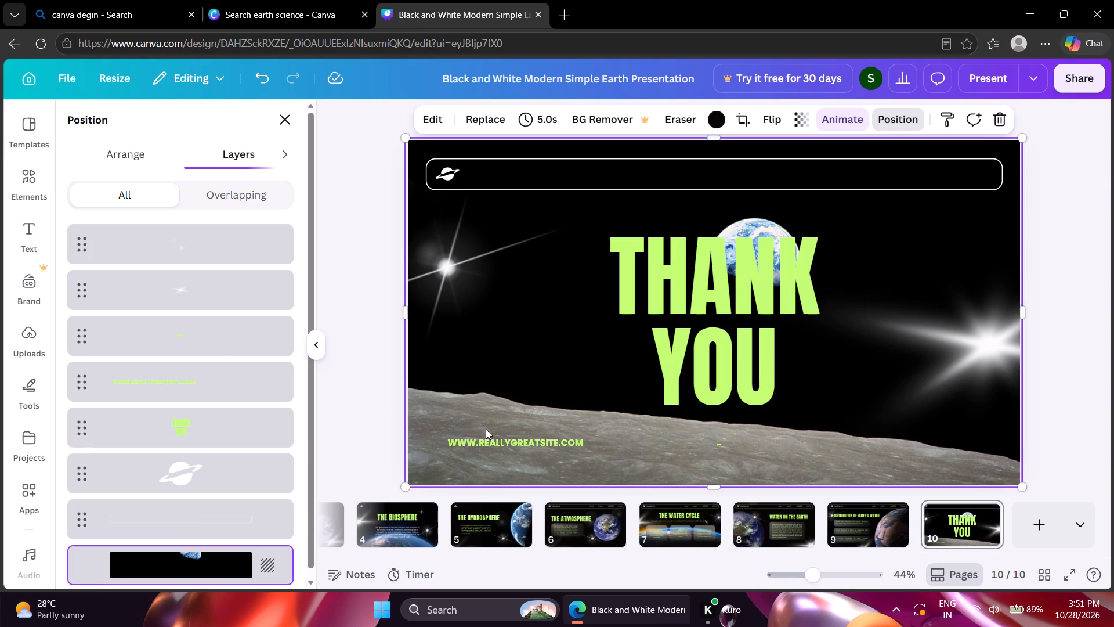
left_click(487, 432)
left_click(490, 436)
left_click(492, 438)
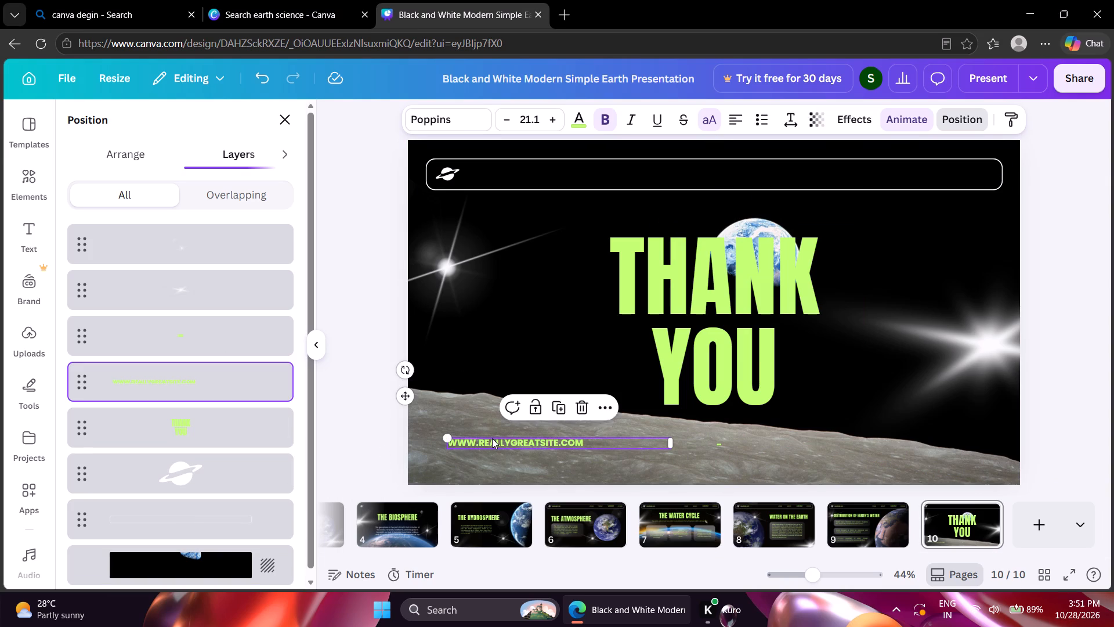
key("Delete")
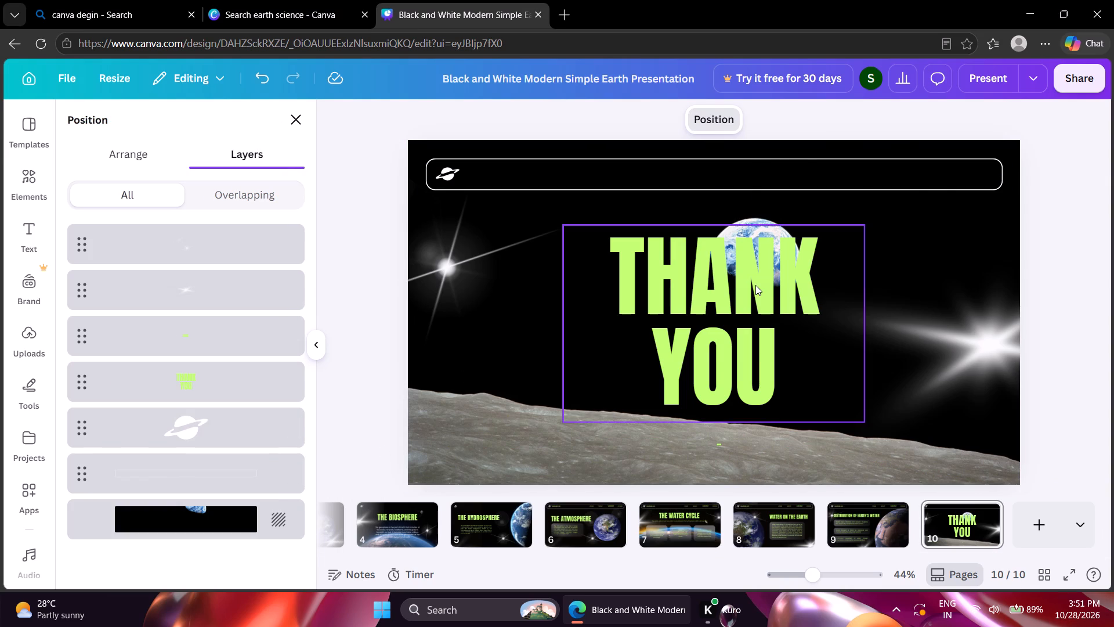
Apply the Curve shape effect to the THANK YOU title and set its curve to 30.
left_click(755, 285)
left_click(681, 289)
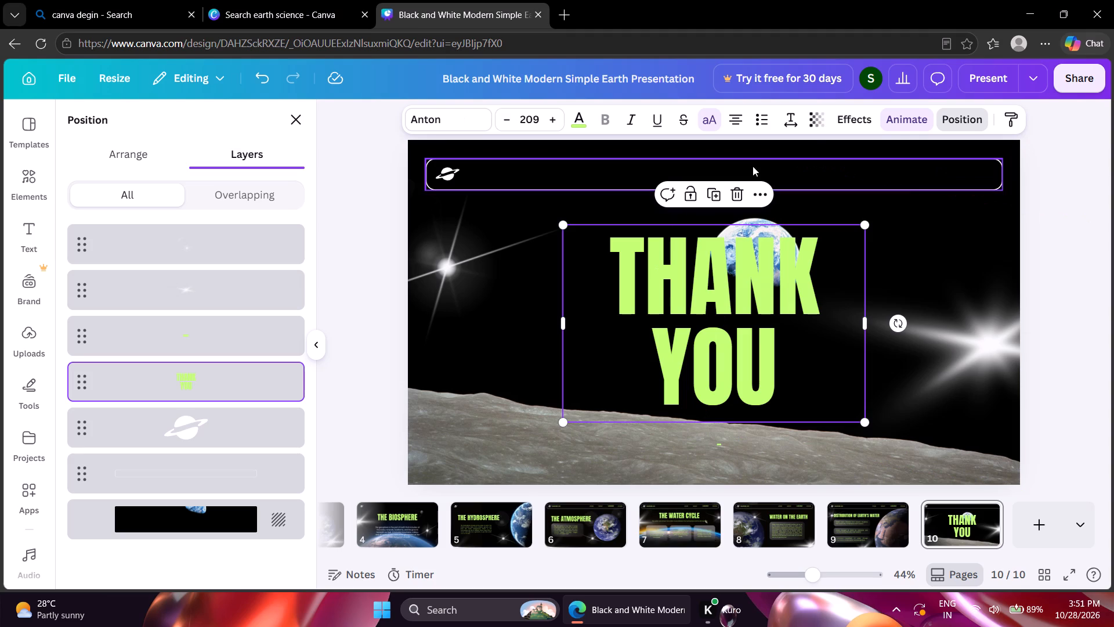
left_click(857, 124)
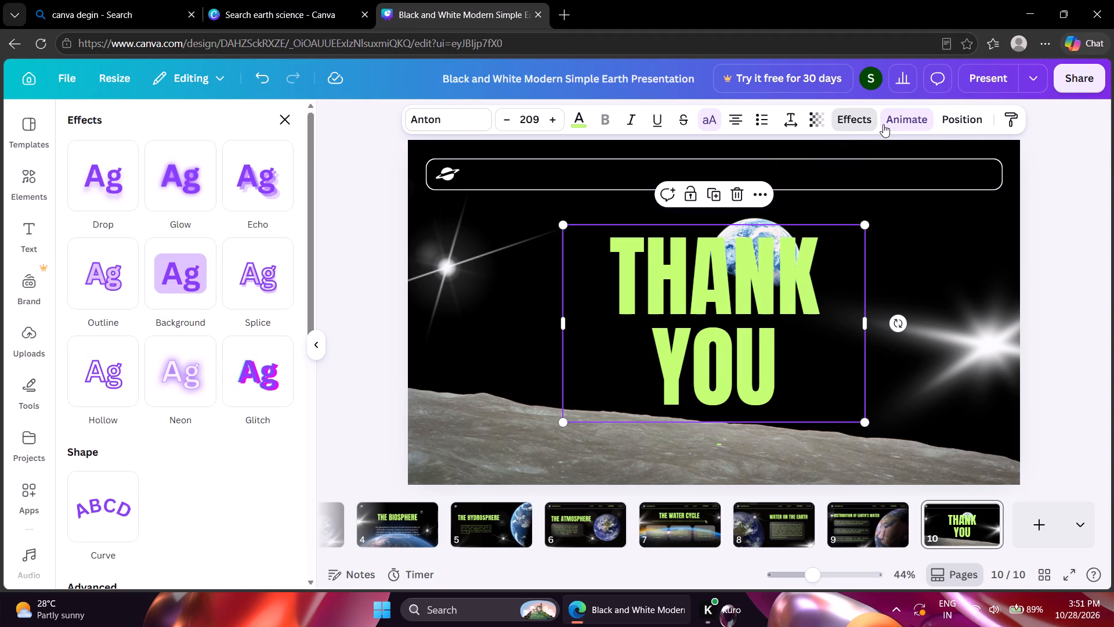
left_click(883, 124)
left_click(861, 122)
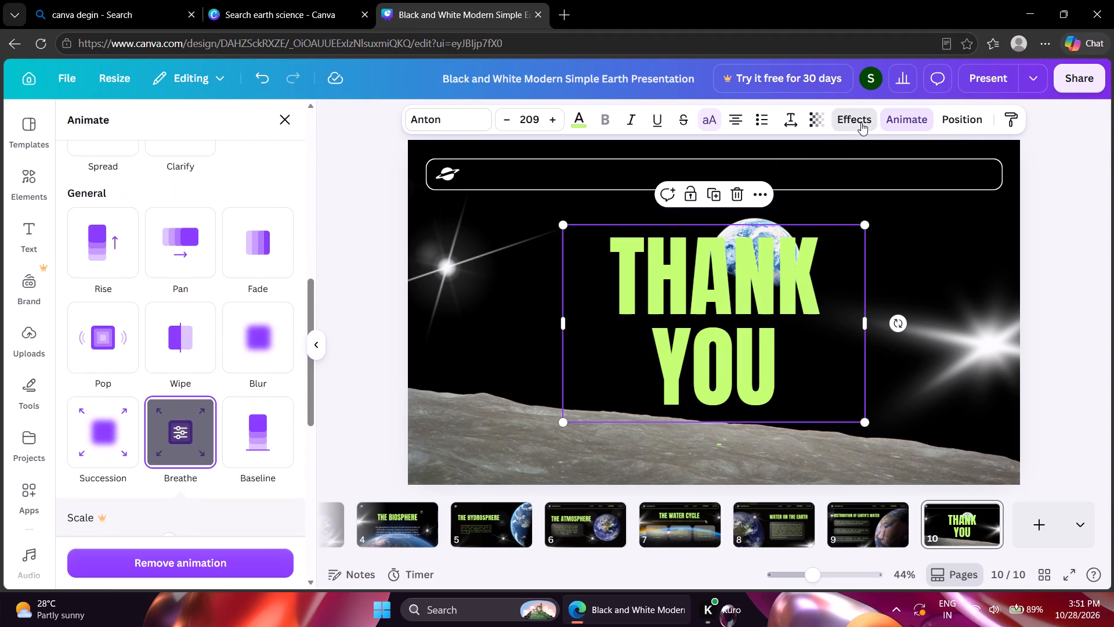
scroll(240, 351, "down", 2)
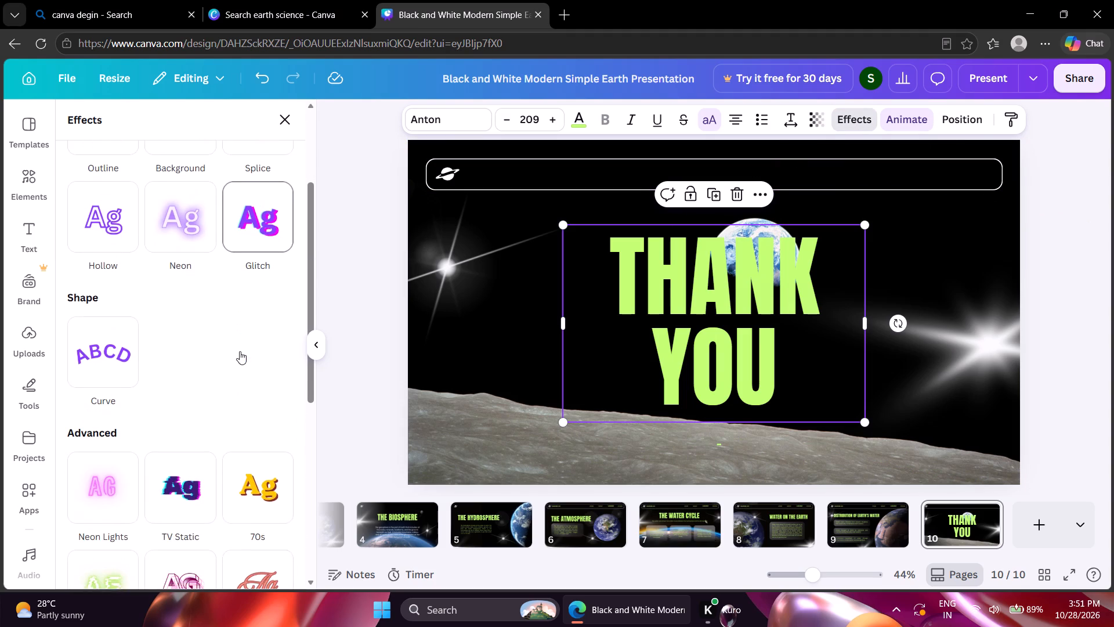
left_click(131, 352)
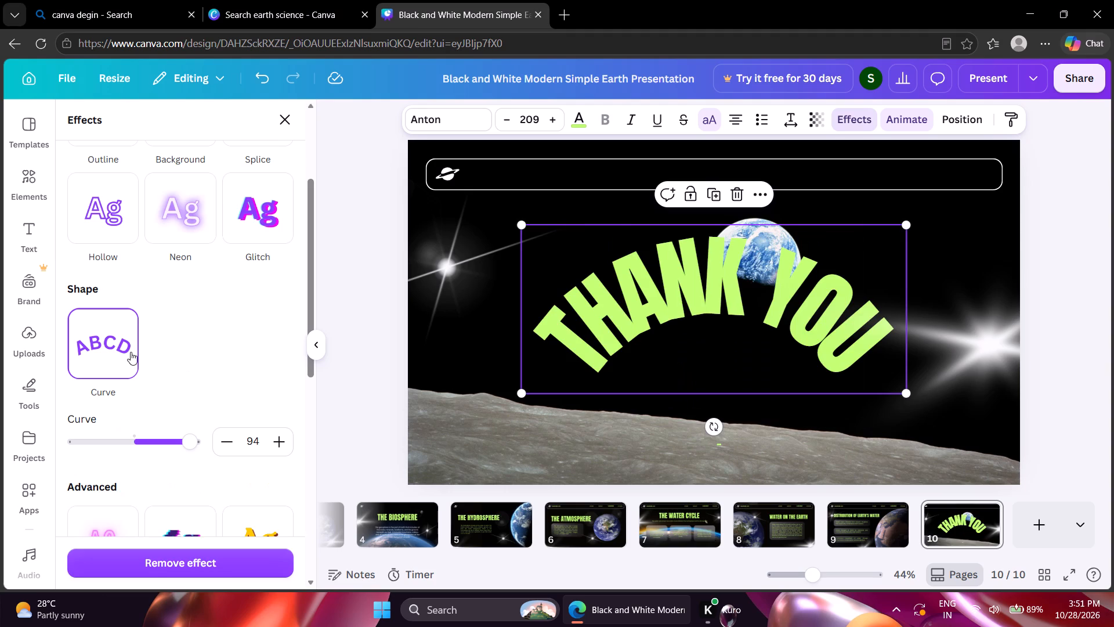
scroll(175, 413, "down", 1)
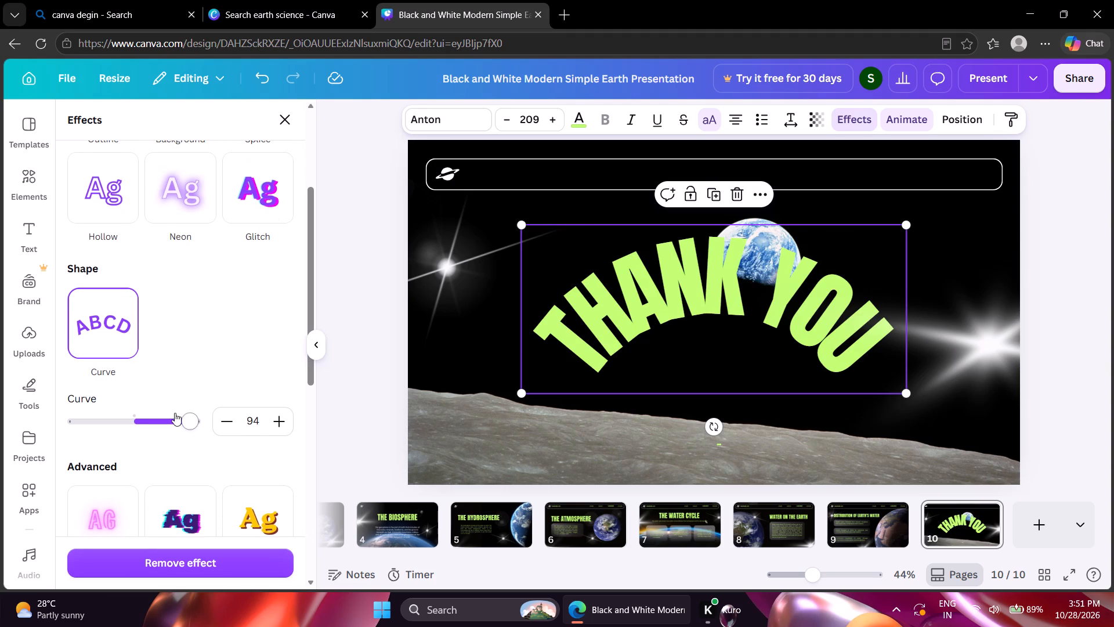
left_click(161, 421)
left_click(161, 421)
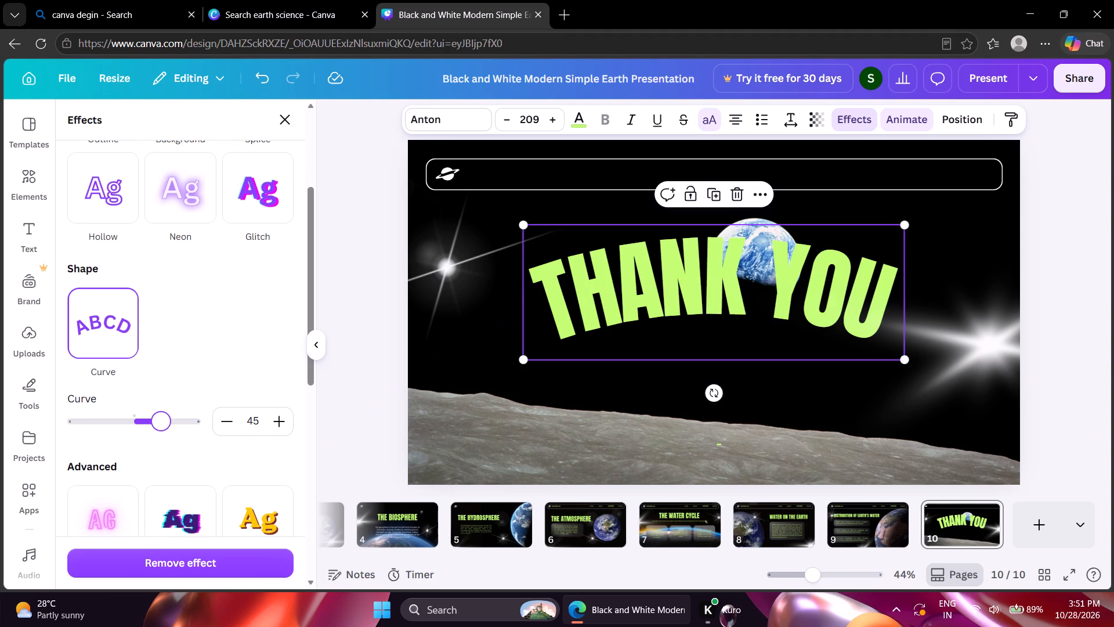
left_click(152, 421)
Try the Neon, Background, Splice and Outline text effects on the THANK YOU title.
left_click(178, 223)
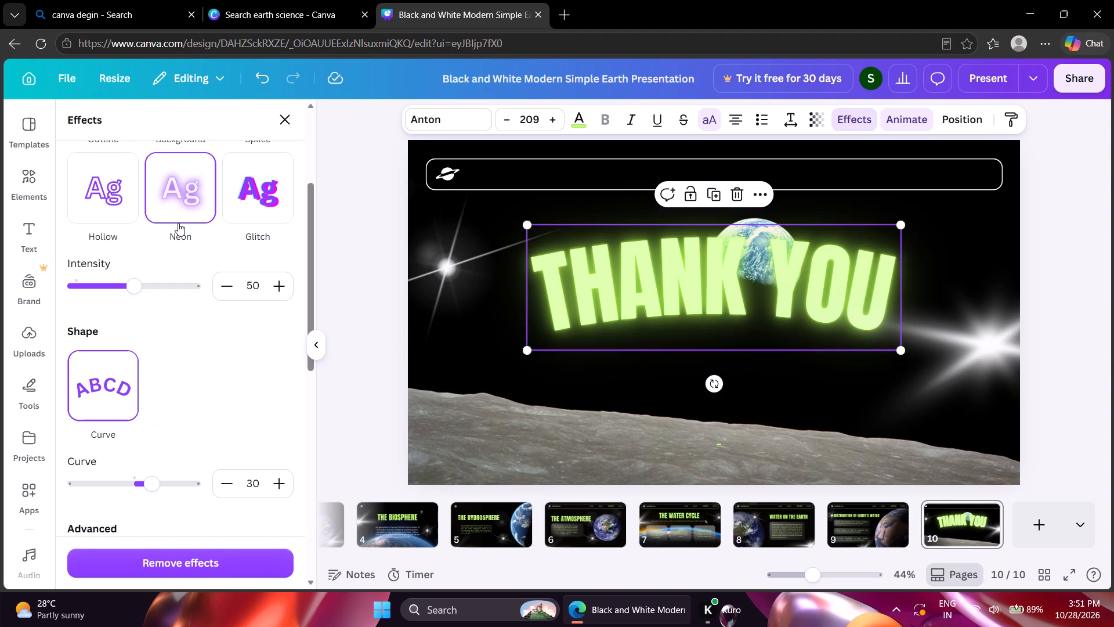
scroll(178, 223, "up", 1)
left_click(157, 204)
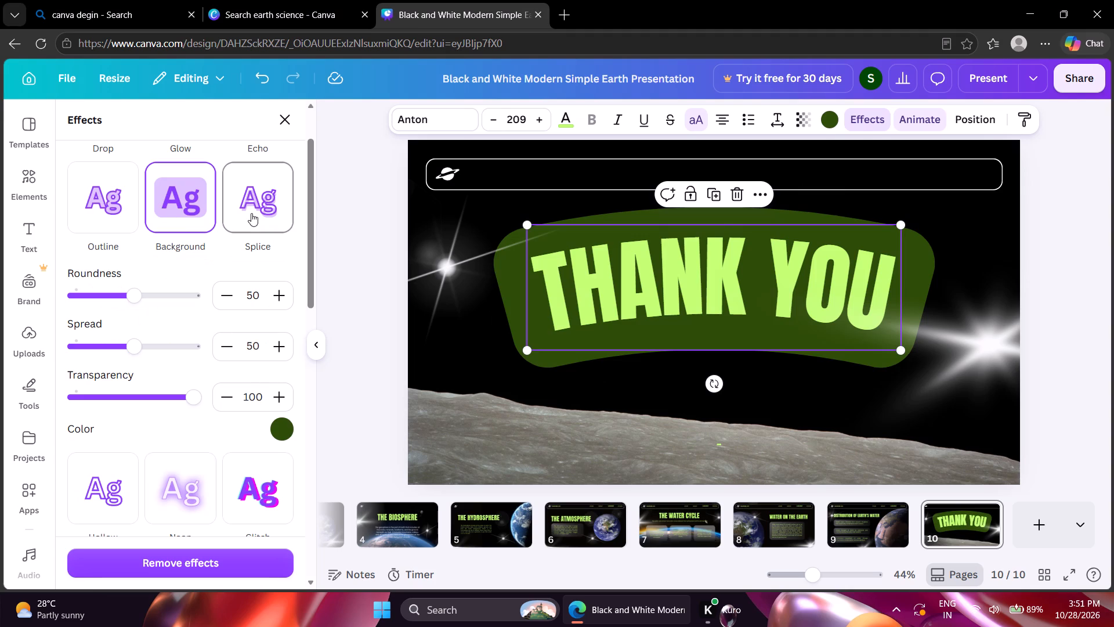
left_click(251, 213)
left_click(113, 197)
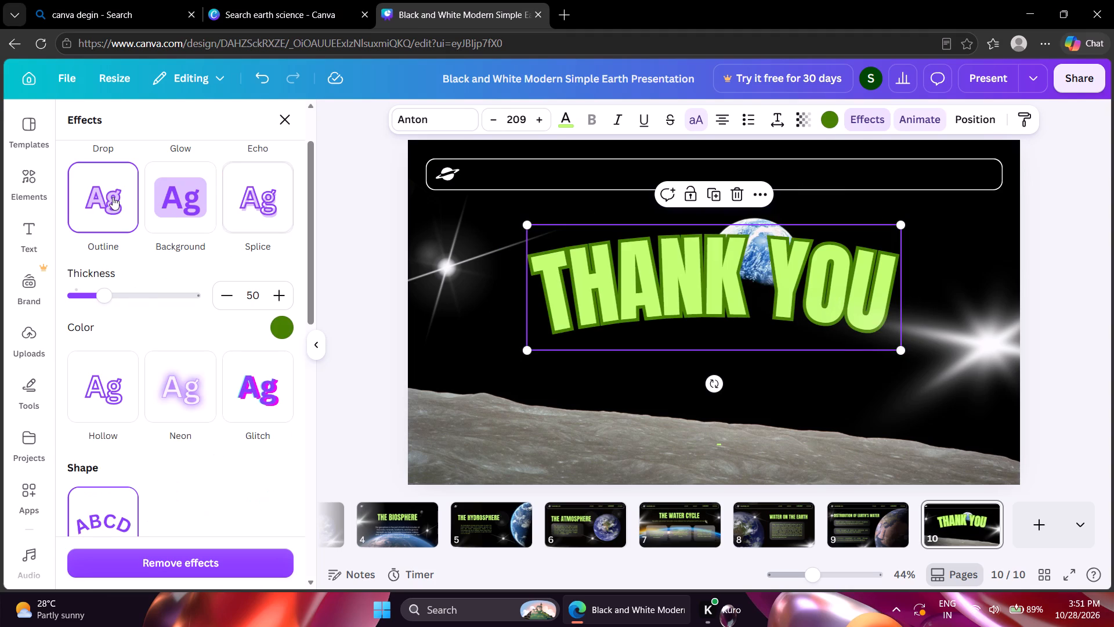
Apply the Drop shadow text effect to the THANK YOU title with its default settings.
scroll(122, 208, "up", 3)
left_click(111, 189)
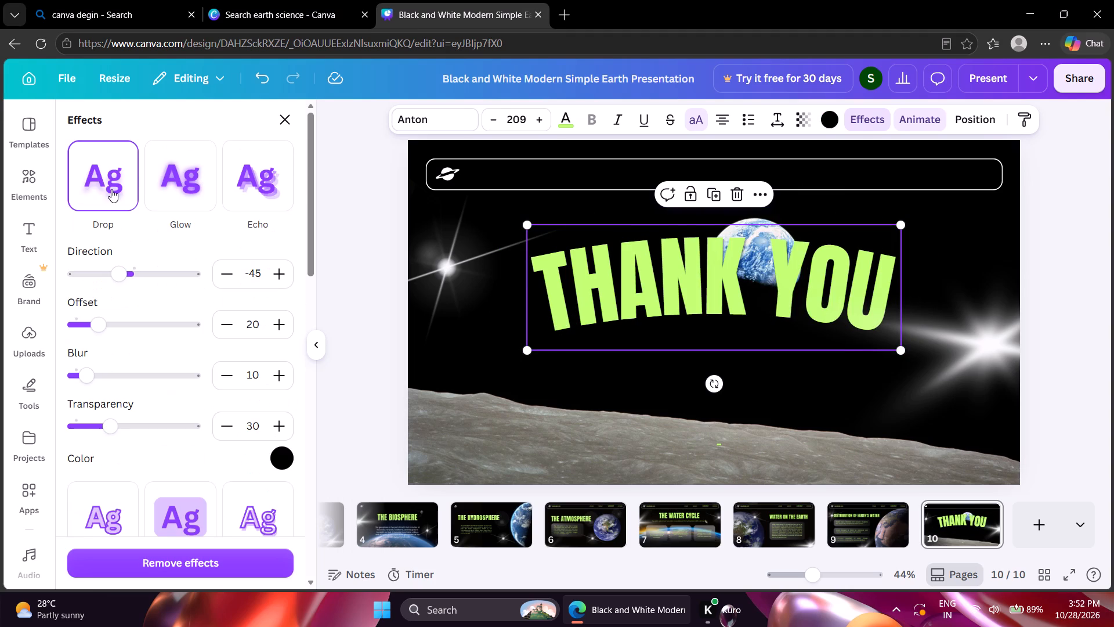
Turn off the Curve shape on the THANK YOU title, leaving its letters straight.
scroll(139, 336, "down", 3)
left_click(124, 340)
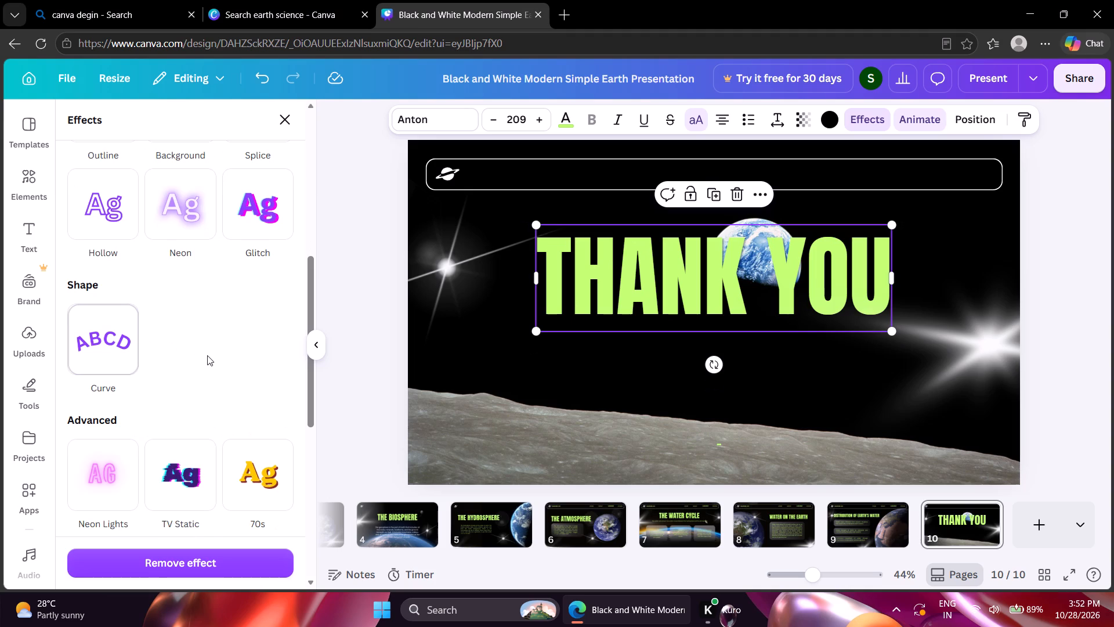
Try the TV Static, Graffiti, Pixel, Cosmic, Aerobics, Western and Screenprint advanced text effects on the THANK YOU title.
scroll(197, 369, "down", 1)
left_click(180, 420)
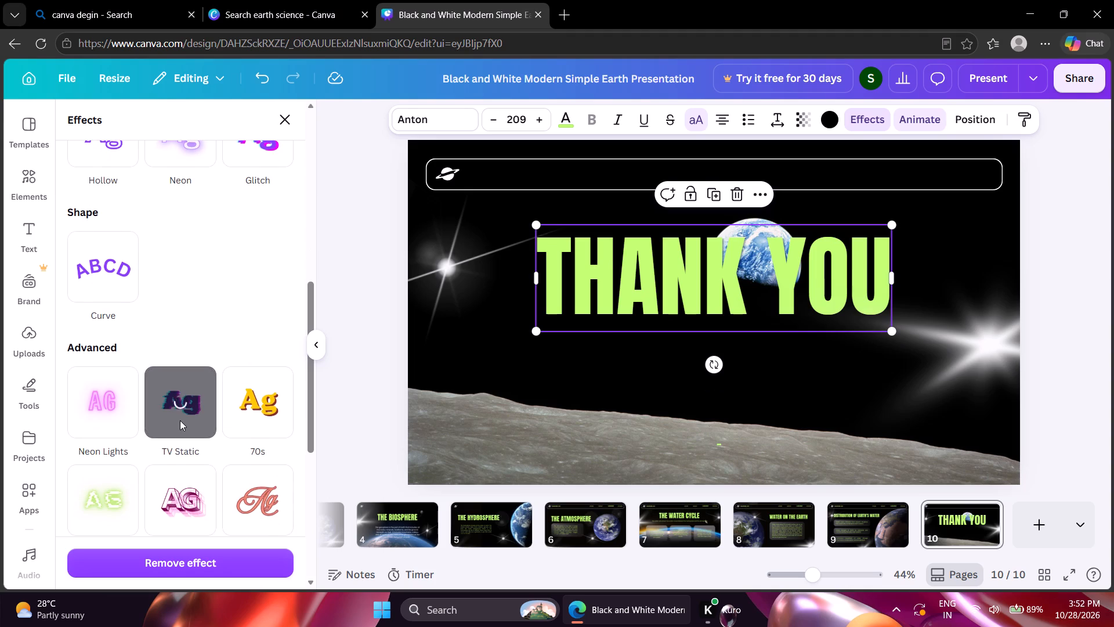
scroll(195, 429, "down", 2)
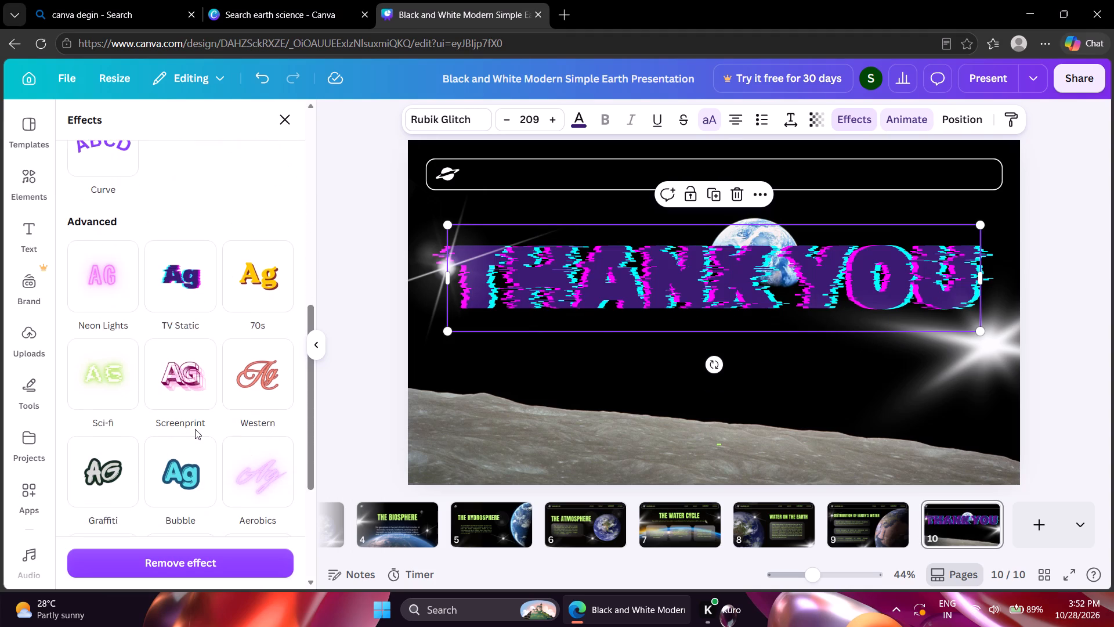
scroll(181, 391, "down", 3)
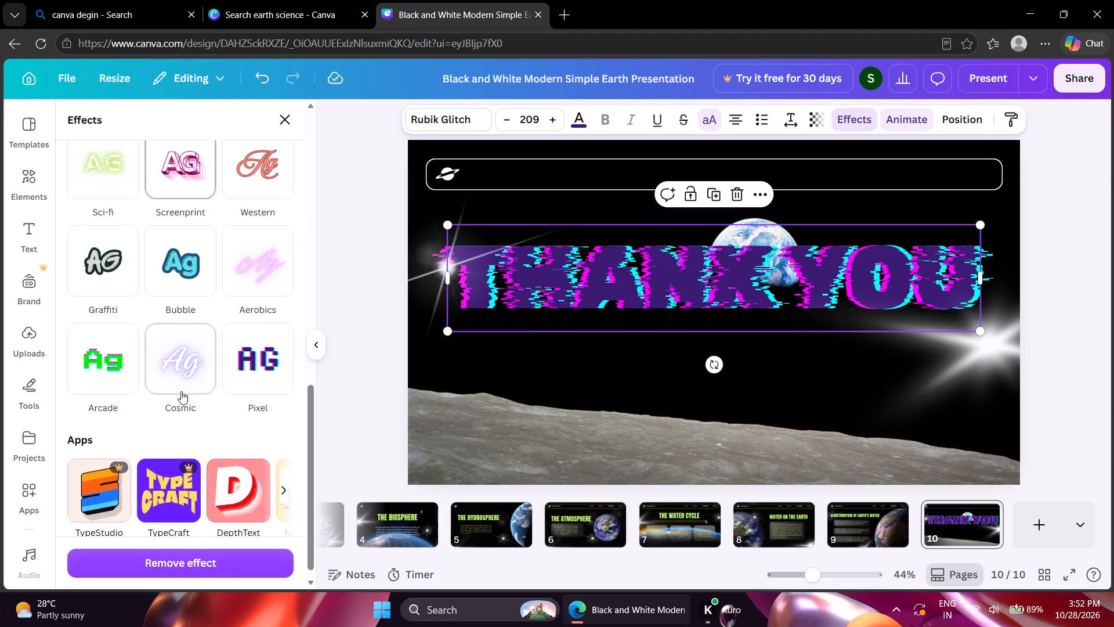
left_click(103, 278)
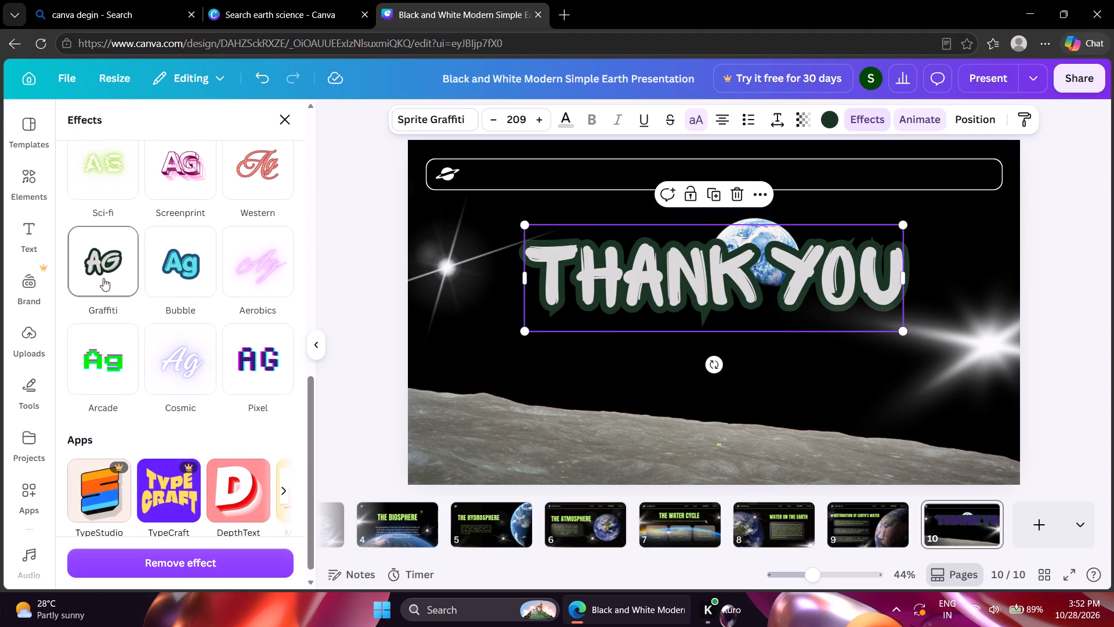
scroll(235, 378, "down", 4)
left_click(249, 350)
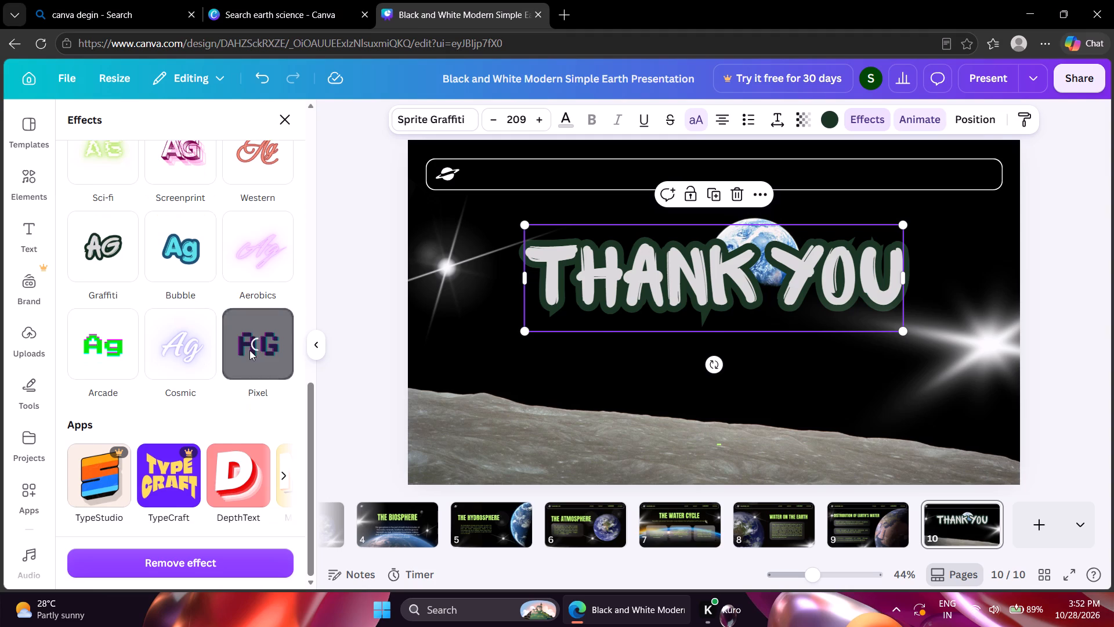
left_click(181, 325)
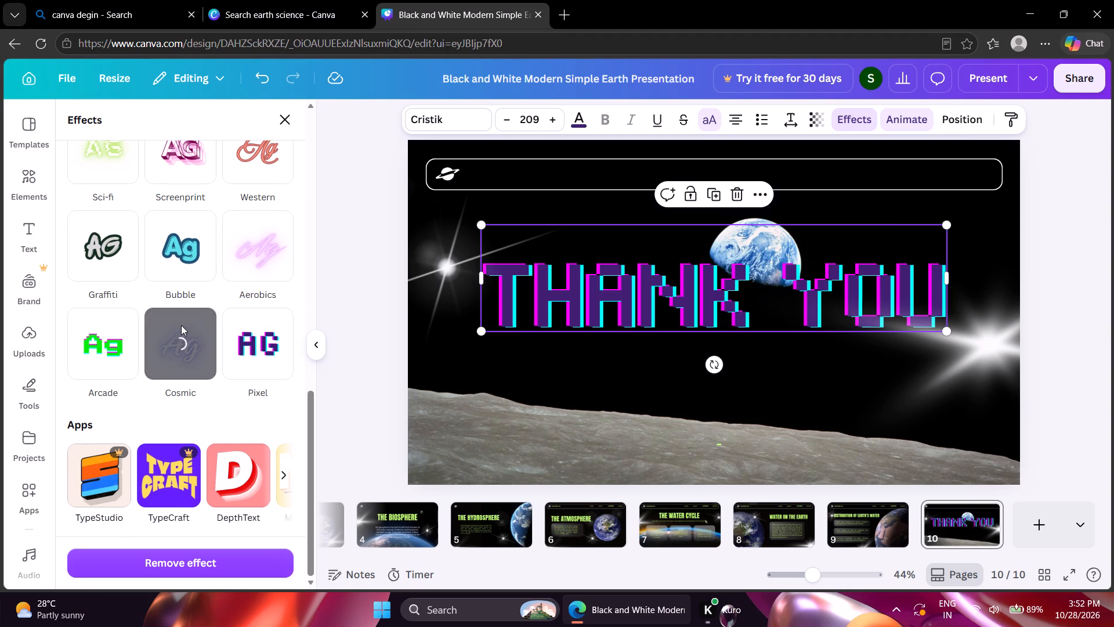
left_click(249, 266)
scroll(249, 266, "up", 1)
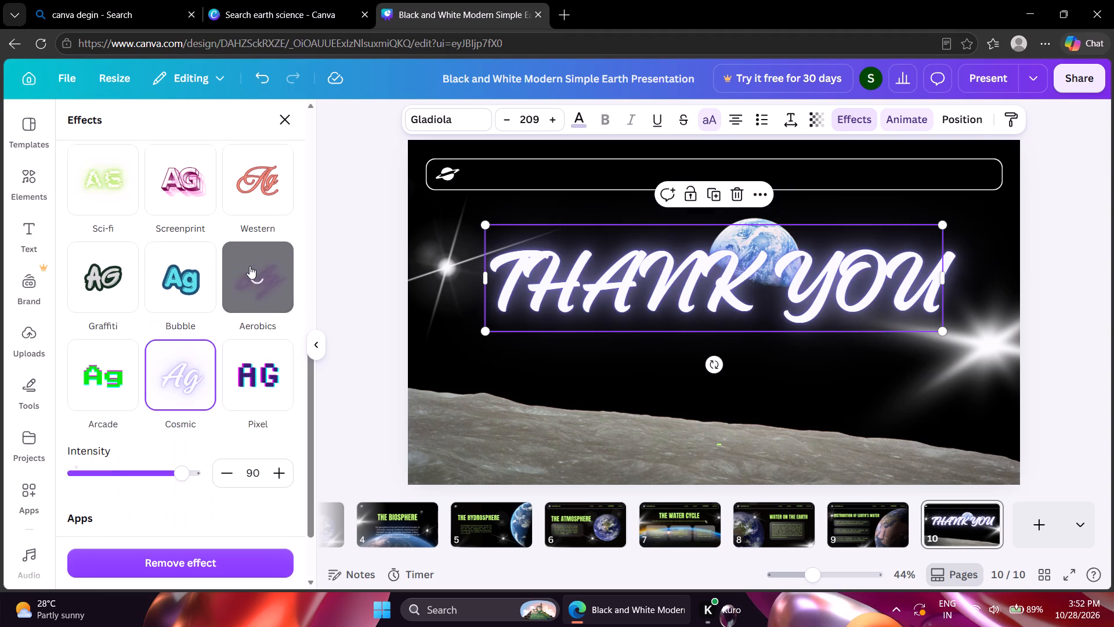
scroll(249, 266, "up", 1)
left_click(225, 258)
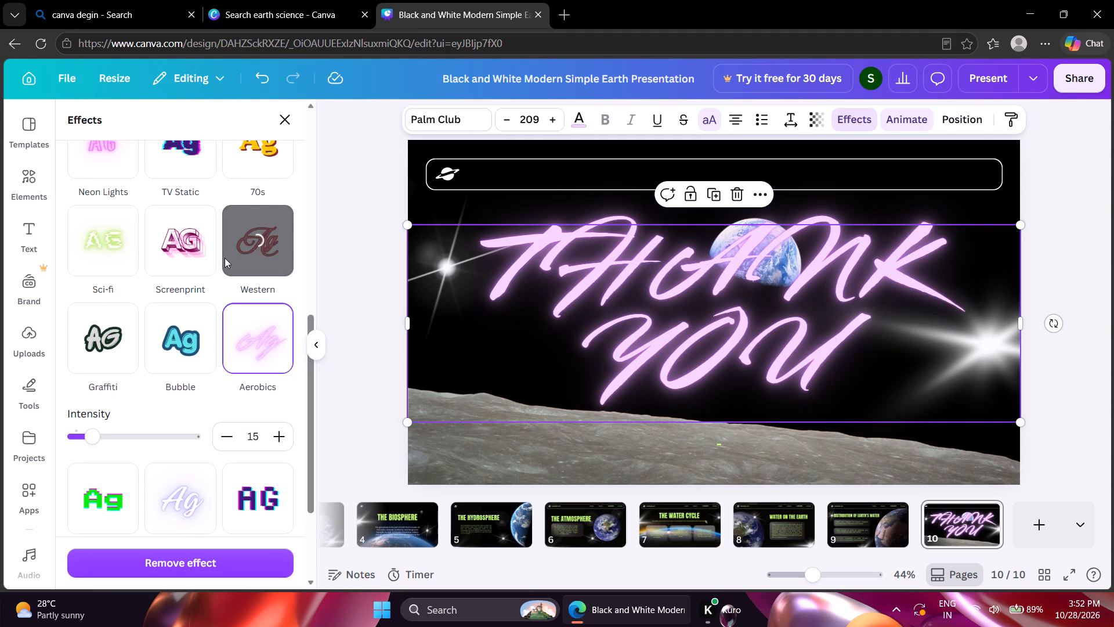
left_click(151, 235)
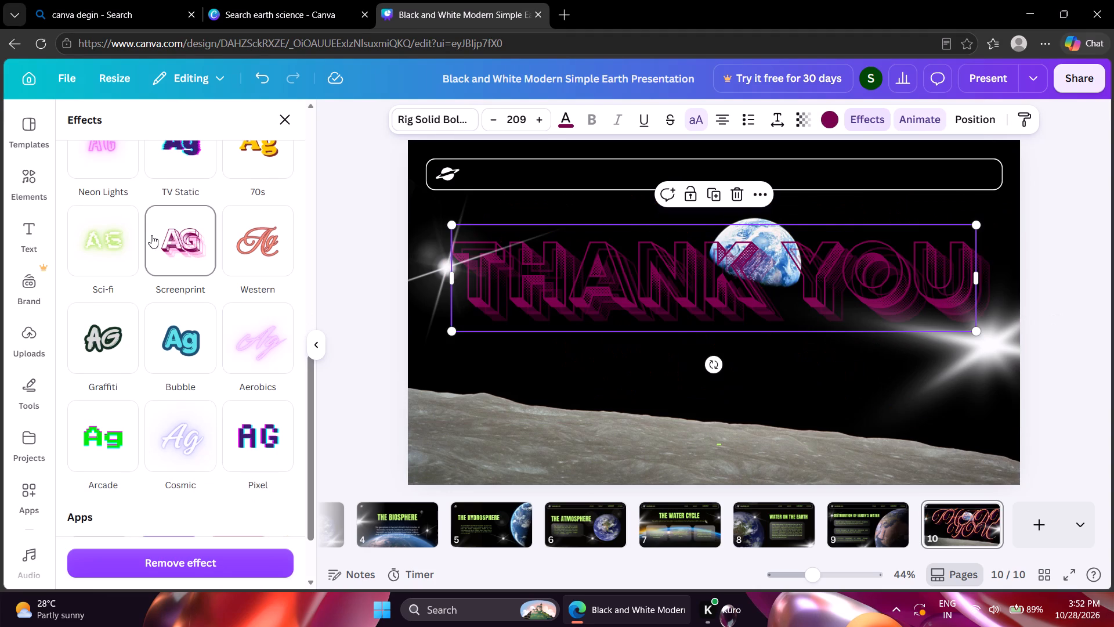
Apply the 70s advanced text effect to the THANK YOU title.
scroll(151, 235, "up", 1)
left_click(281, 149)
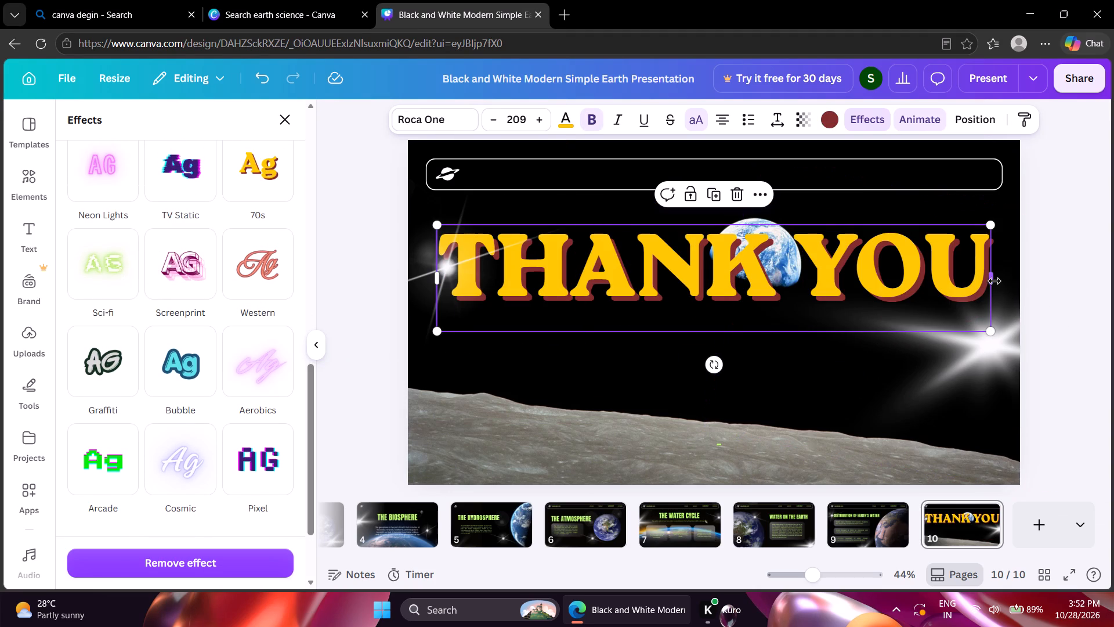
Narrow the THANK YOU text box so its words stack on two lines, and scale it down to font size 174.
left_click_drag(996, 280, 914, 298)
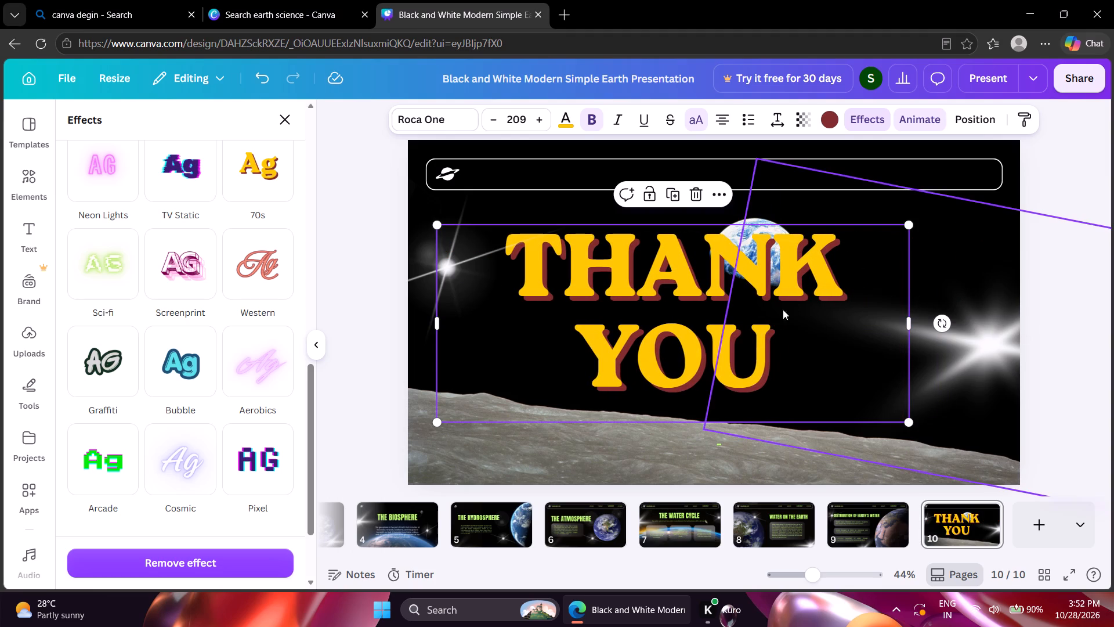
left_click(764, 357)
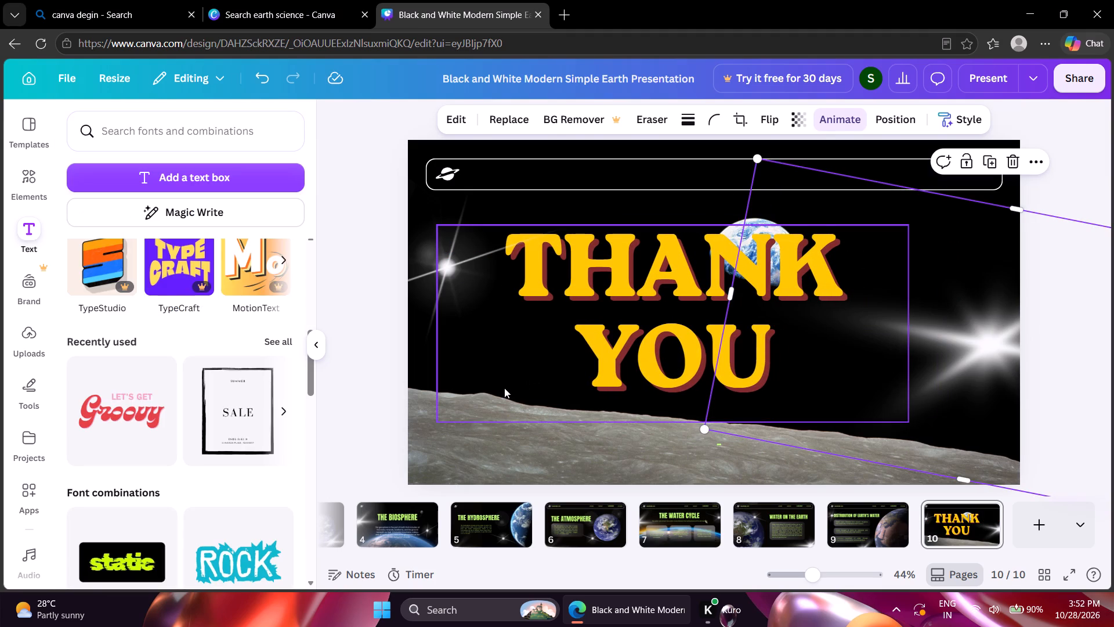
left_click(504, 388)
left_click_drag(436, 421, 515, 383)
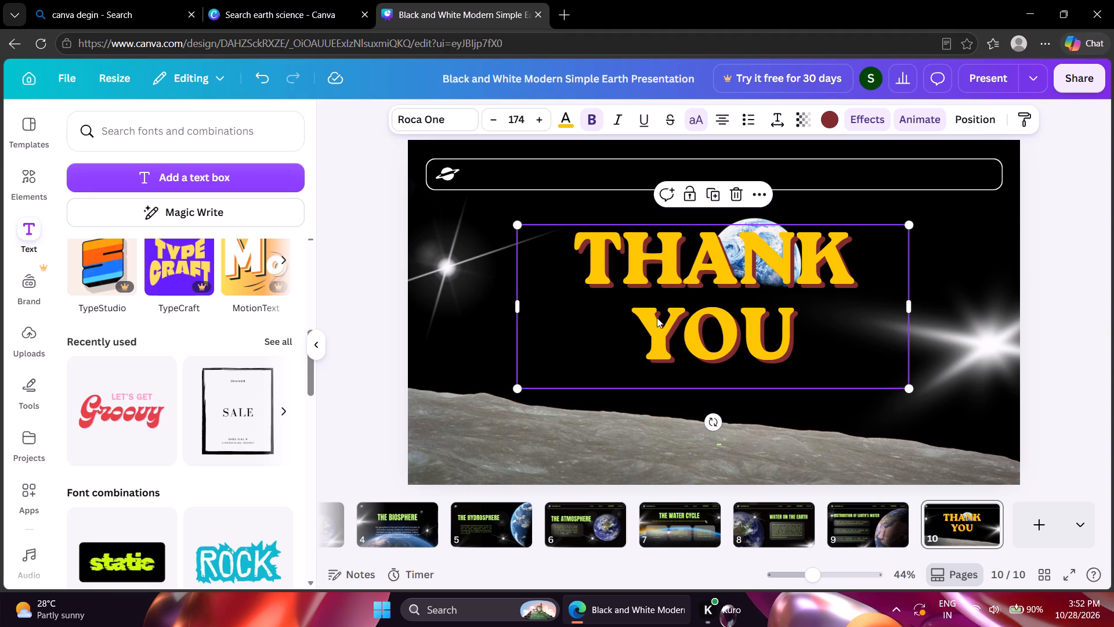
Move the two-line THANK YOU title down so it sits just below the Earth.
left_click(591, 403)
left_click_drag(657, 322, 670, 362)
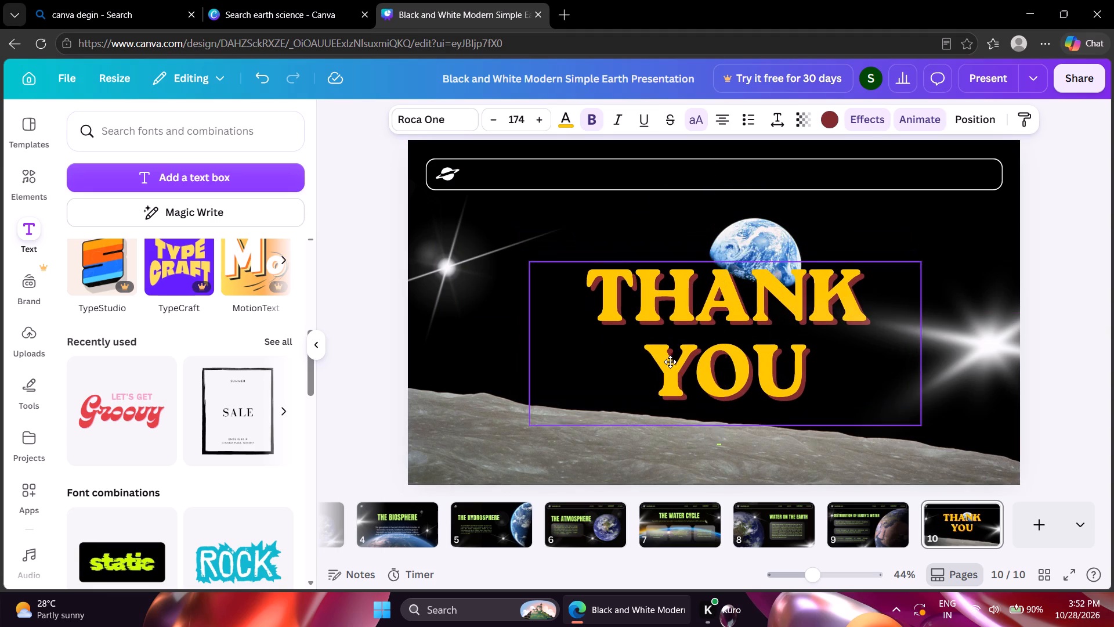
left_click_drag(670, 362, 674, 377)
Delete the rounded header frame around the planet icon on slide 10.
left_click(557, 182)
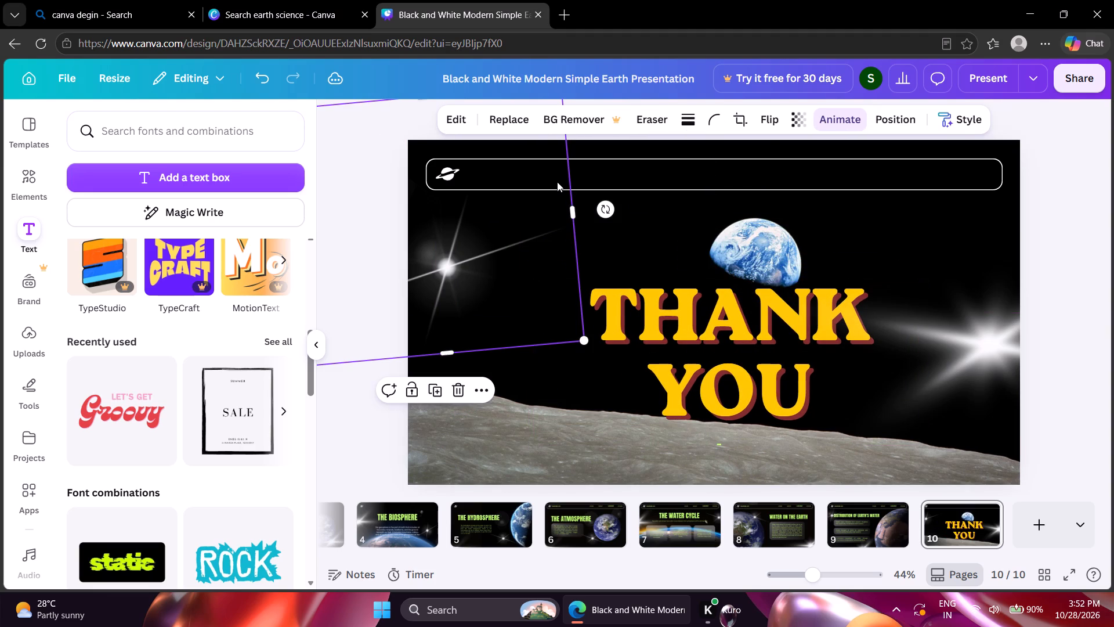
left_click(616, 181)
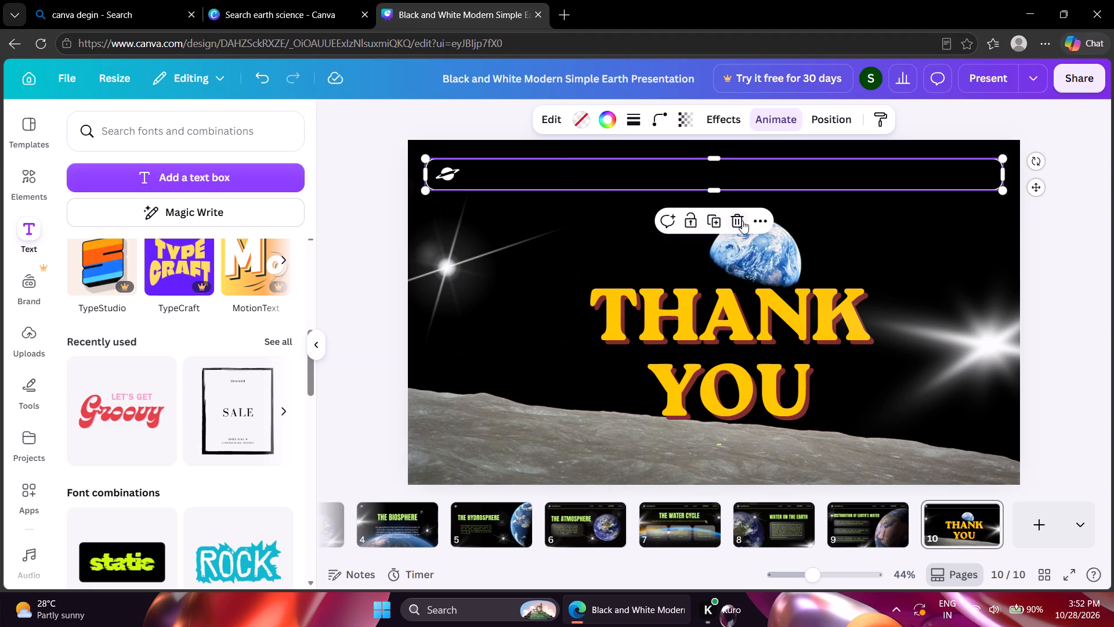
left_click(743, 221)
Delete the bright star flare image beside the THANK YOU title, opposite the planet icon's side of the slide.
left_click(757, 236)
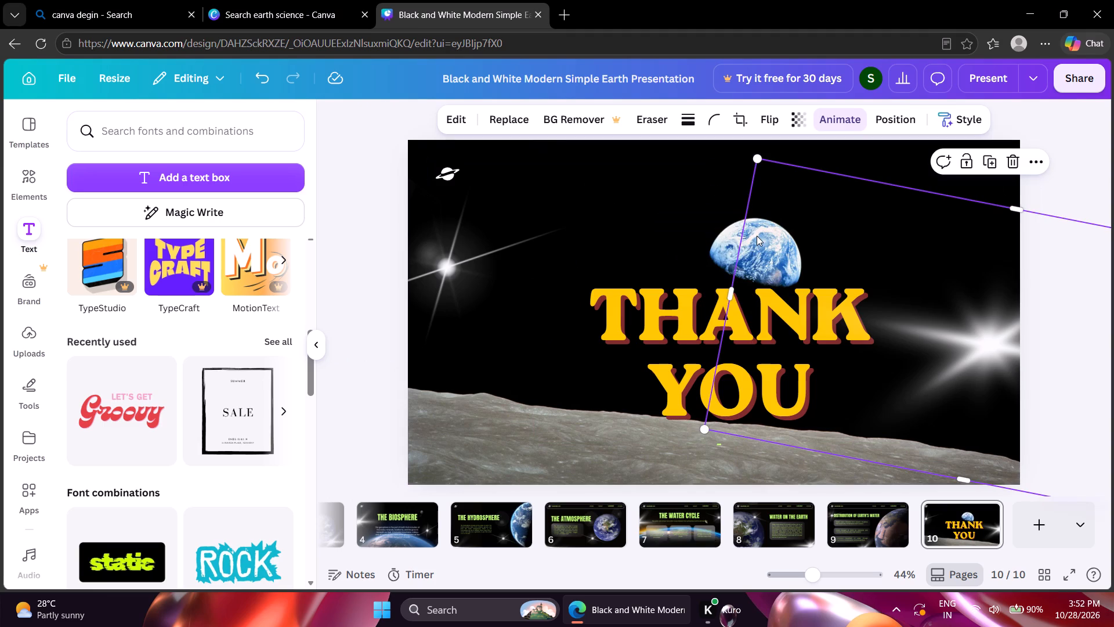
left_click(656, 247)
left_click(711, 232)
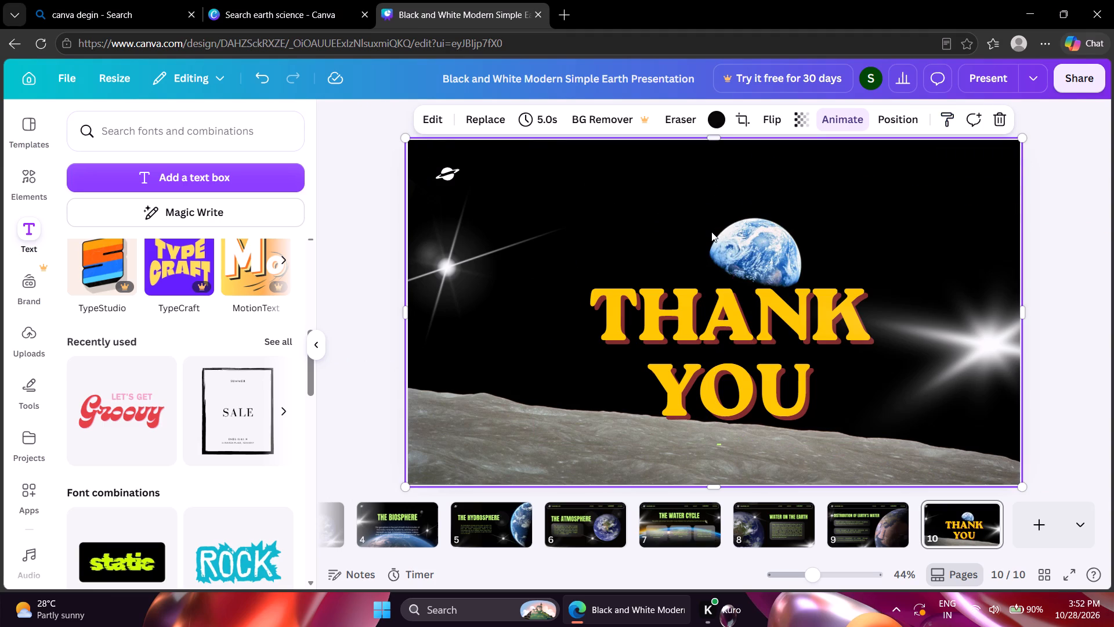
left_click(724, 236)
left_click(750, 243)
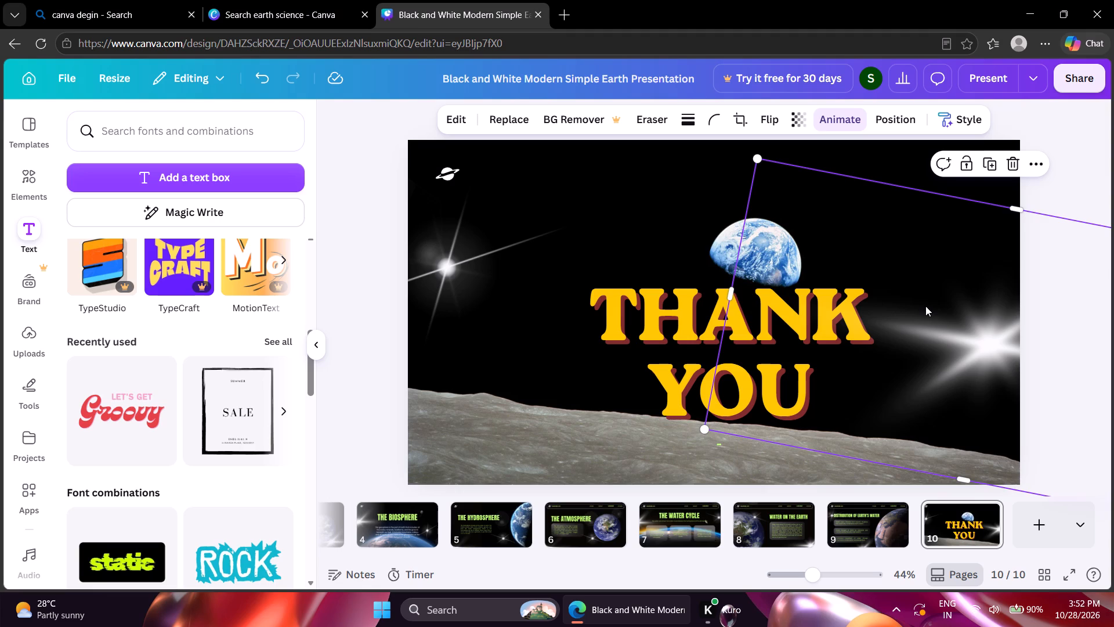
left_click(1010, 168)
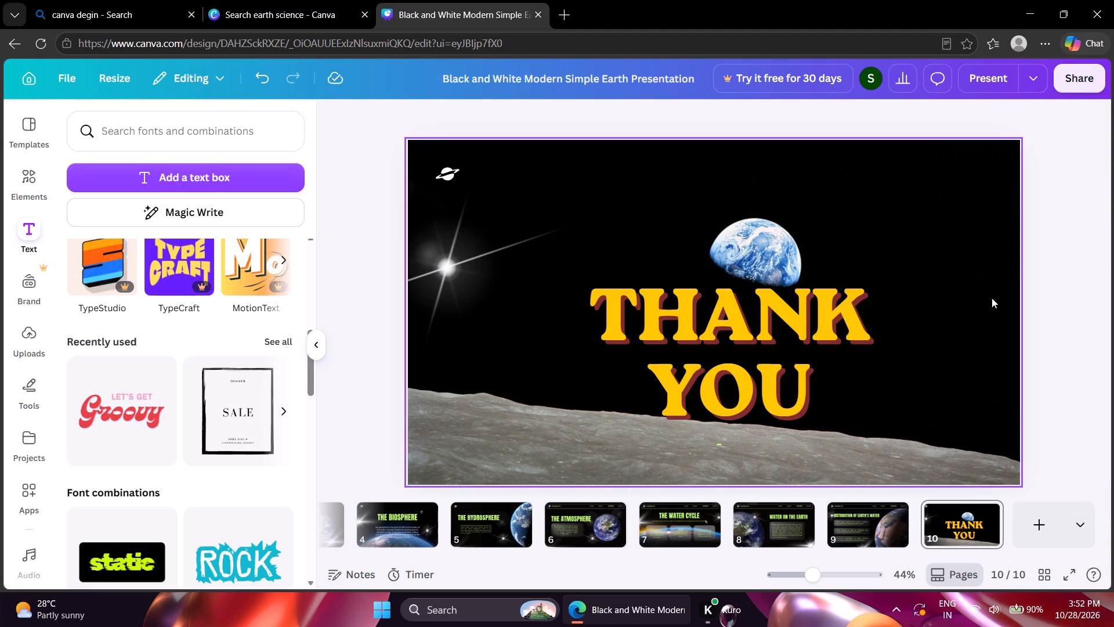
Move the THANK YOU title slightly lower, leaving a gap beneath the Earth and overlapping the lunar surface.
left_click_drag(809, 379, 807, 399)
left_click(460, 358)
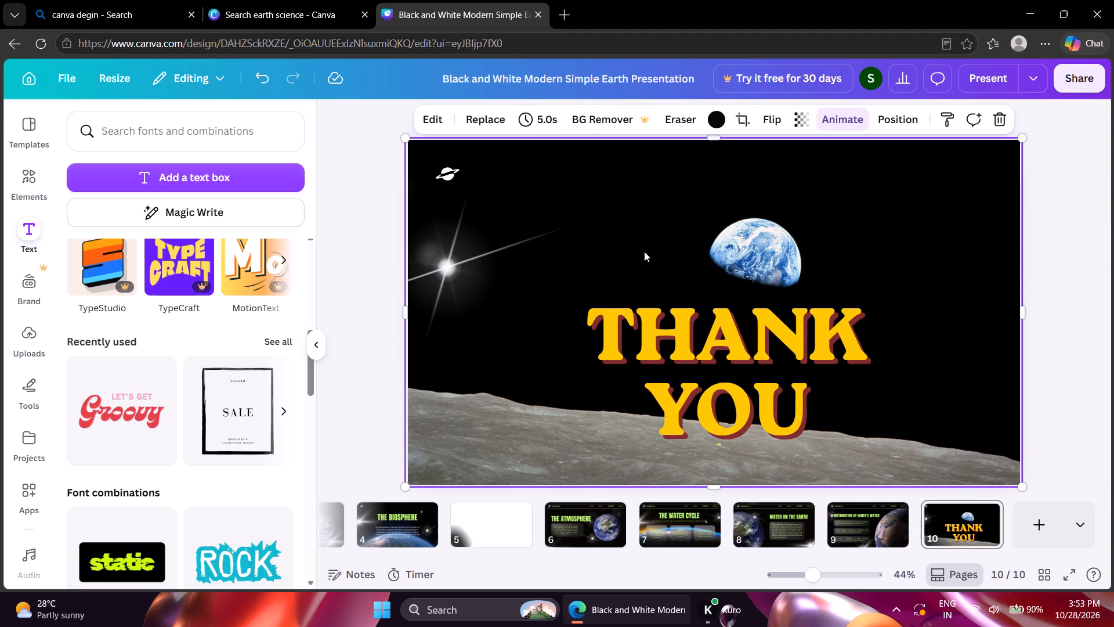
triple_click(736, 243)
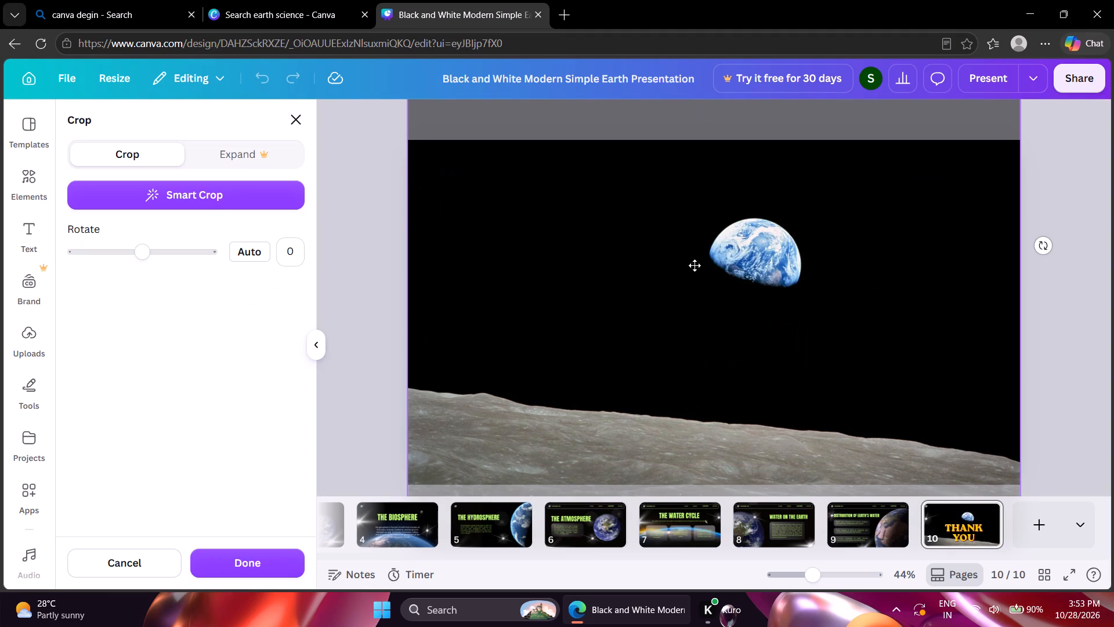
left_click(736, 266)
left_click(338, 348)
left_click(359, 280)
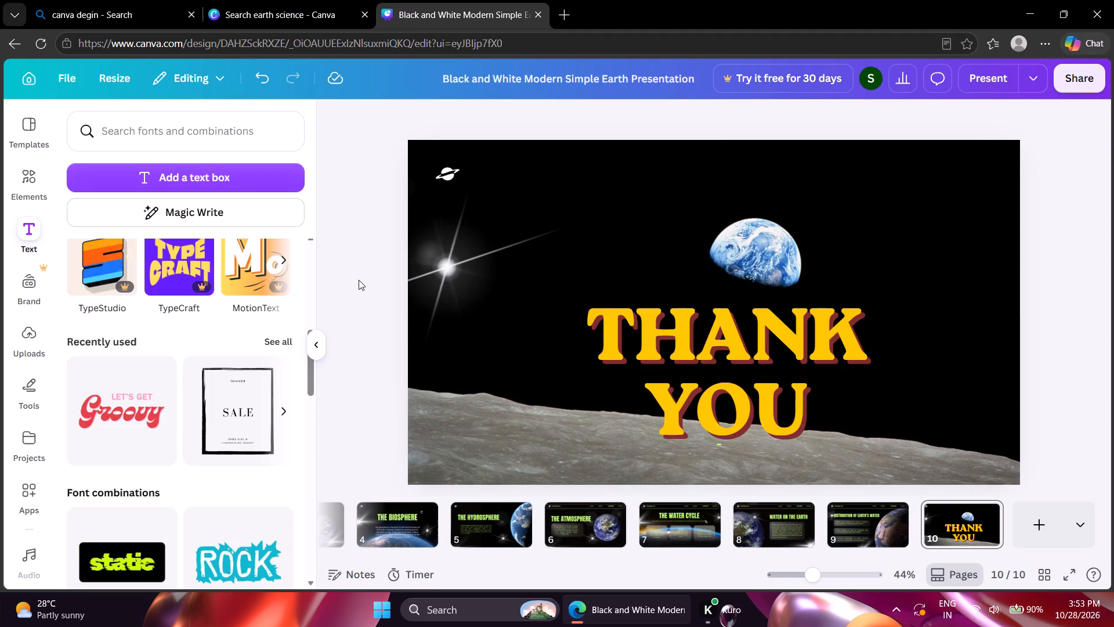
Present slide 10 in full screen.
scroll(520, 371, "down", 3)
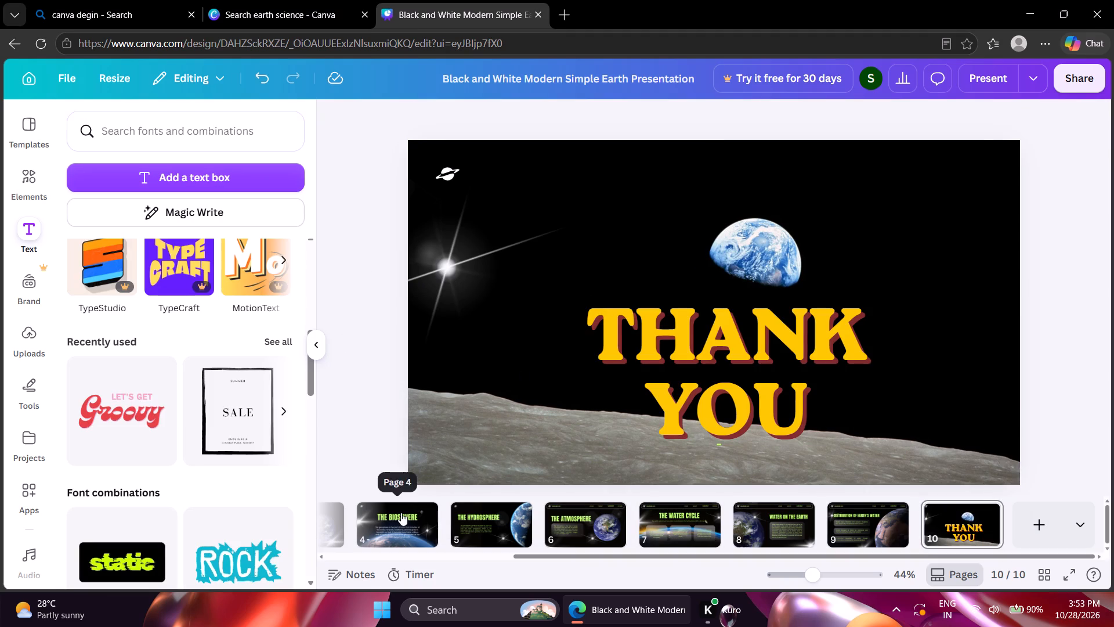
left_click(992, 80)
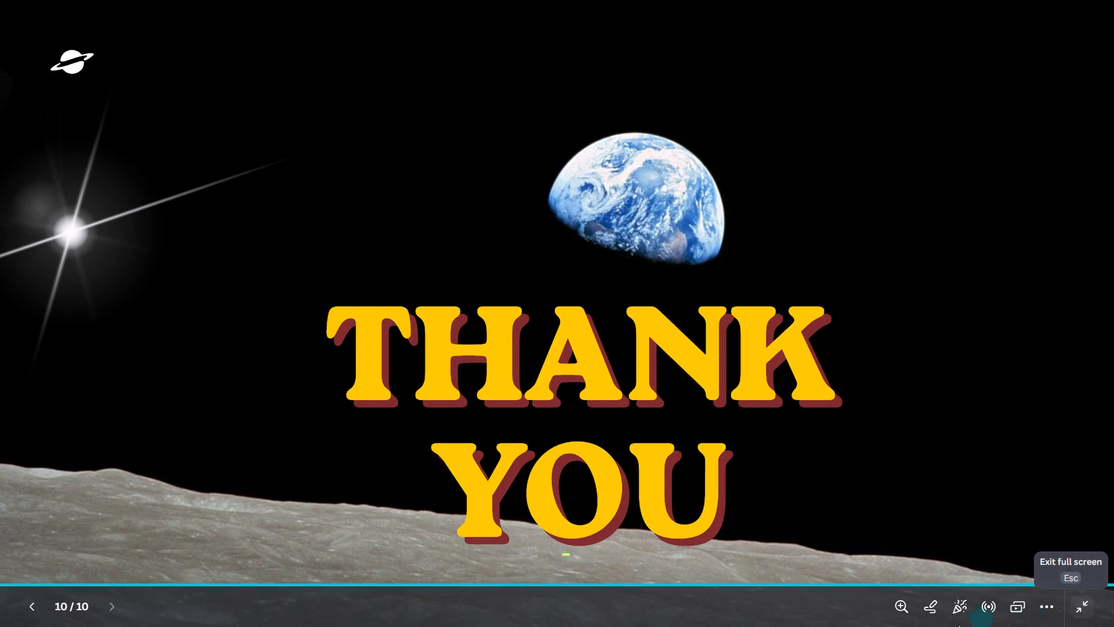
Preview the Confetti, Drumroll, Curtain call, Mic drop, Spider and Blur Magic Shortcuts on the presented THANK YOU slide.
left_click(954, 615)
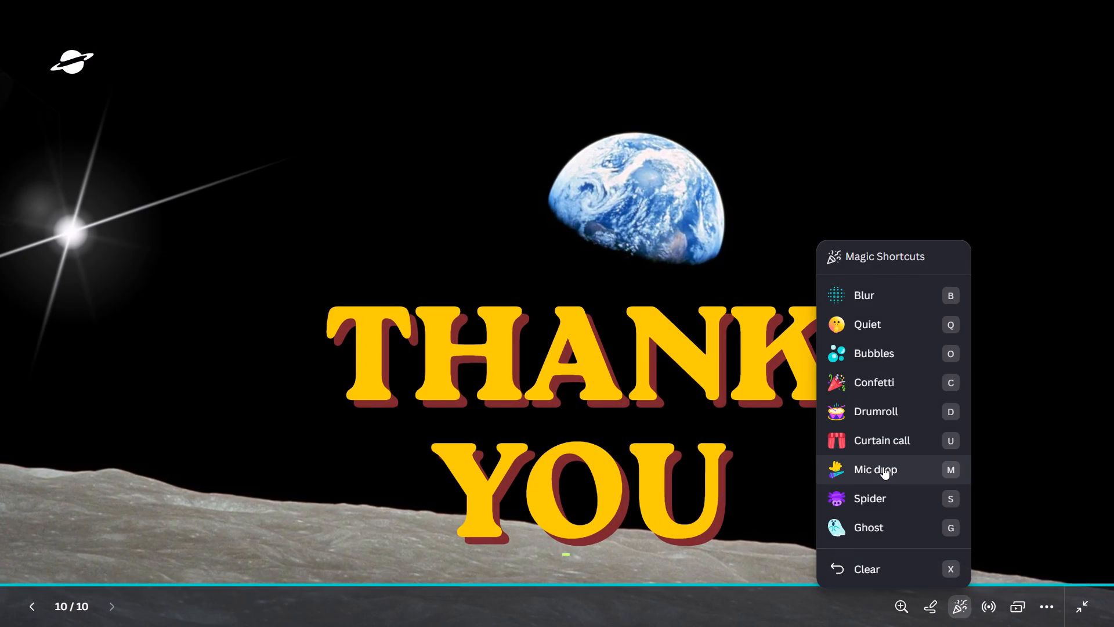
left_click(881, 390)
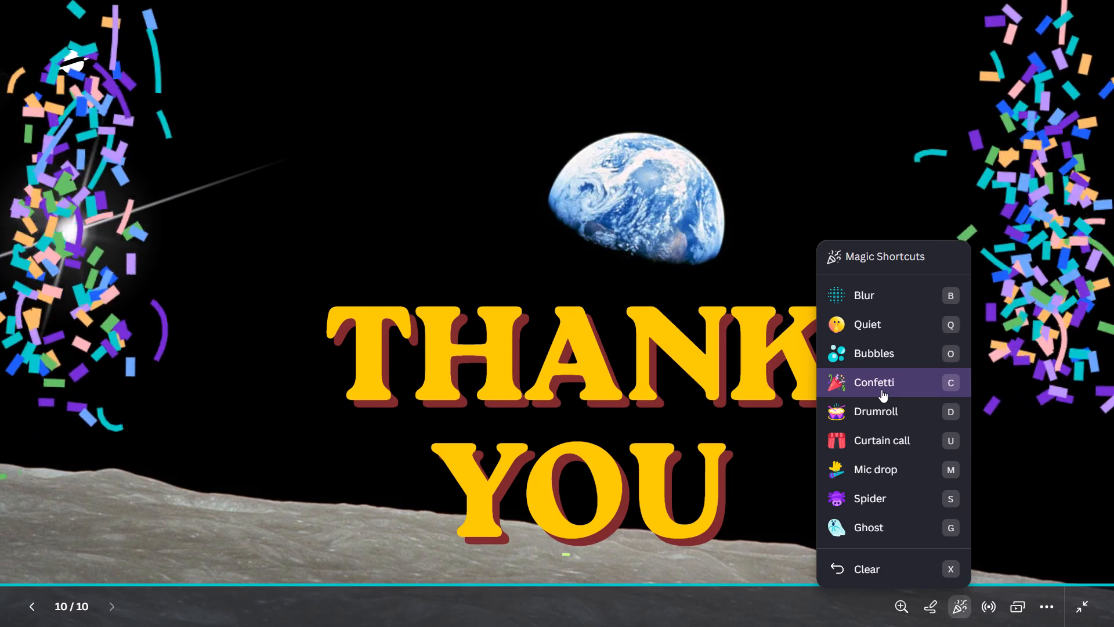
left_click(876, 412)
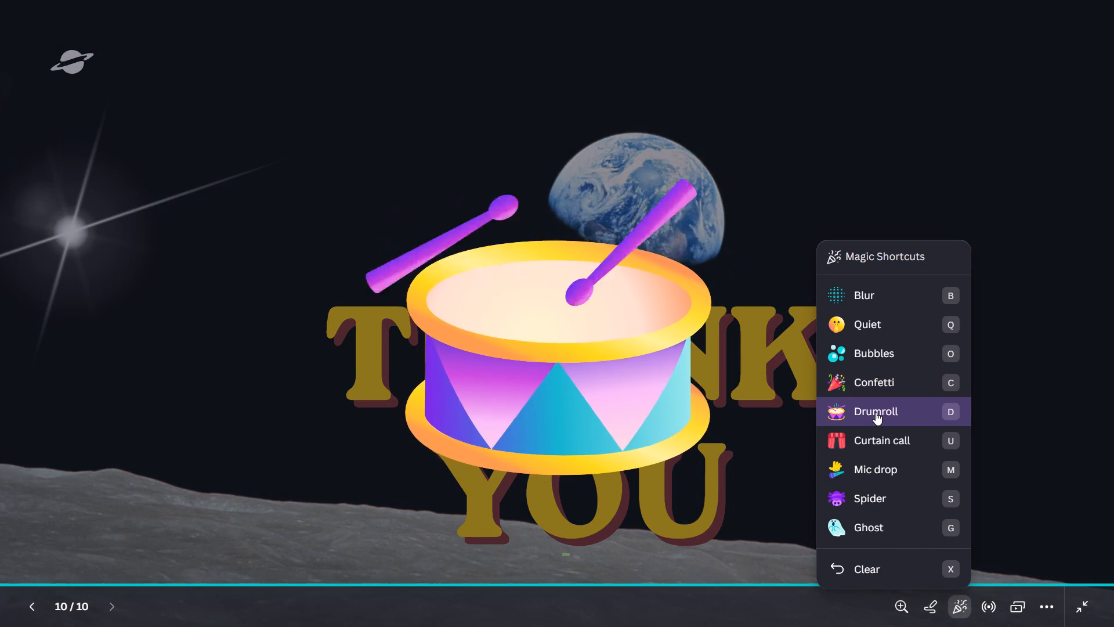
left_click(873, 440)
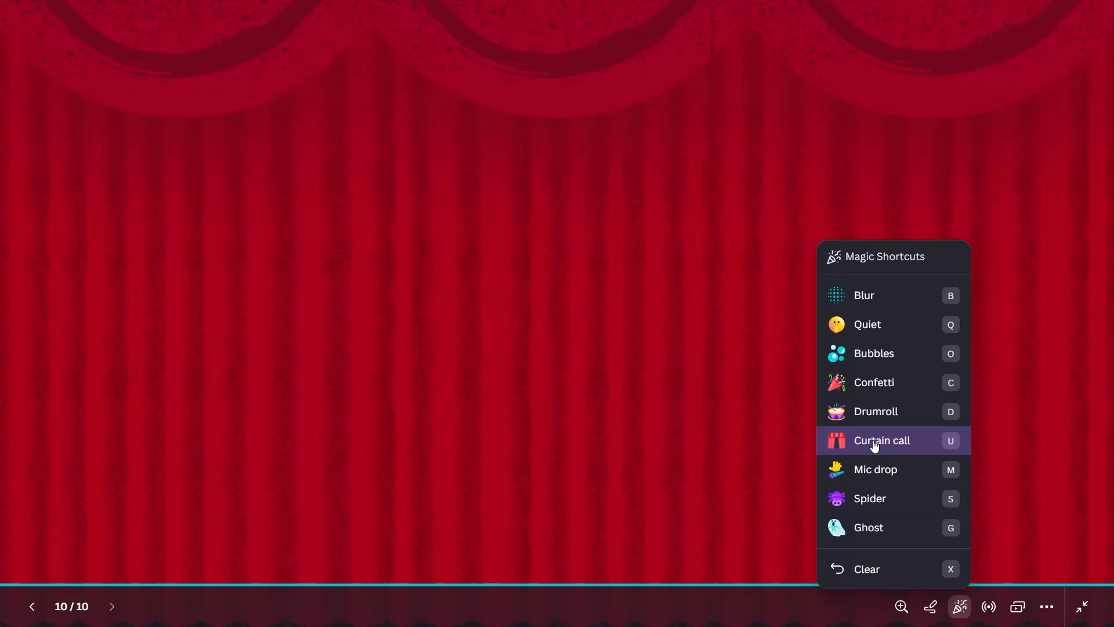
left_click(874, 464)
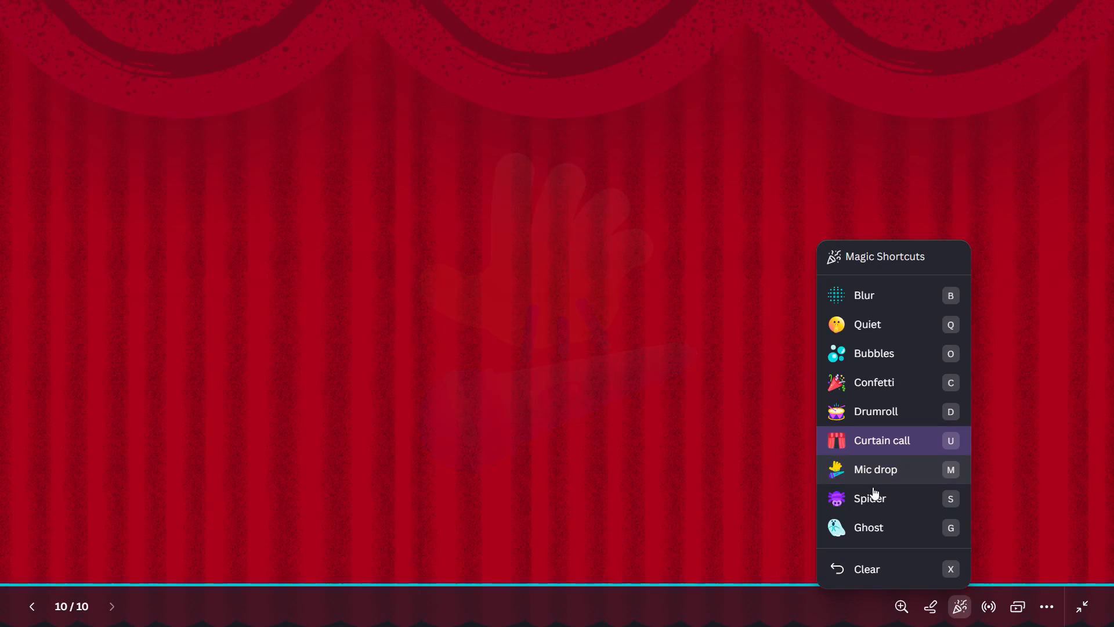
left_click(867, 502)
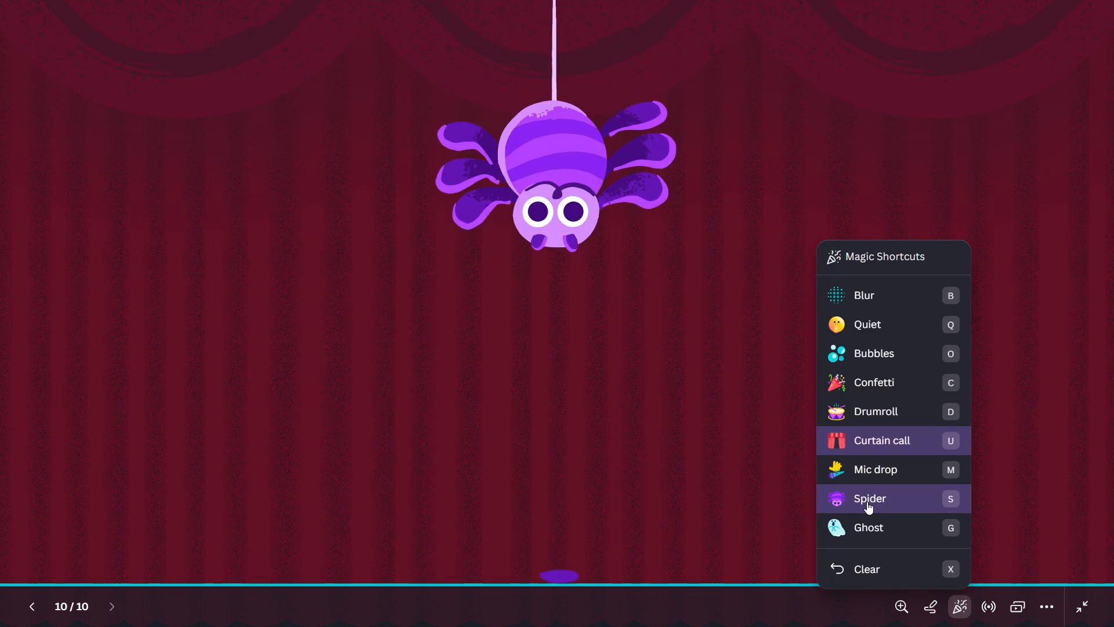
left_click(846, 284)
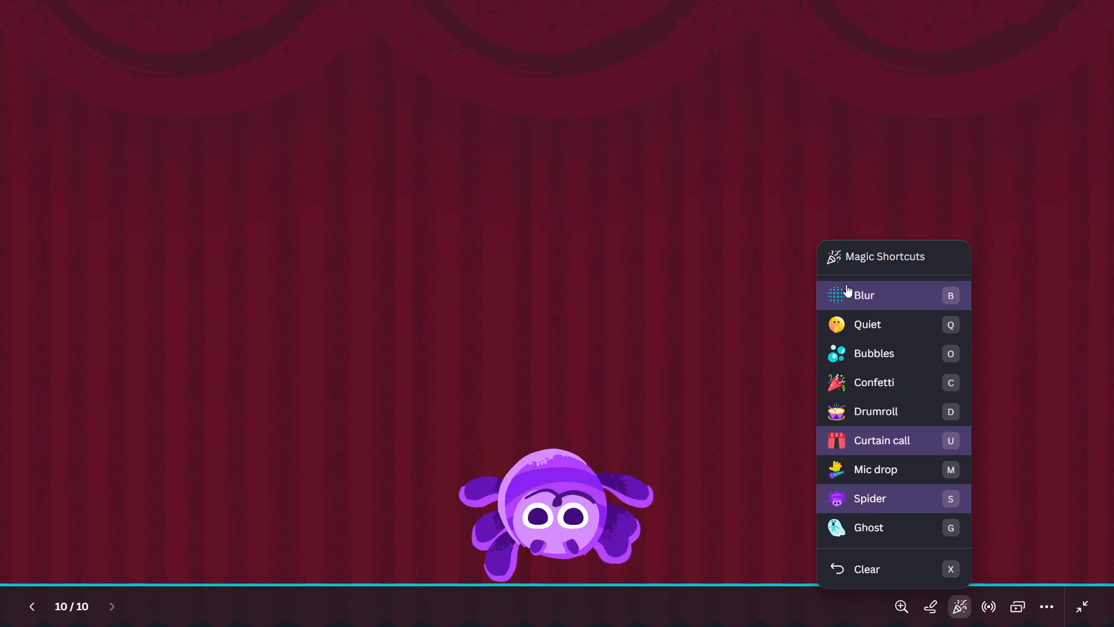
Turn off the Curtain call and Blur effects on the presented slide.
left_click(868, 434)
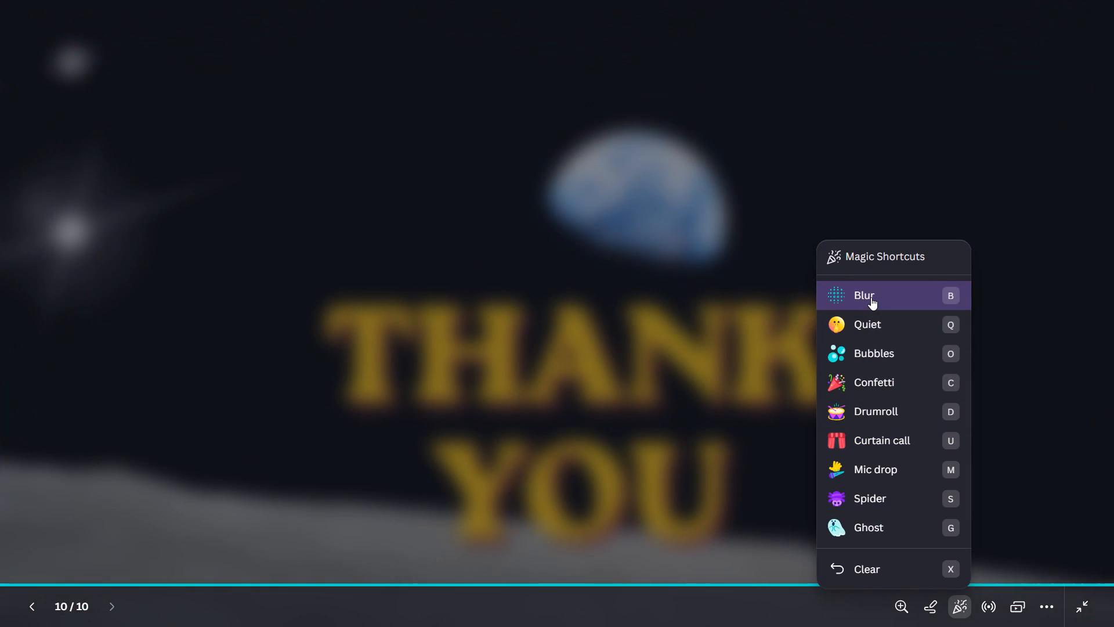
left_click(871, 297)
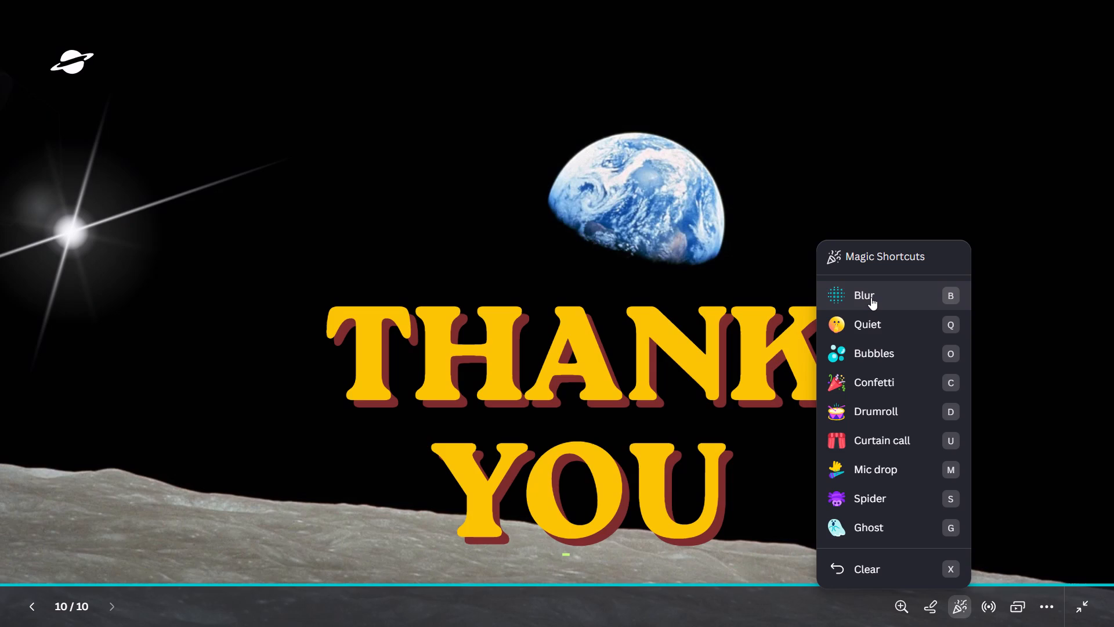
Preview the Blur, Quiet, Bubbles, Confetti and Ghost Magic Shortcuts on the presented THANK YOU slide.
left_click(871, 297)
left_click(871, 297)
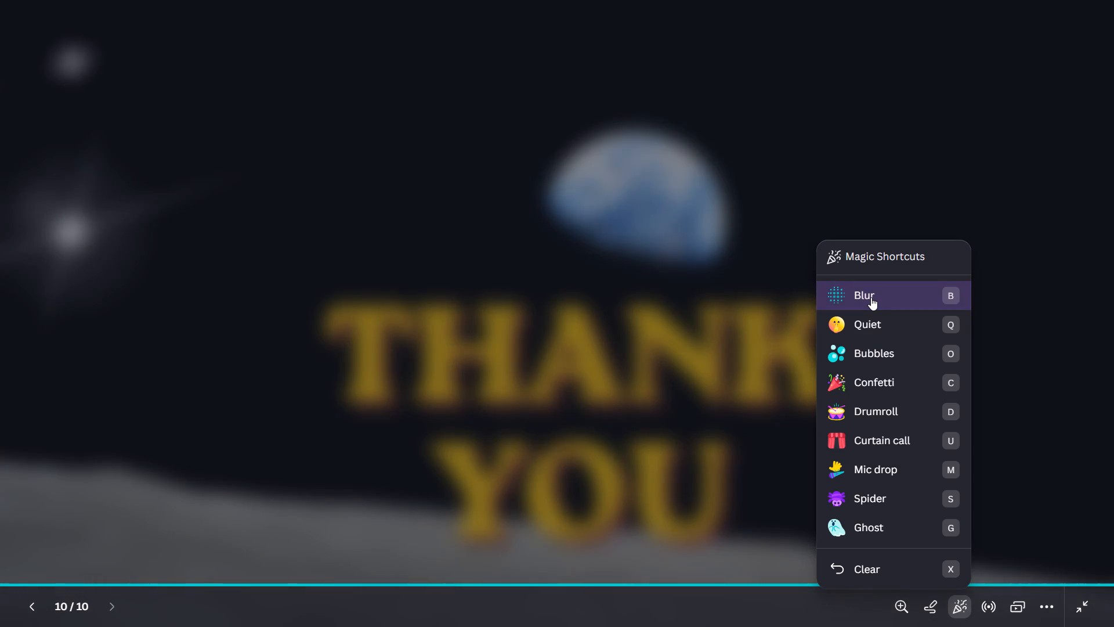
left_click(872, 321)
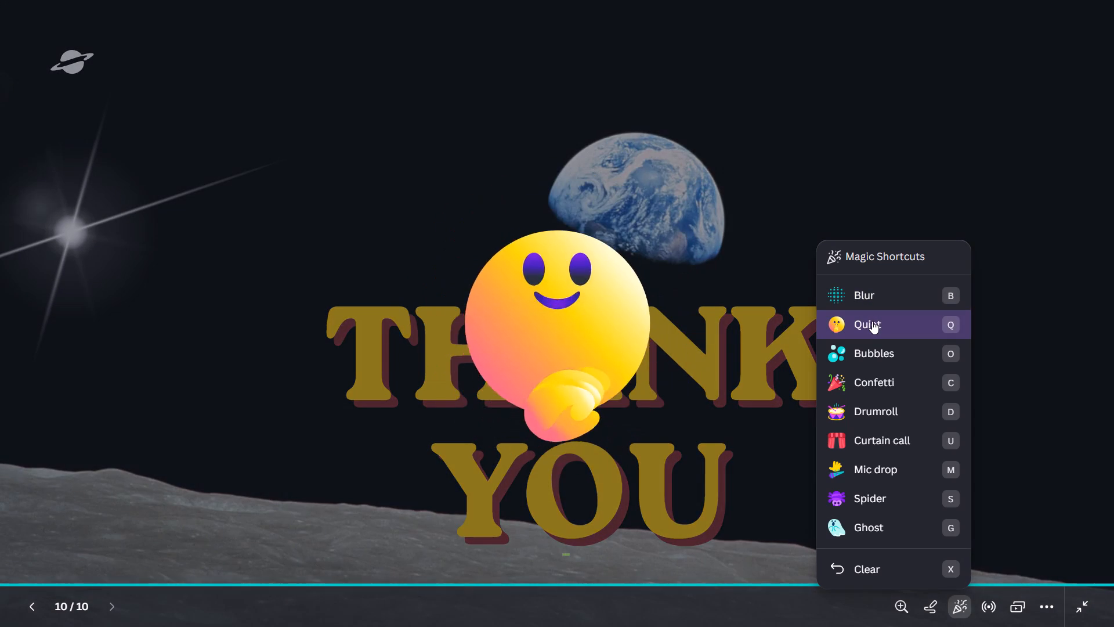
left_click(861, 350)
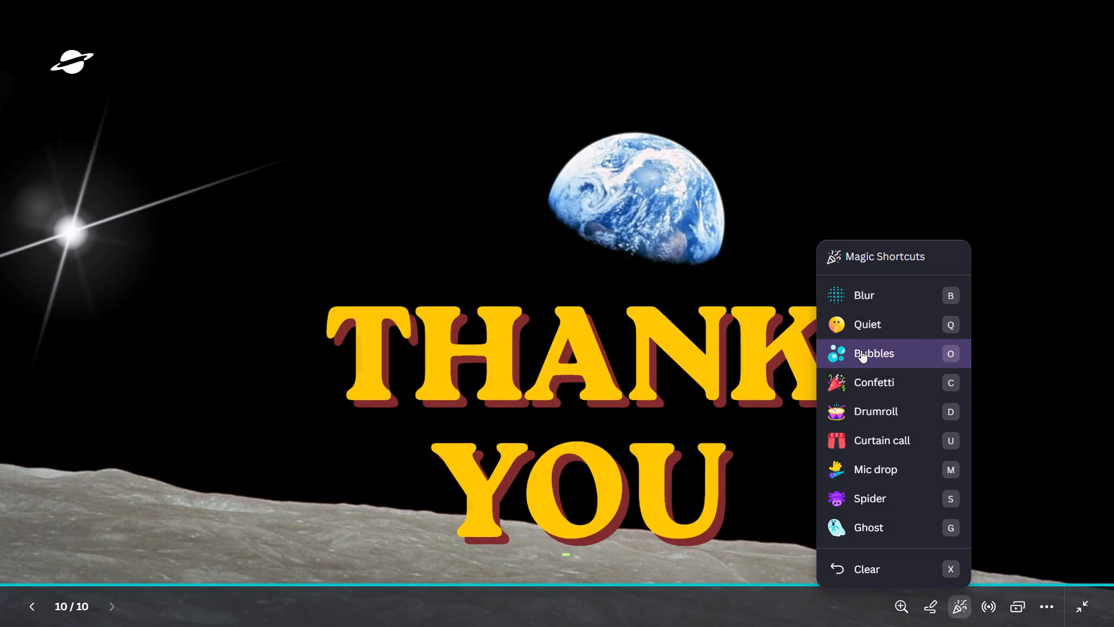
left_click(867, 382)
scroll(866, 467, "down", 2)
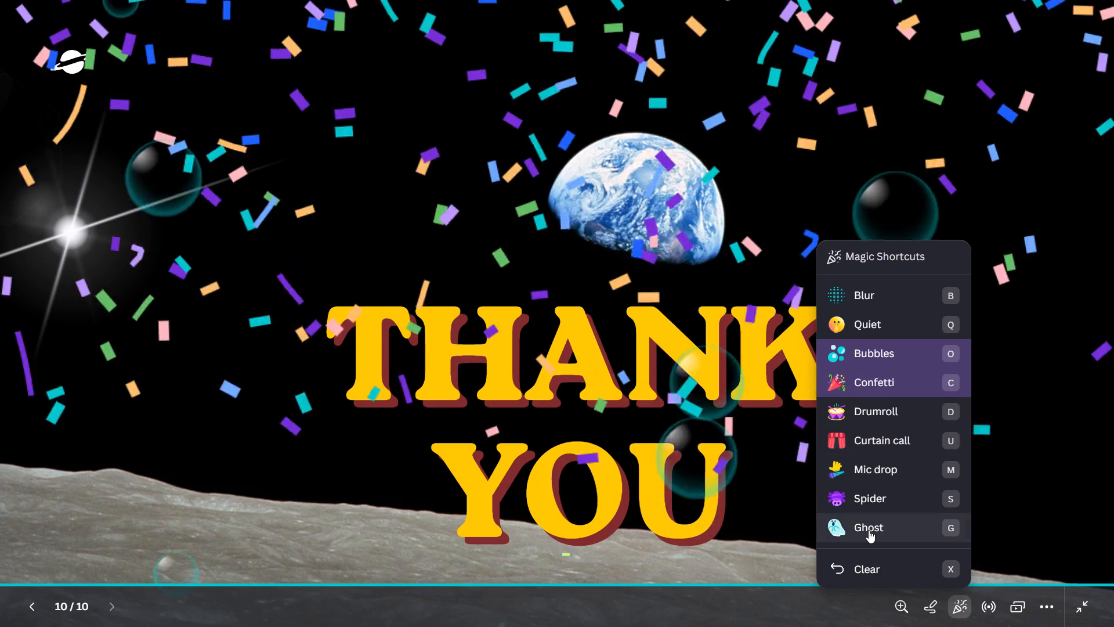
left_click(869, 530)
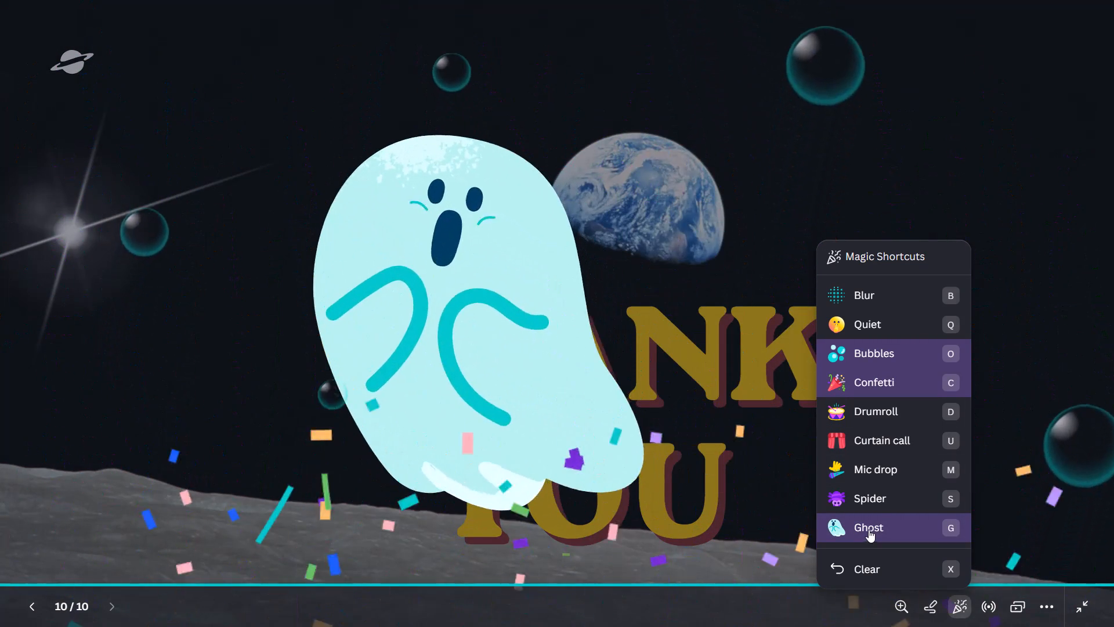
Turn off the Ghost effect and try to clear the remaining Bubbles effect from the presented slide.
left_click(874, 359)
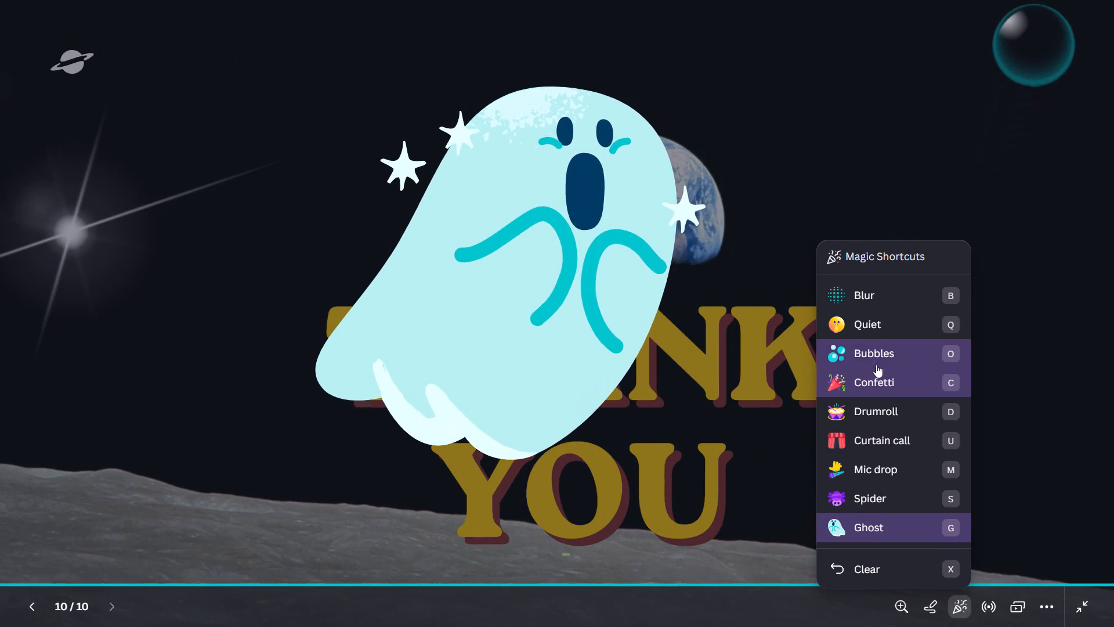
left_click(947, 353)
left_click(947, 353)
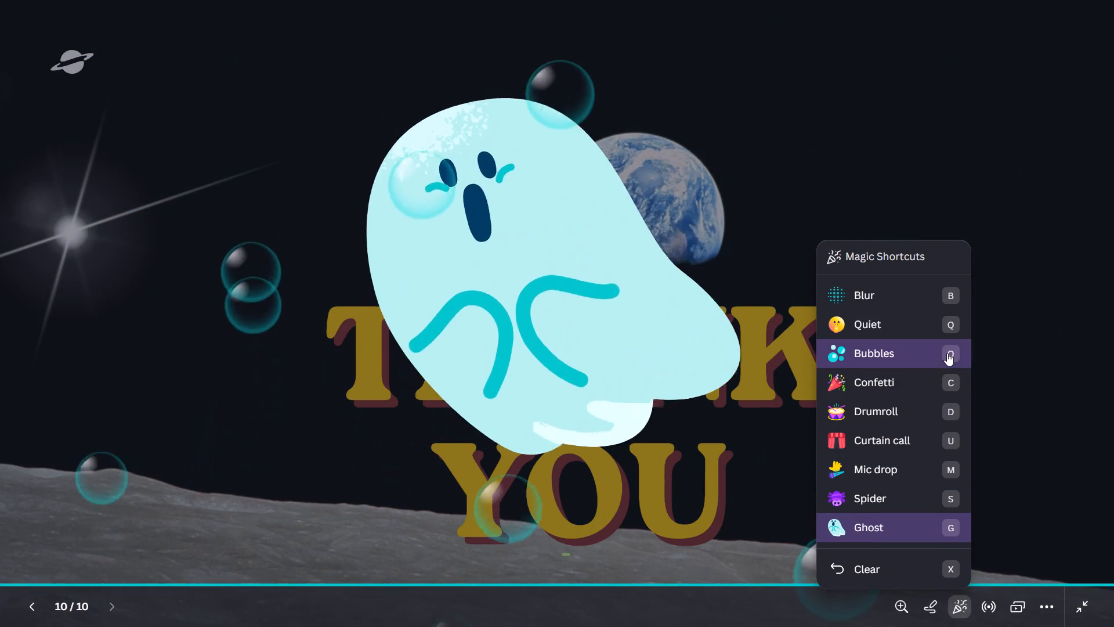
left_click(947, 527)
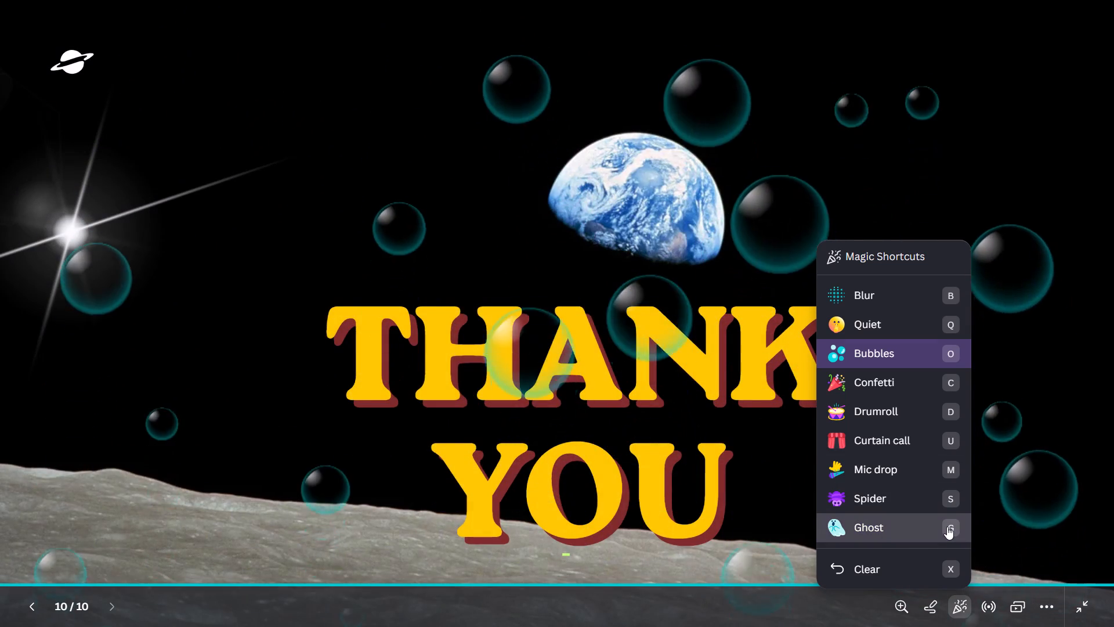
left_click(949, 570)
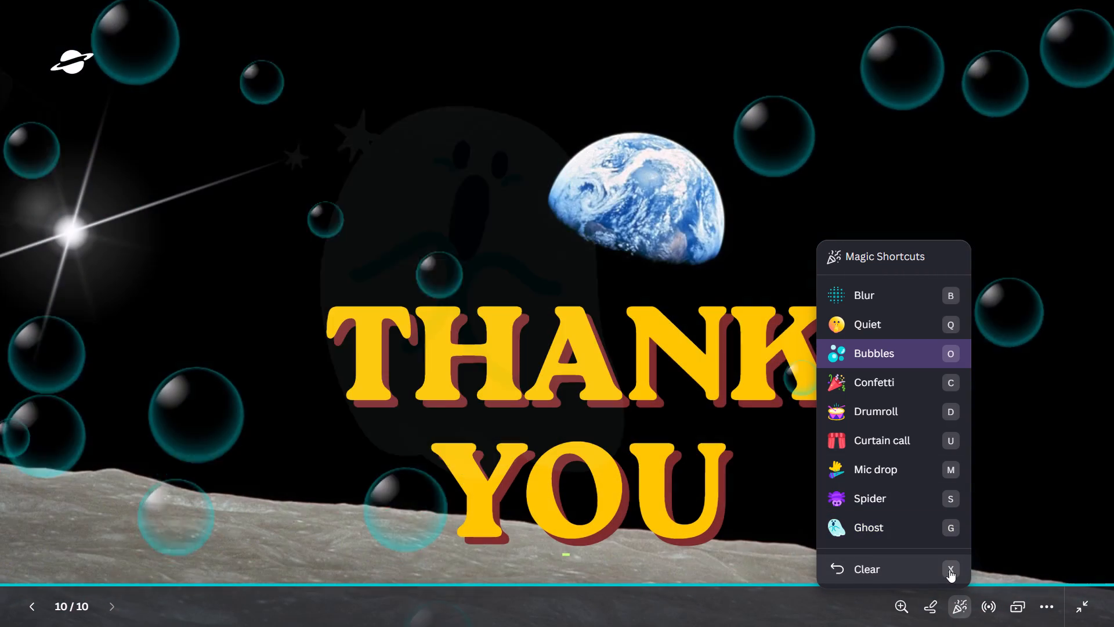
left_click(949, 570)
double_click(949, 570)
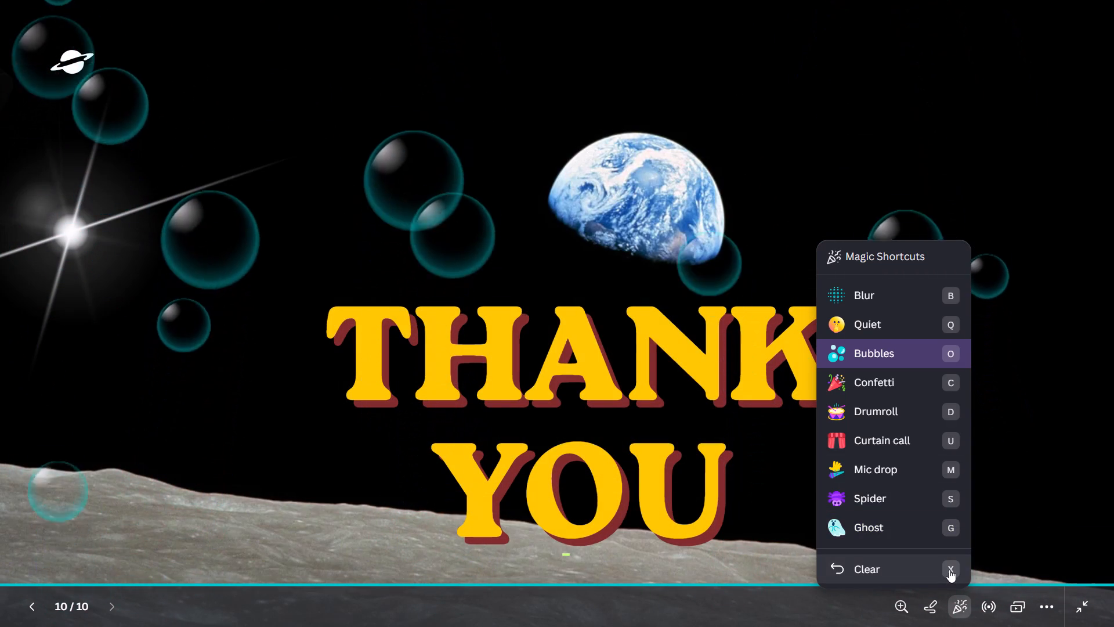
double_click(949, 570)
left_click(856, 569)
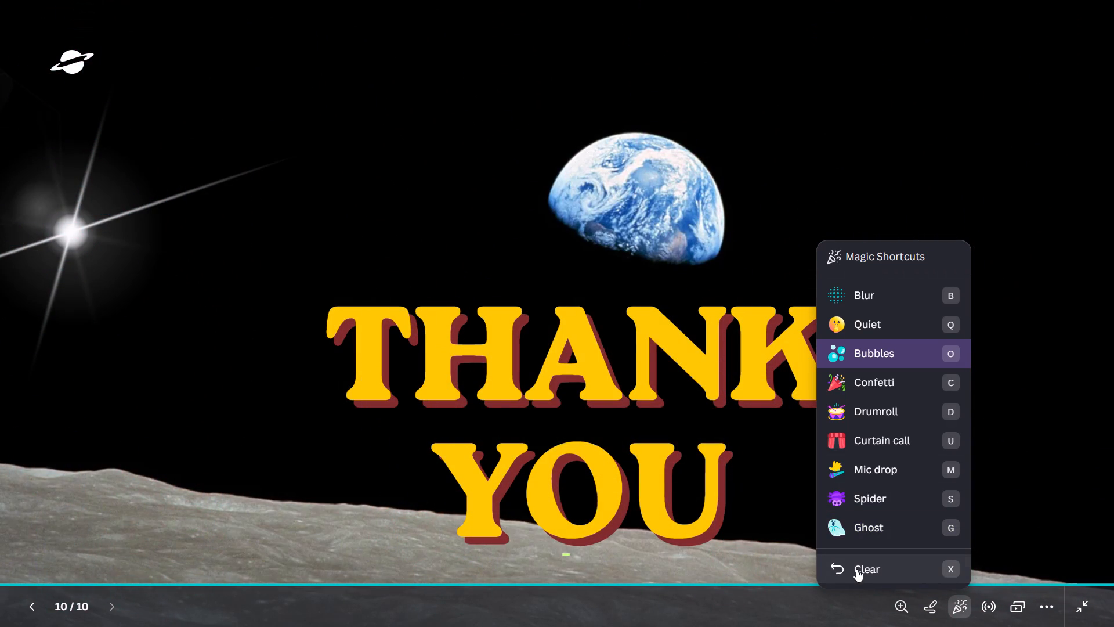
left_click(856, 569)
left_click_drag(856, 569, 898, 377)
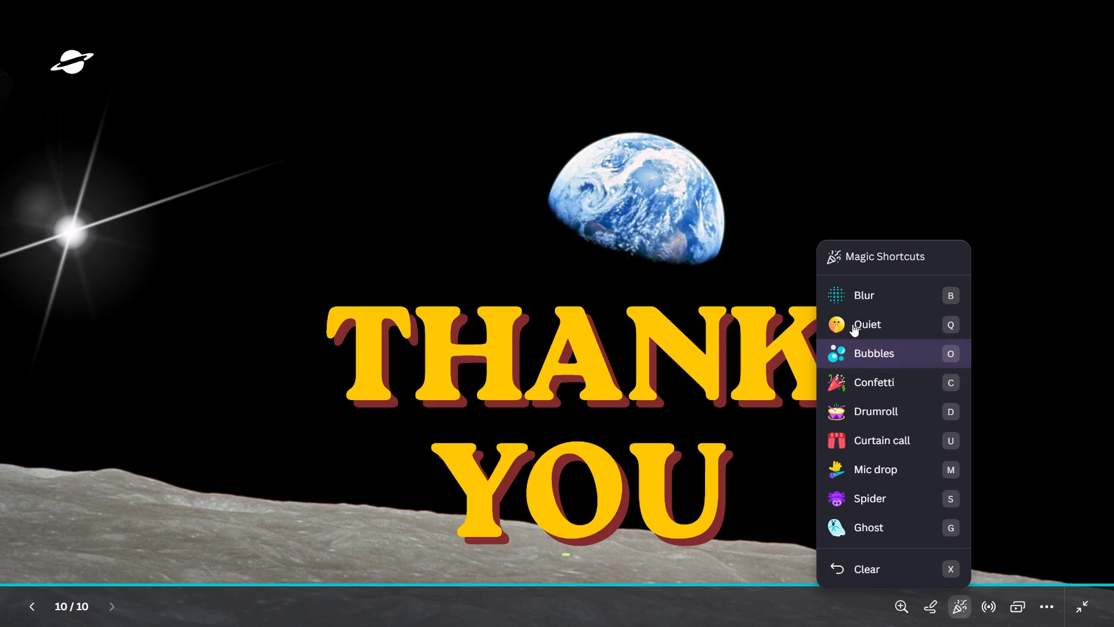
Preview Curtain call on the THANK YOU slide, pick the blue drawing pen and exit the full-screen presentation.
left_click(859, 433)
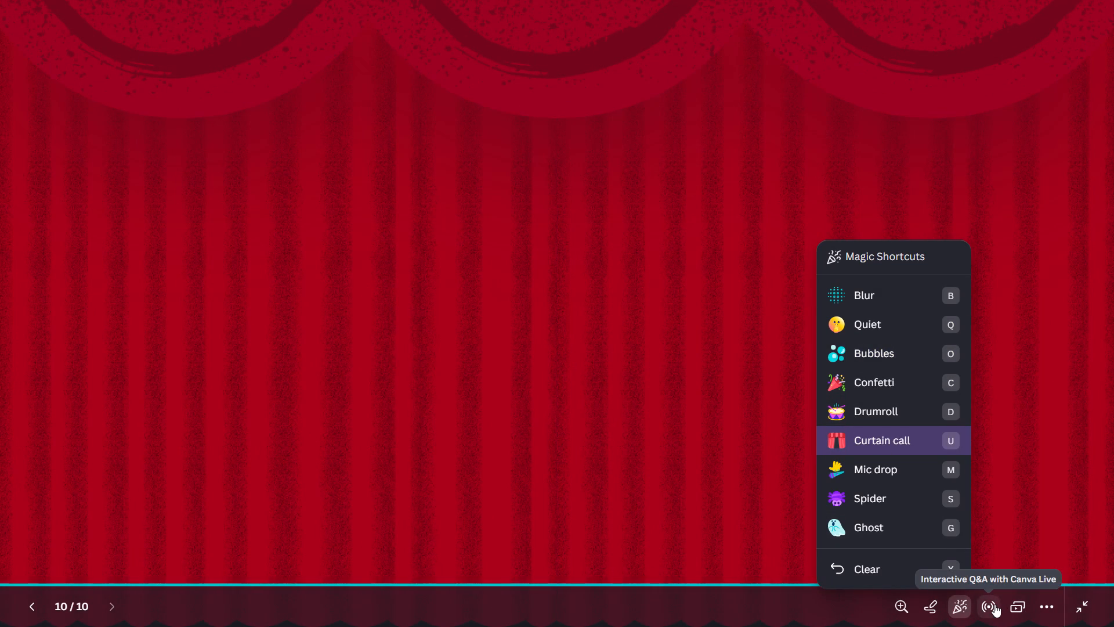
left_click(936, 610)
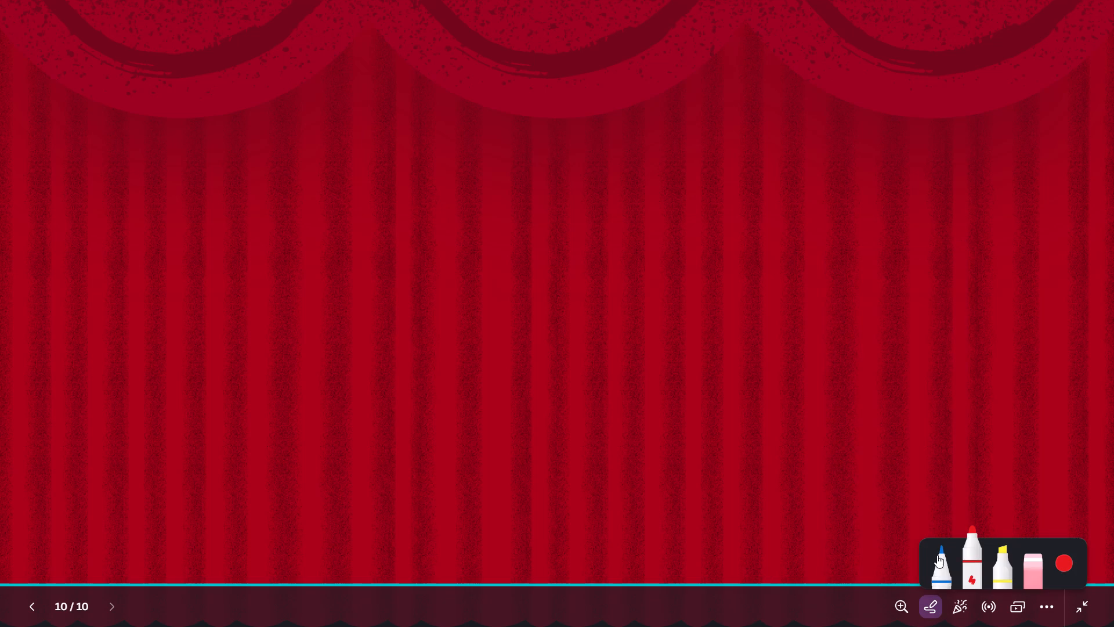
left_click(951, 560)
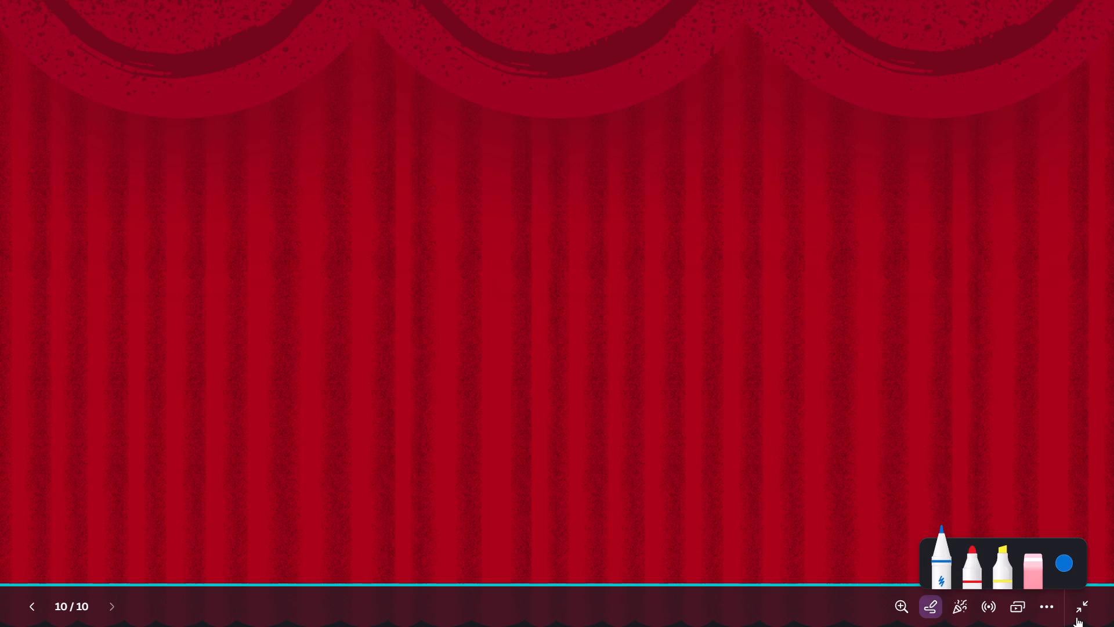
left_click(1083, 610)
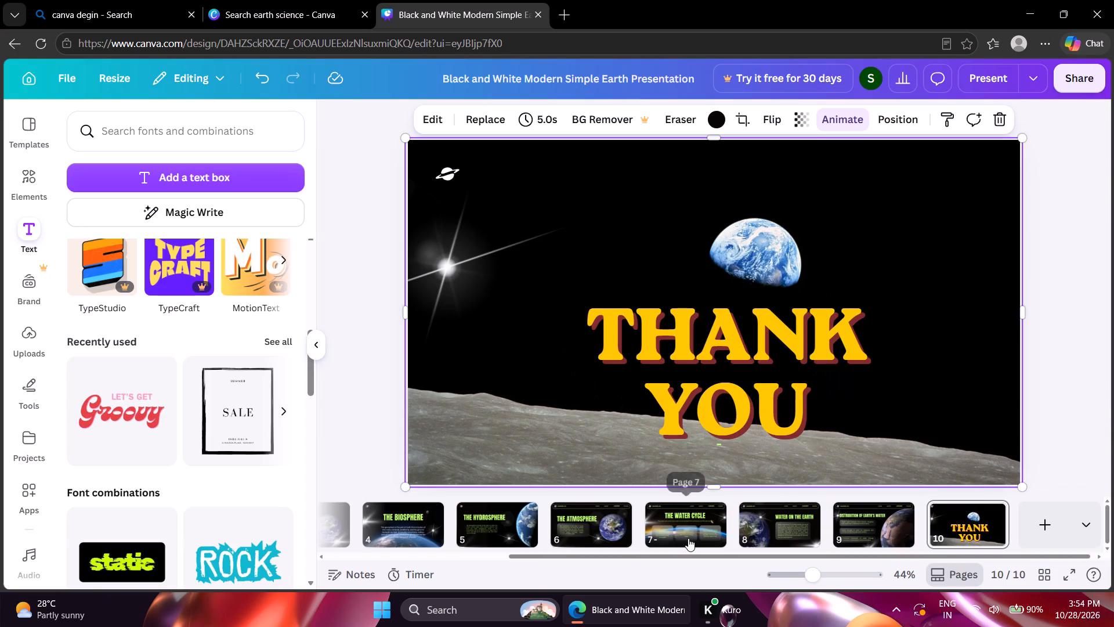
Present slide 1 in full screen and preview the Curtain call effect on it, closing and reopening the curtain.
left_click(688, 538)
scroll(525, 525, "right", 6)
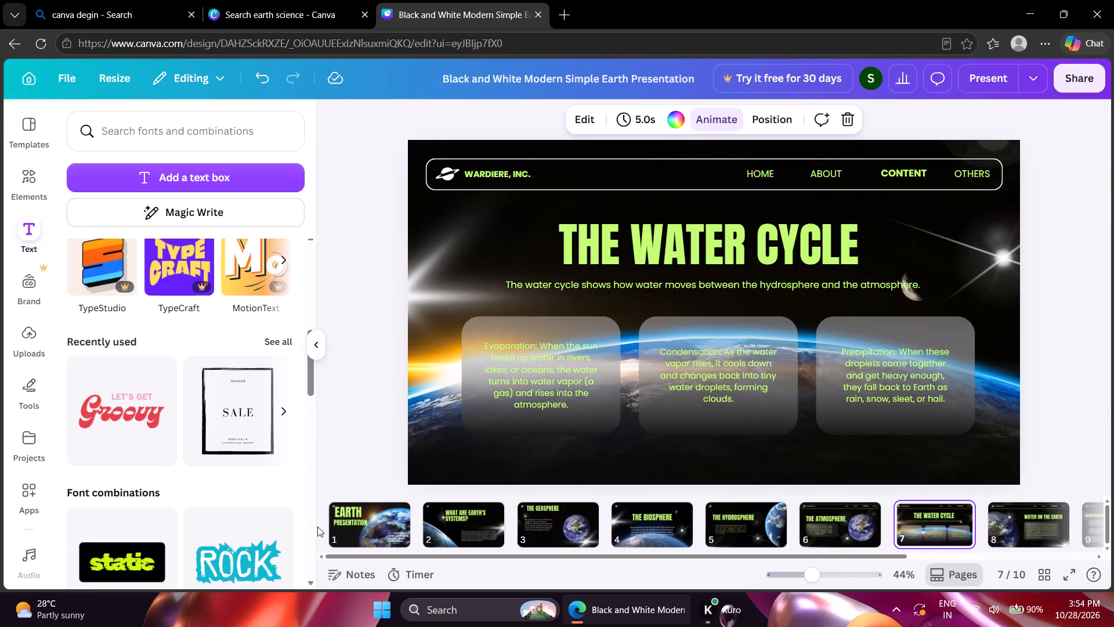
left_click(355, 520)
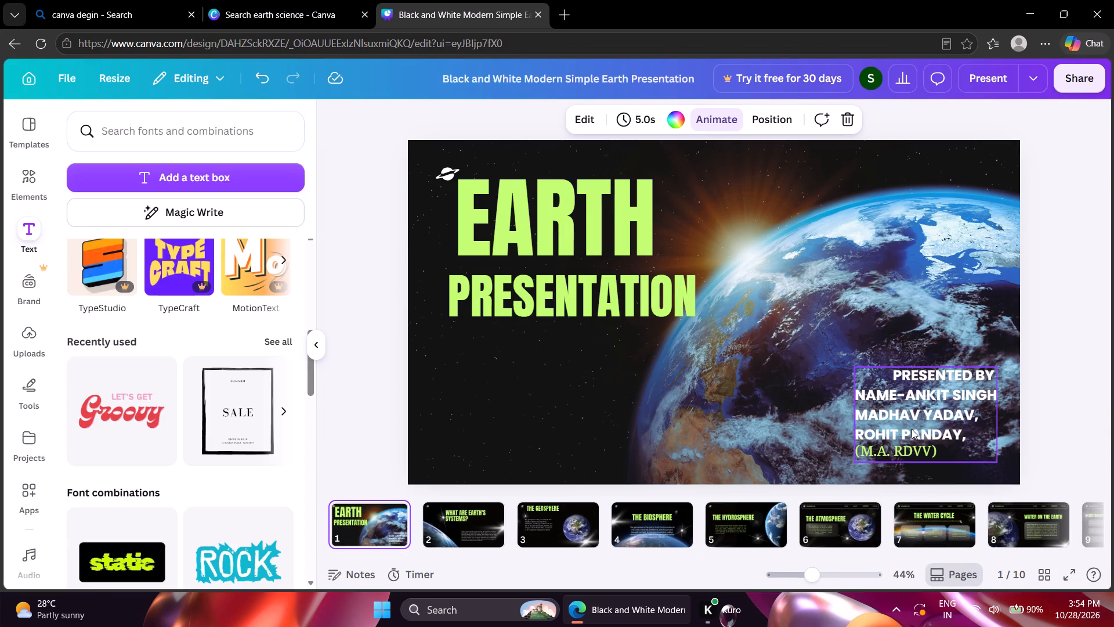
left_click(990, 75)
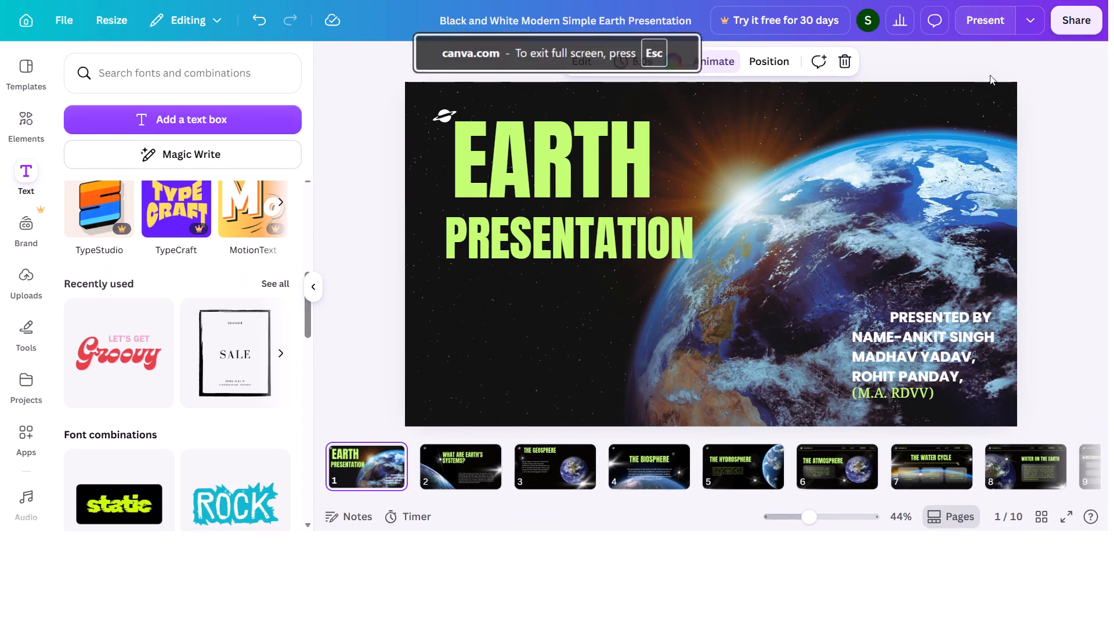
left_click(955, 611)
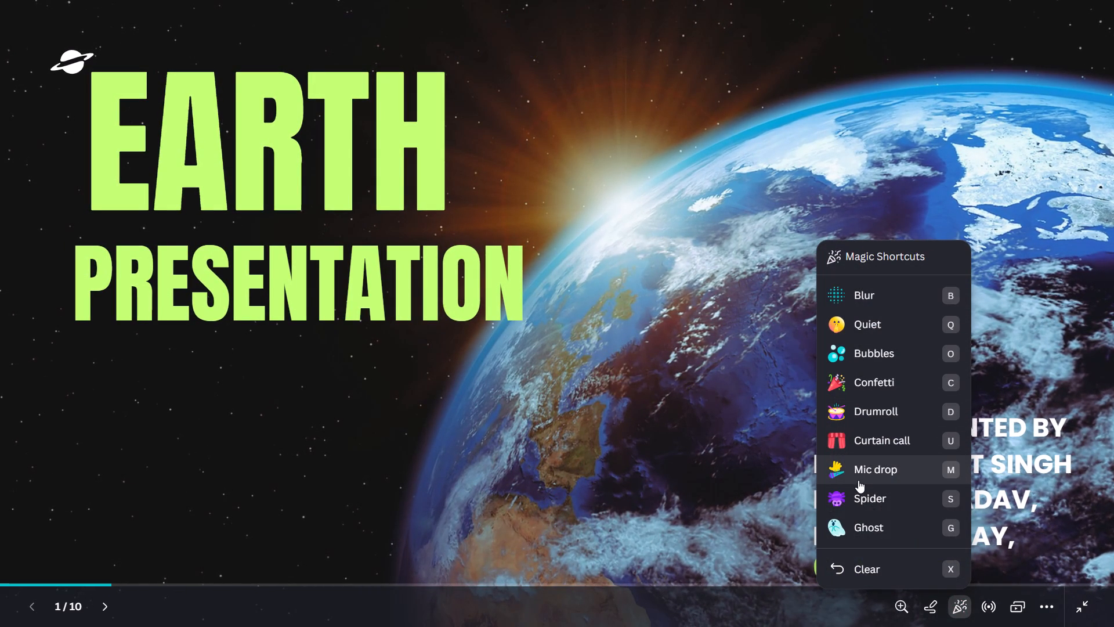
left_click(860, 437)
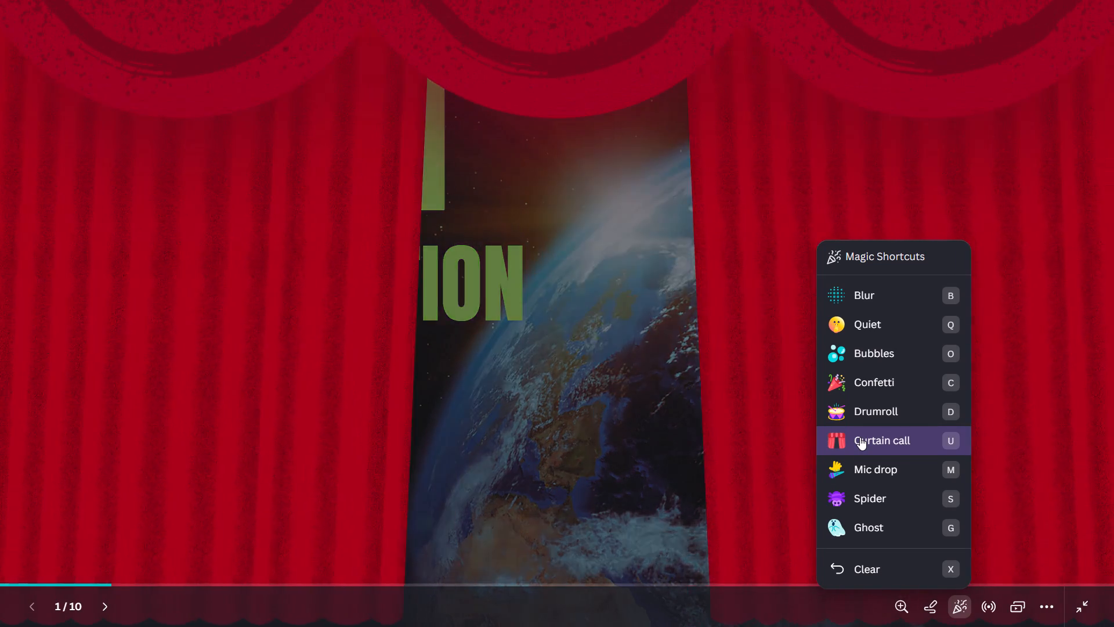
left_click(860, 437)
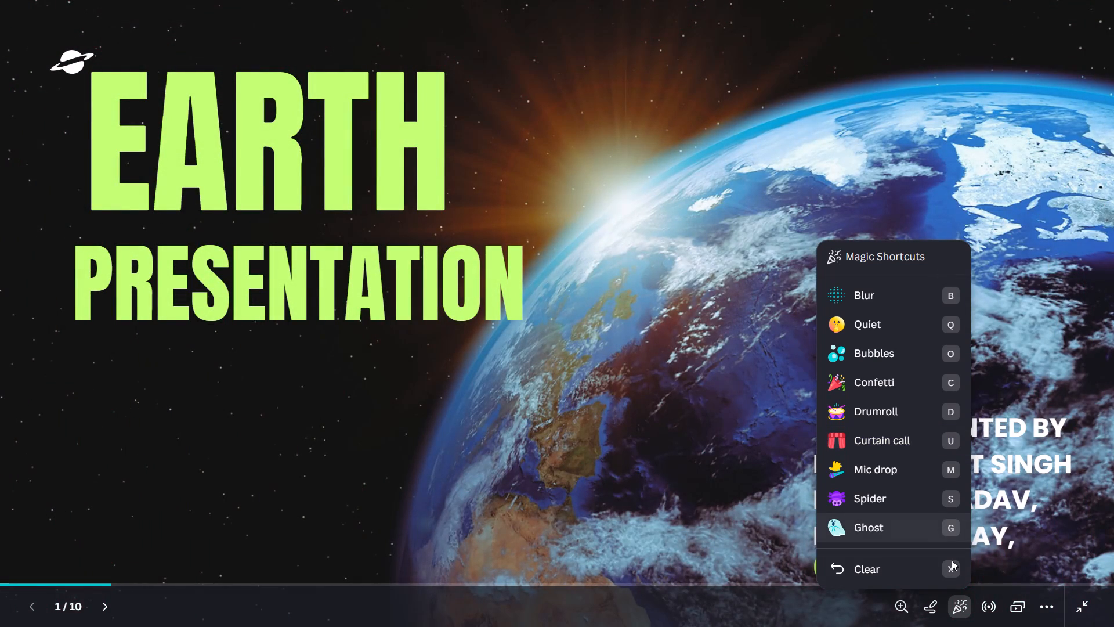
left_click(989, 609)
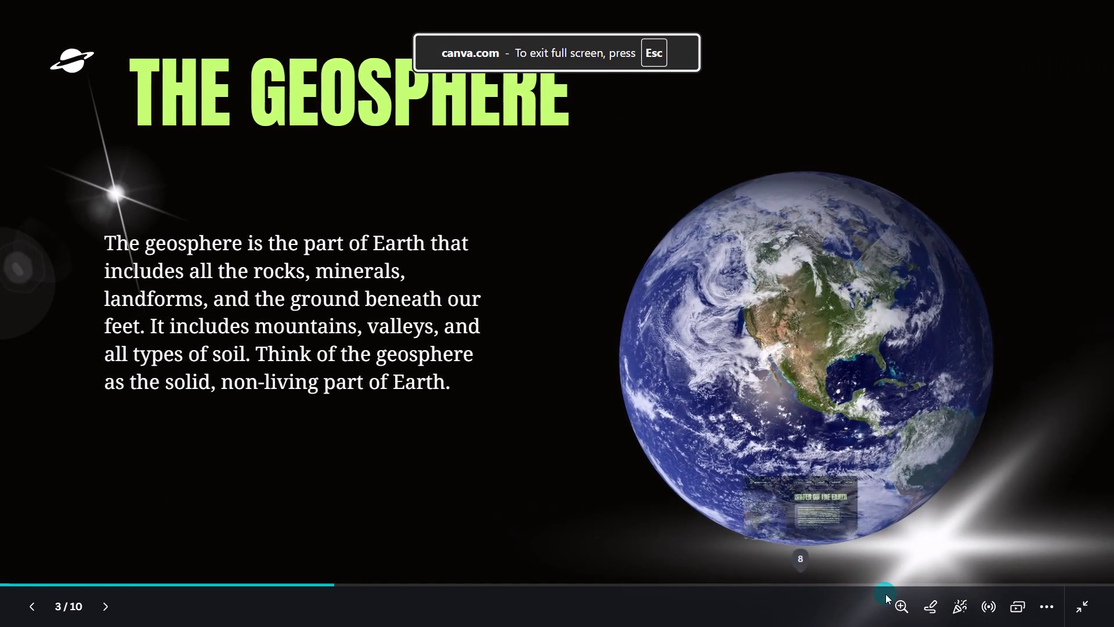
Go back to the EARTH PRESENTATION title slide and play the Curtain call Magic Shortcut effect on it.
key("Left")
key("Left")
key("Left")
key("Left")
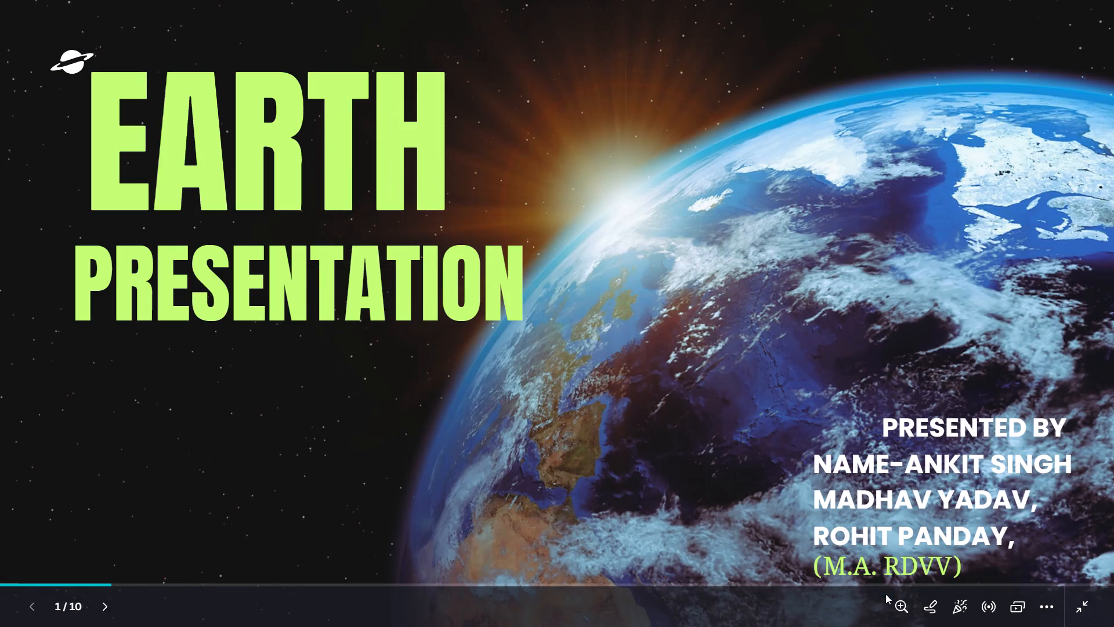
key("Left")
key("space")
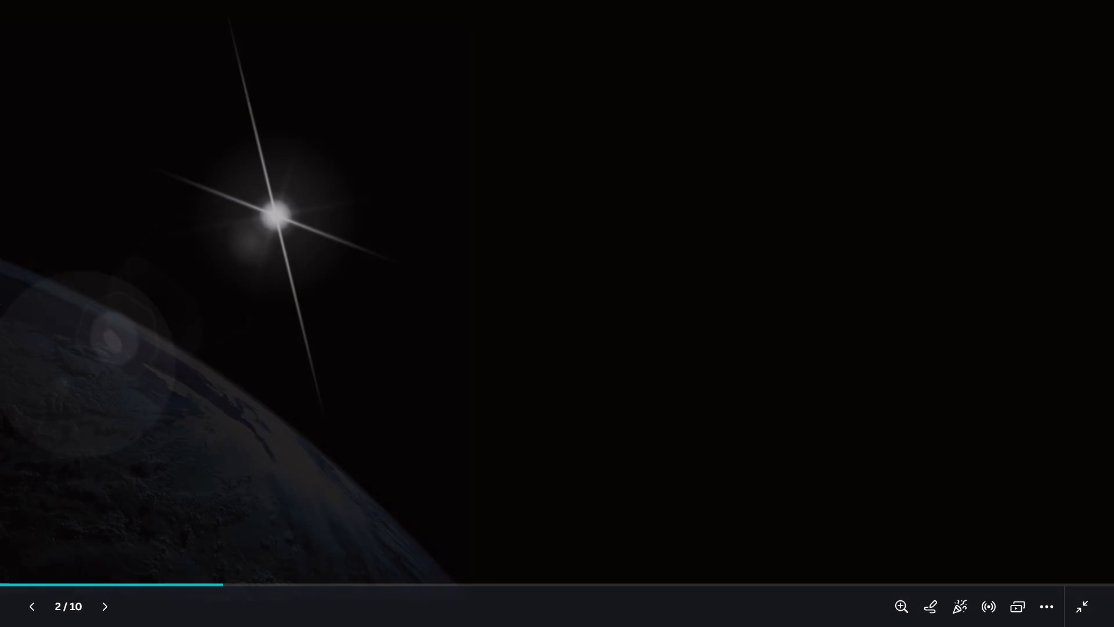
key("Left")
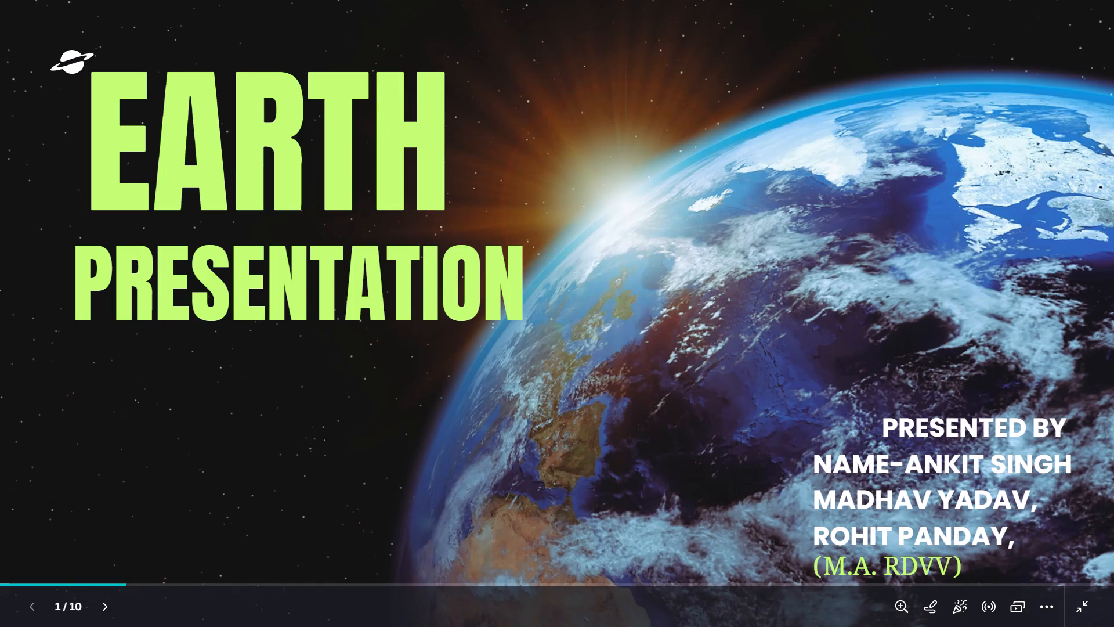
left_click(960, 613)
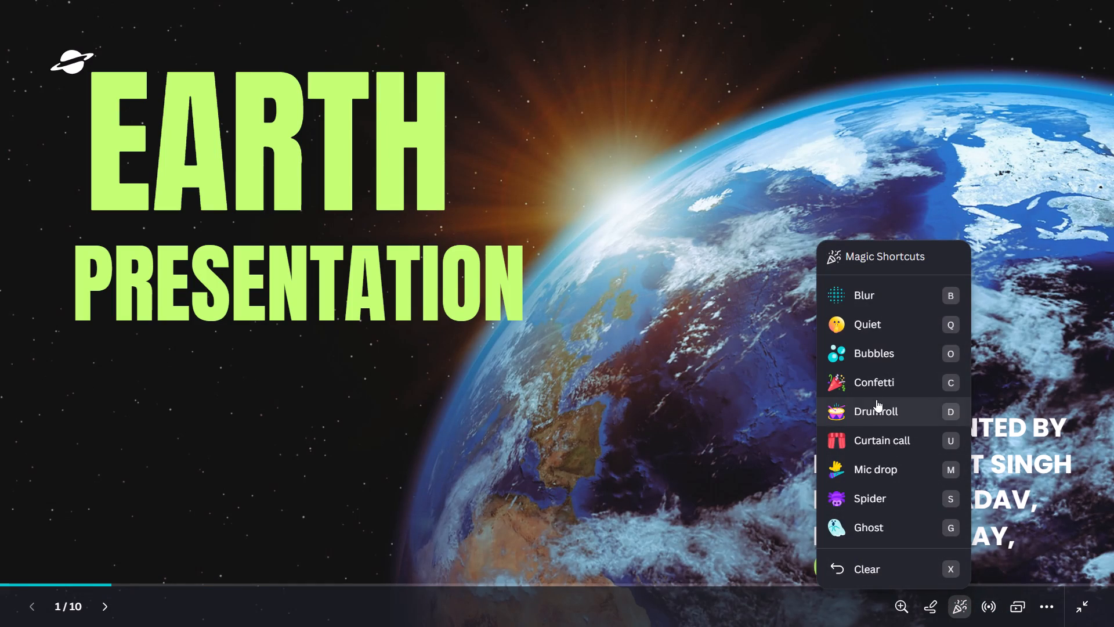
left_click(868, 444)
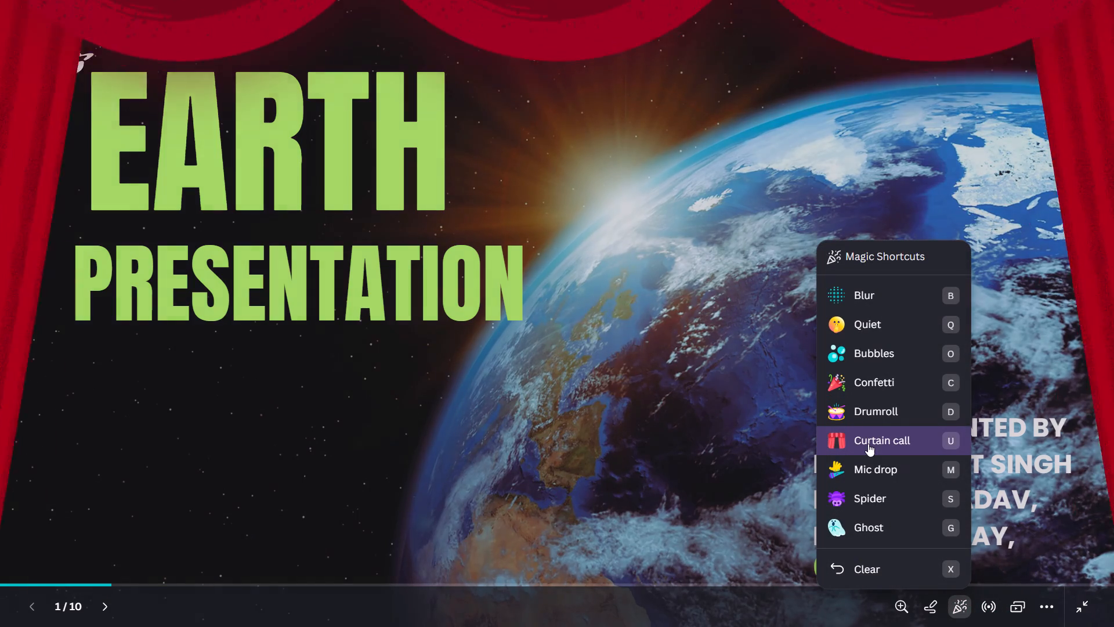
left_click(868, 444)
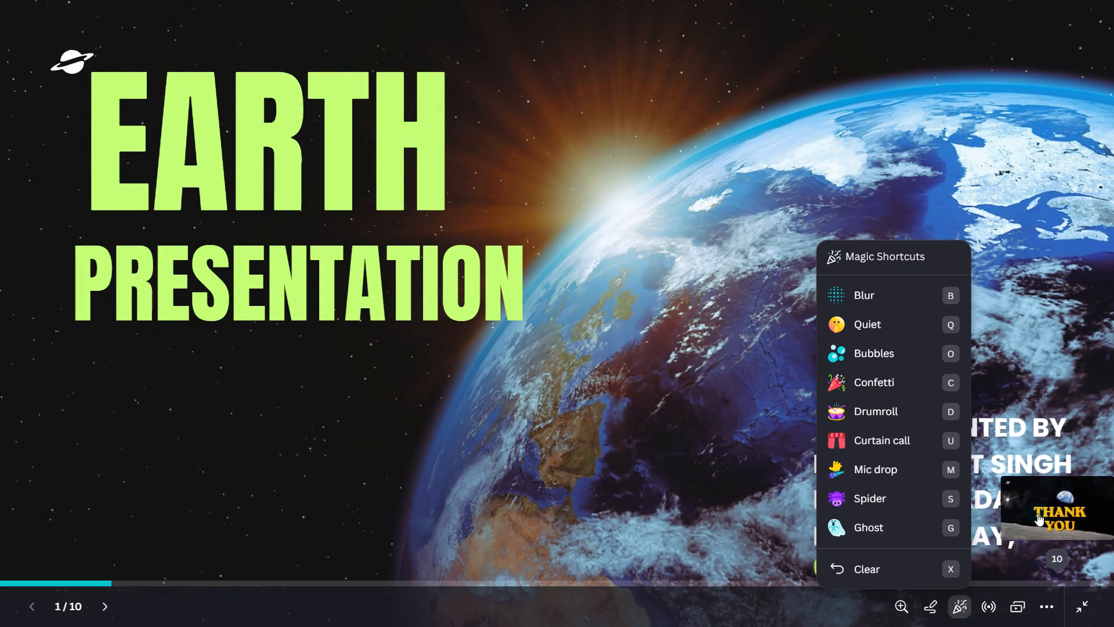
Jump to the THANK YOU slide, try zooming it to 189%, 145% and 117%, and return to the editor.
left_click(1037, 513)
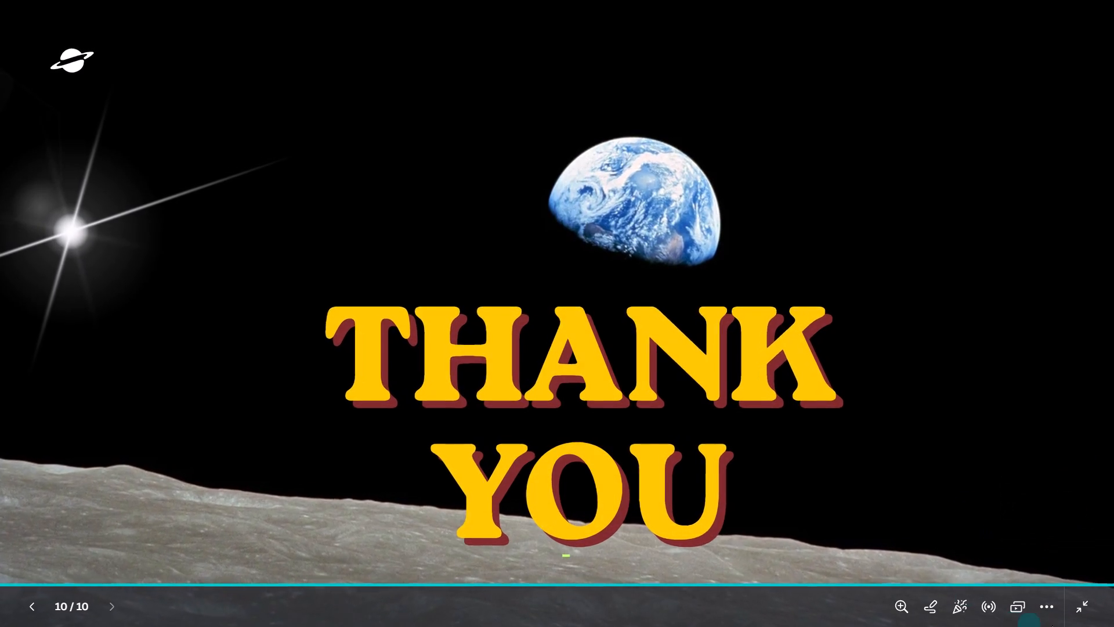
left_click(907, 614)
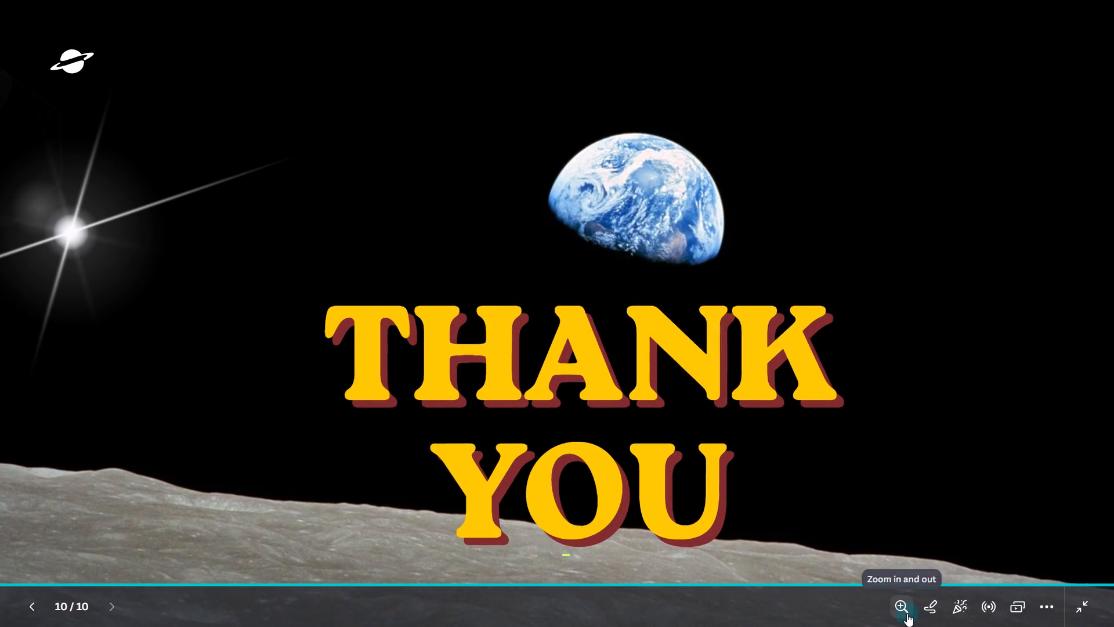
left_click(827, 571)
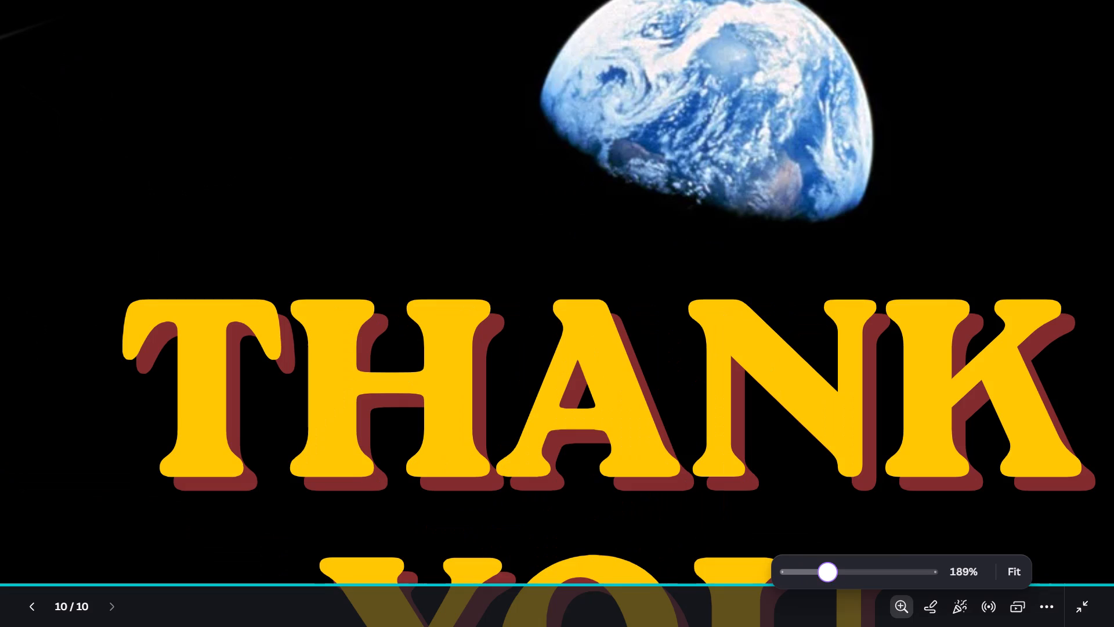
left_click(858, 569)
triple_click(811, 567)
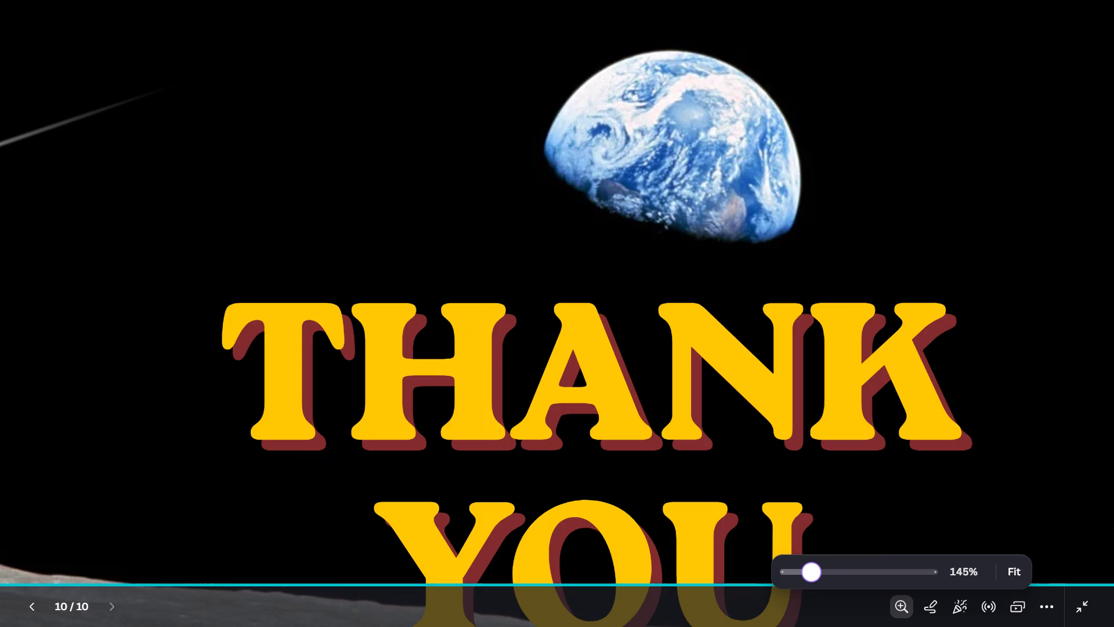
left_click(797, 570)
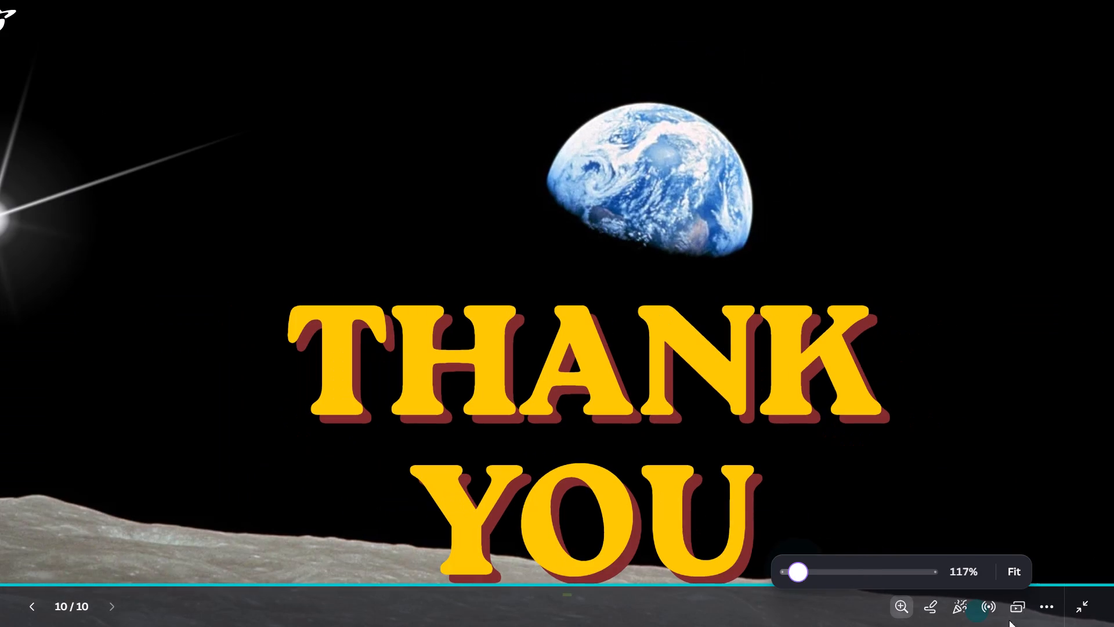
left_click(1076, 606)
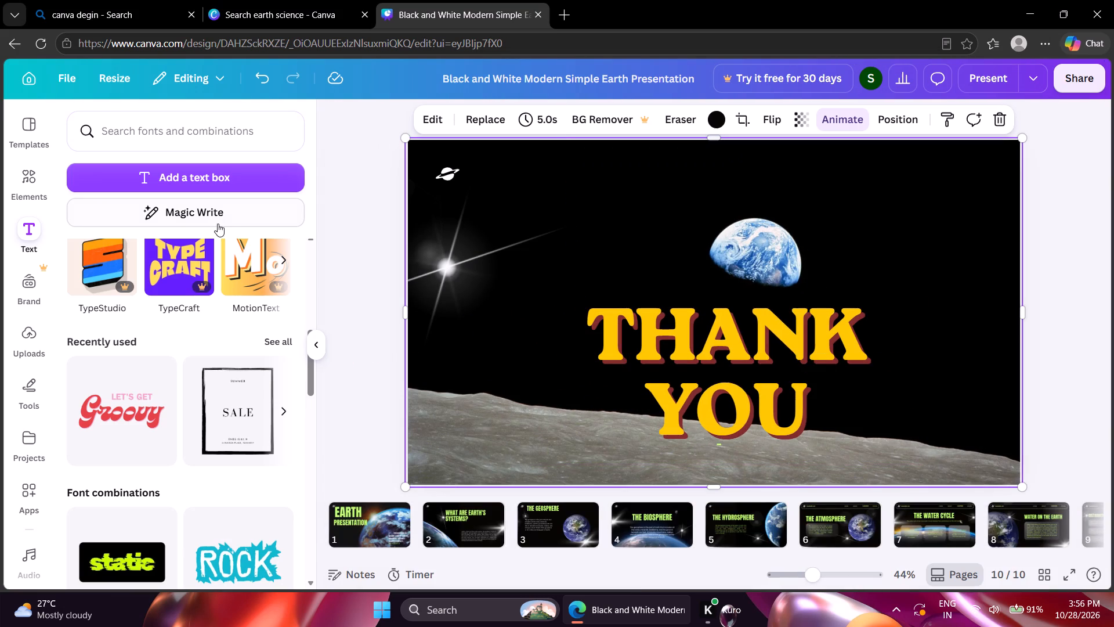
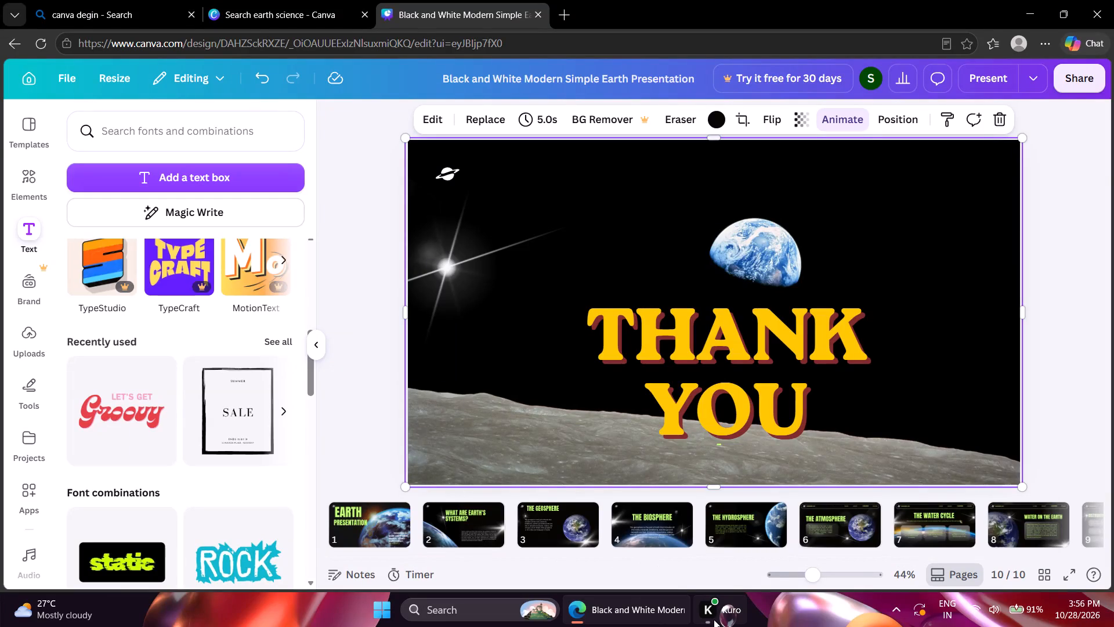
Open the WHAT ARE EARTH'S SYSTEMS? slide and add the recently used framed SALE text combination to it.
left_click(482, 534)
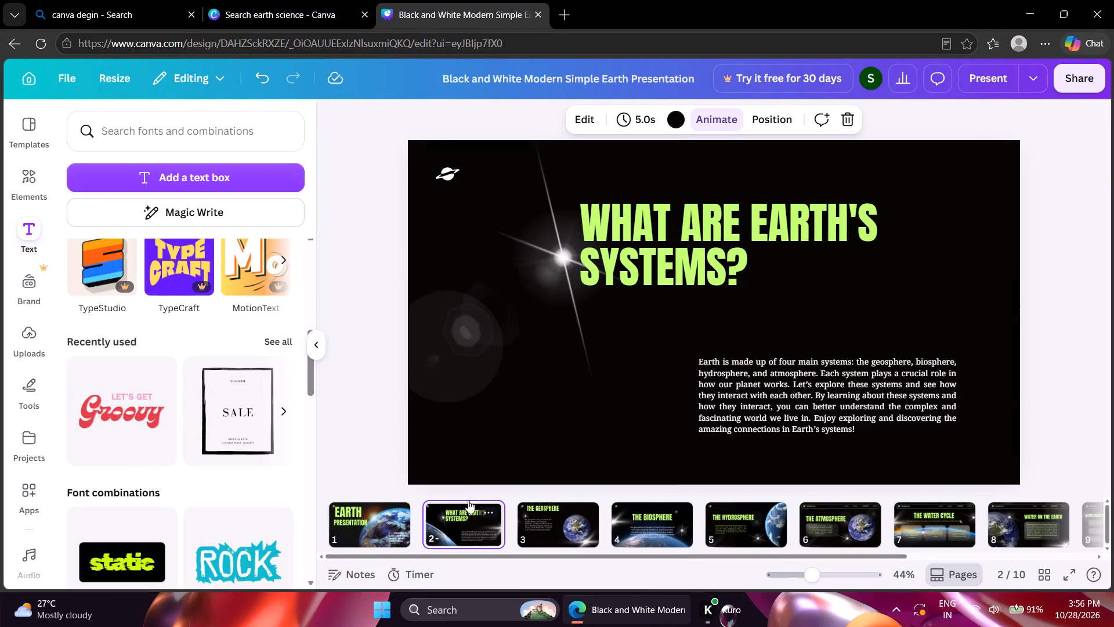
left_click(220, 424)
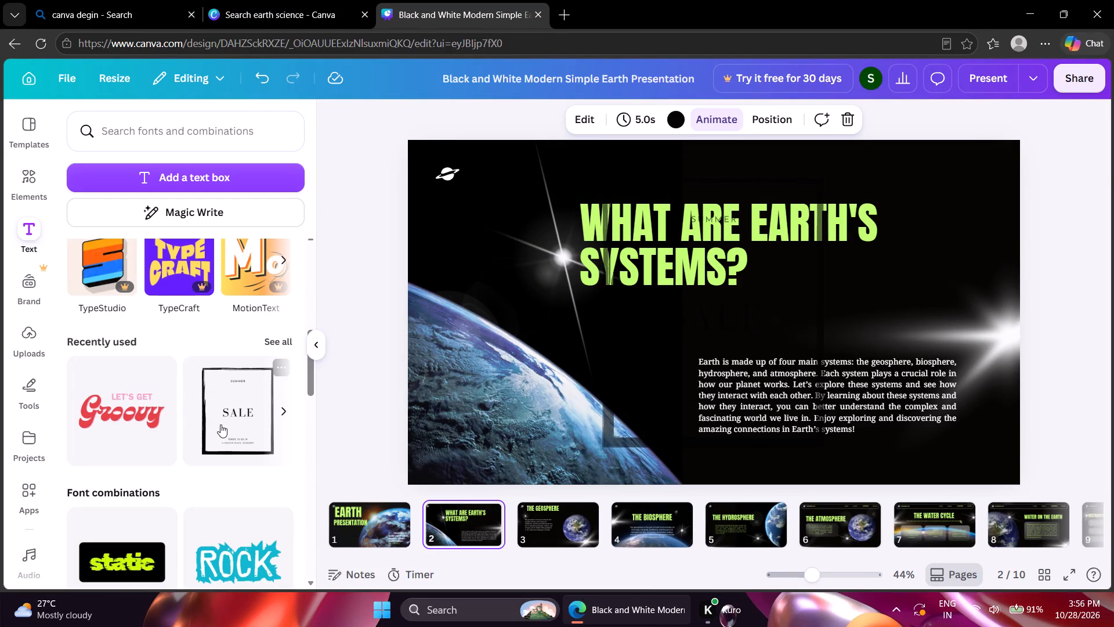
left_click(220, 424)
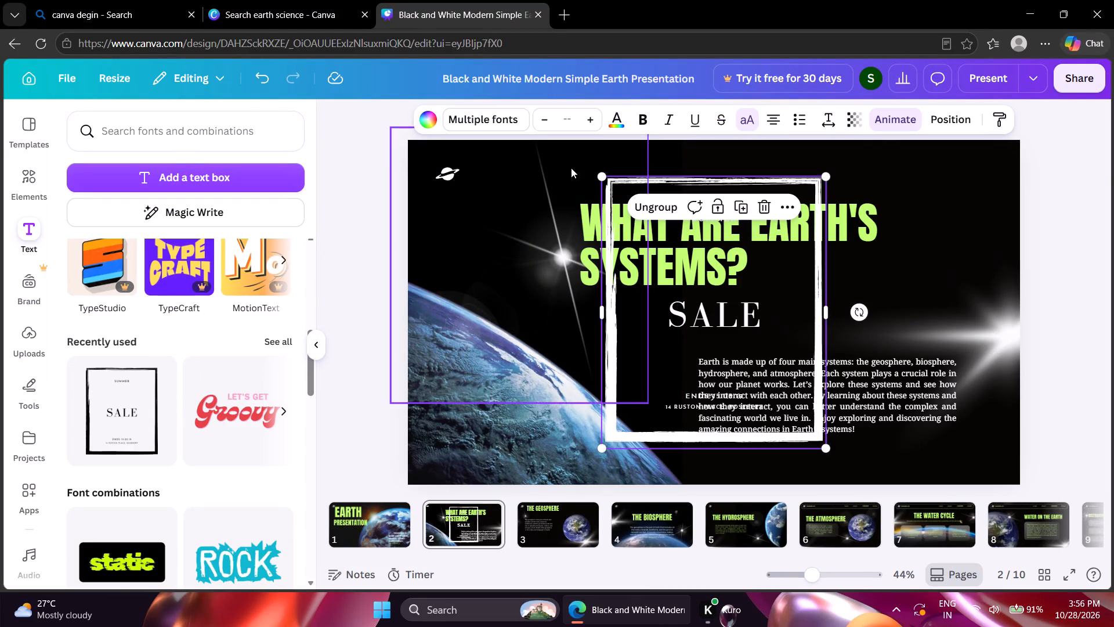
Copy the design's share link as a private link, keeping access limited to the owner.
left_click(1062, 80)
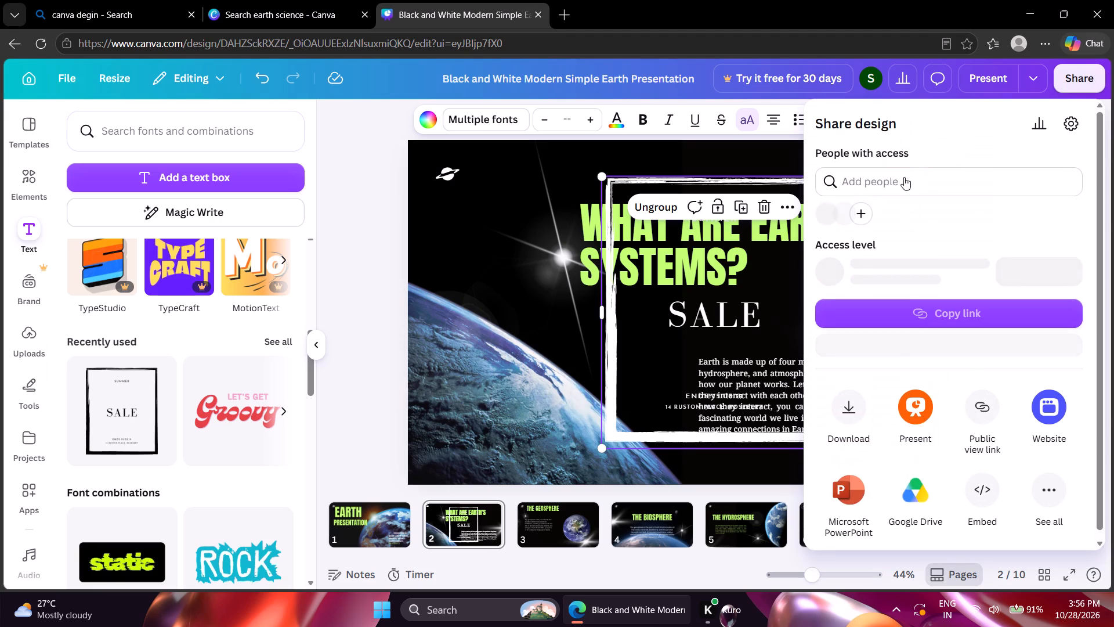
left_click(869, 320)
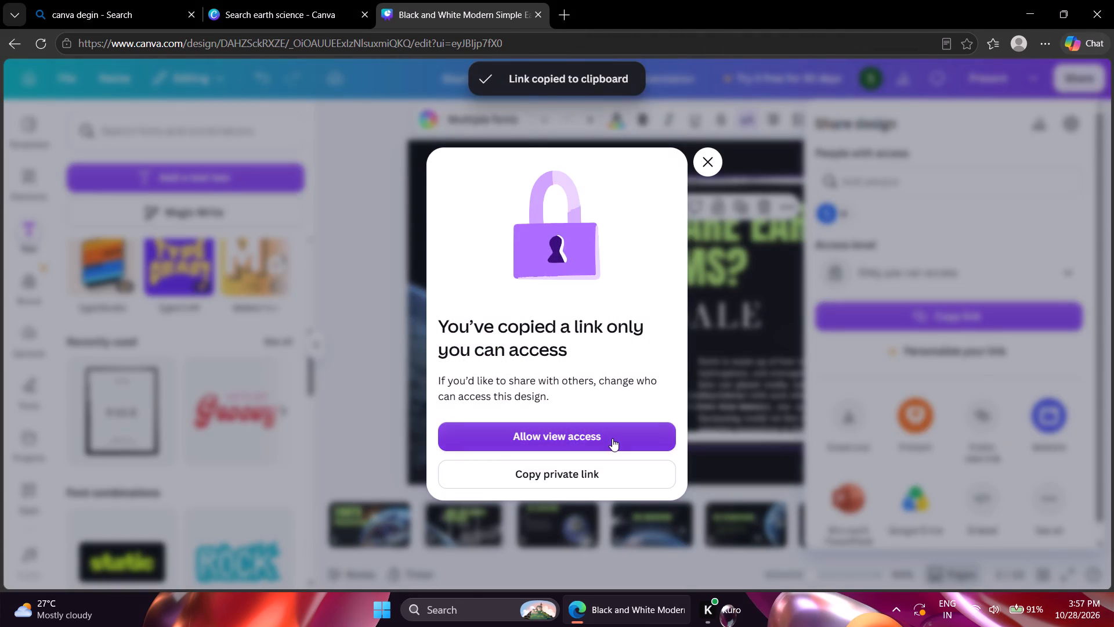
left_click(586, 482)
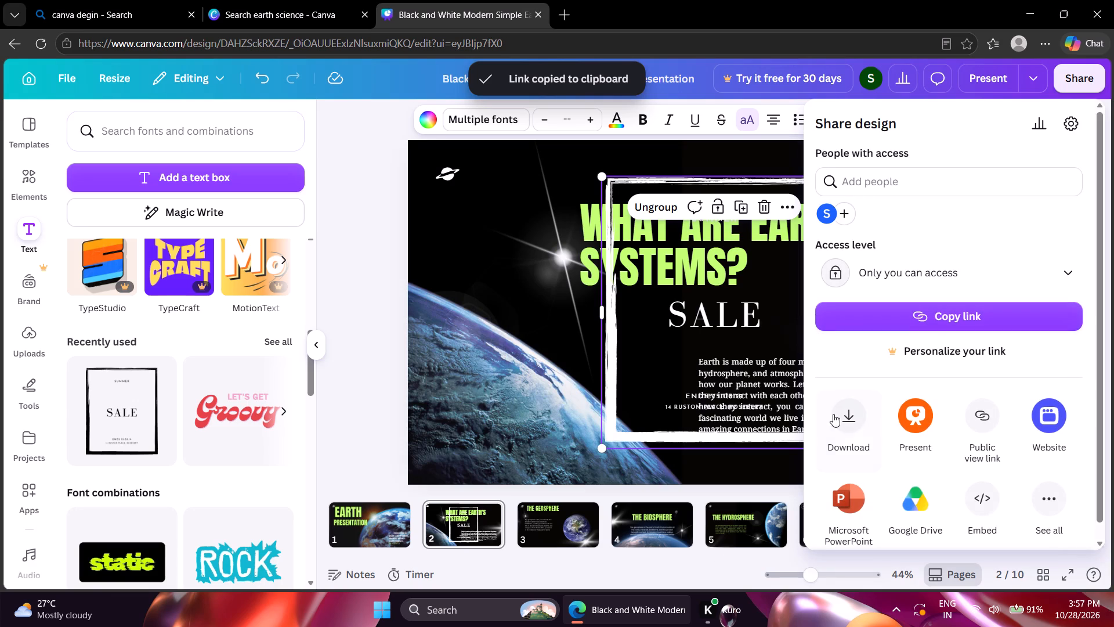
Search the web for notepad in a new browser tab and open the Online Notepad site.
left_click(551, 9)
left_click(566, 14)
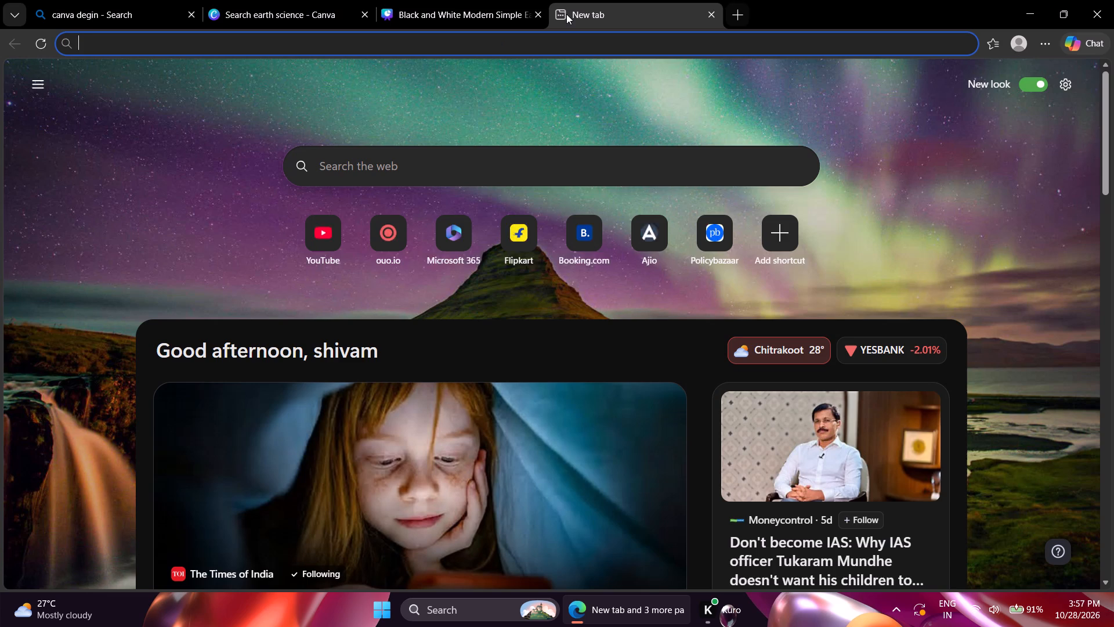
type("notr")
key("BackSpace")
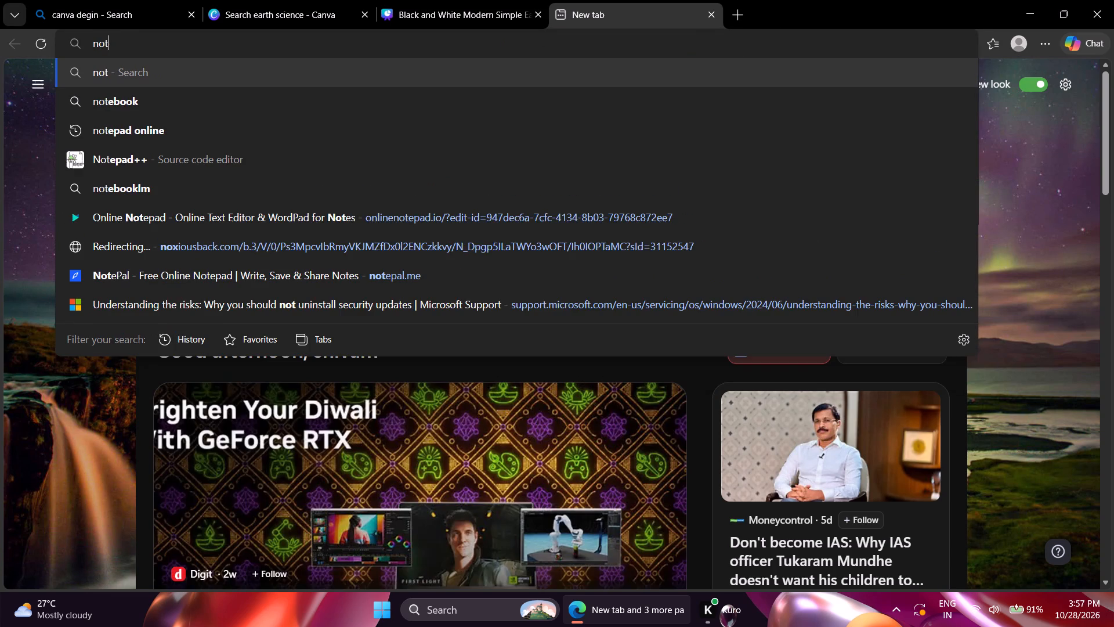
type("epad")
key("Return")
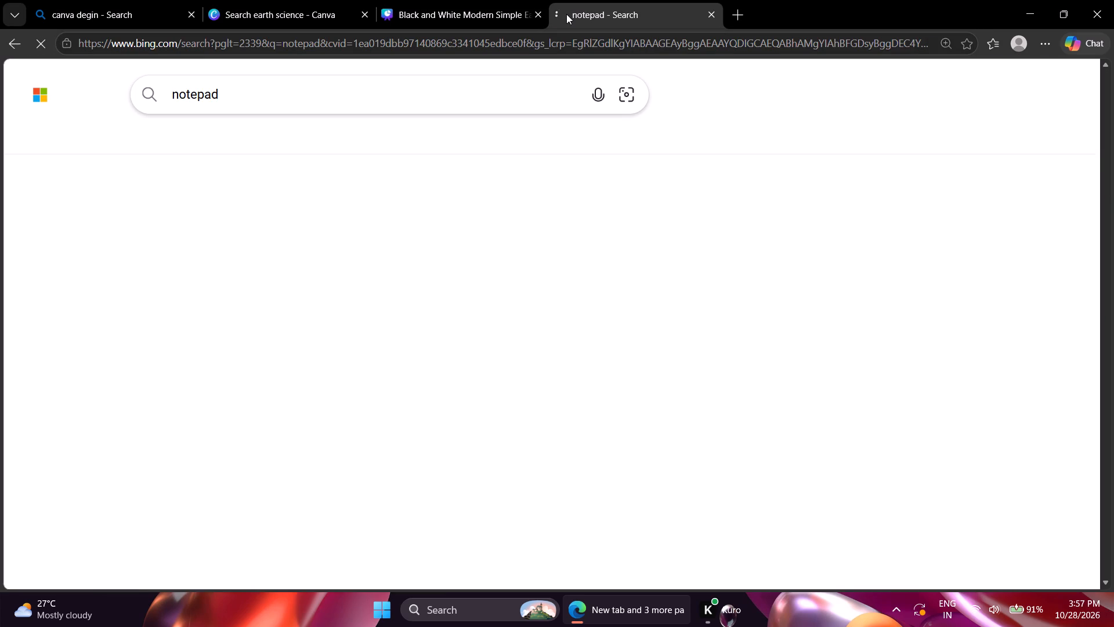
left_click(187, 489)
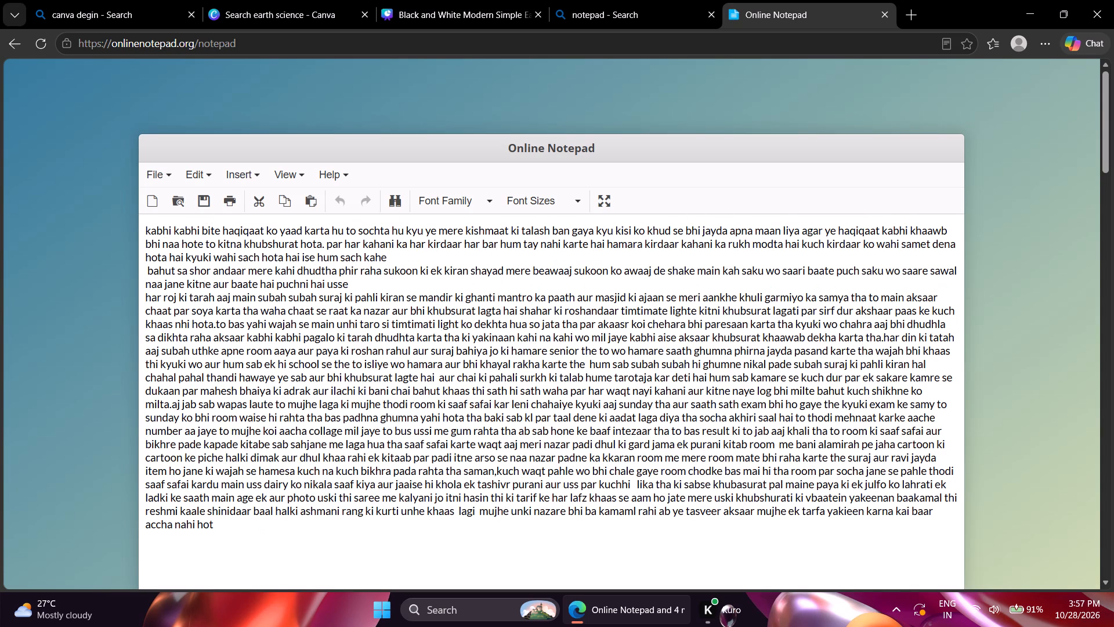
Paste the copied design link below the existing note text, separated by a blank line.
scroll(363, 457, "down", 2)
left_click(219, 406)
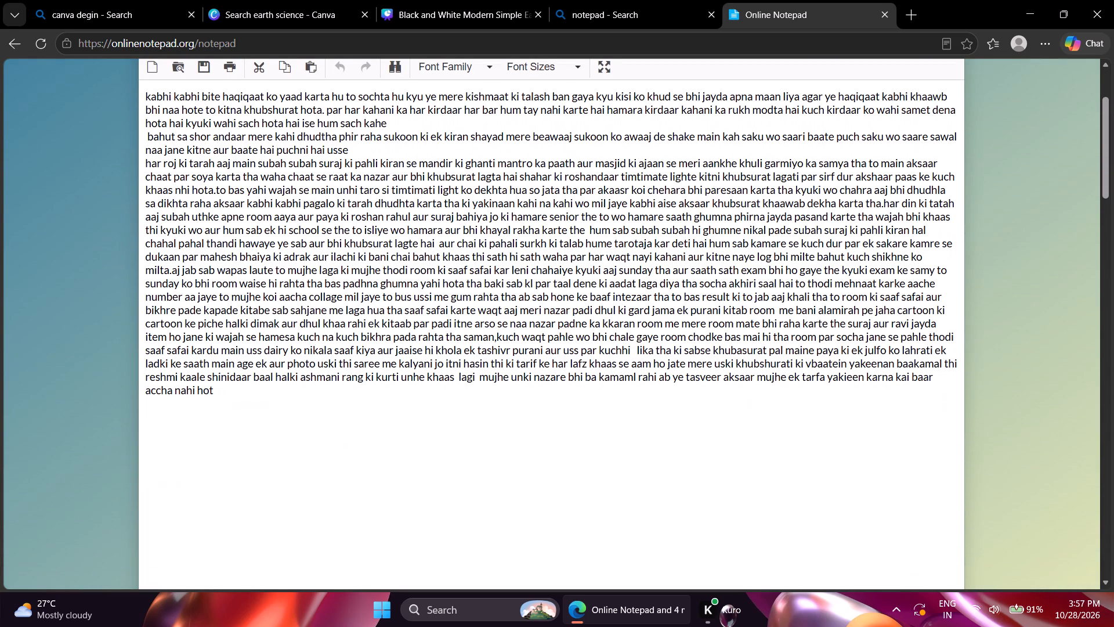
key("Return")
key("Return")
key("ctrl+v")
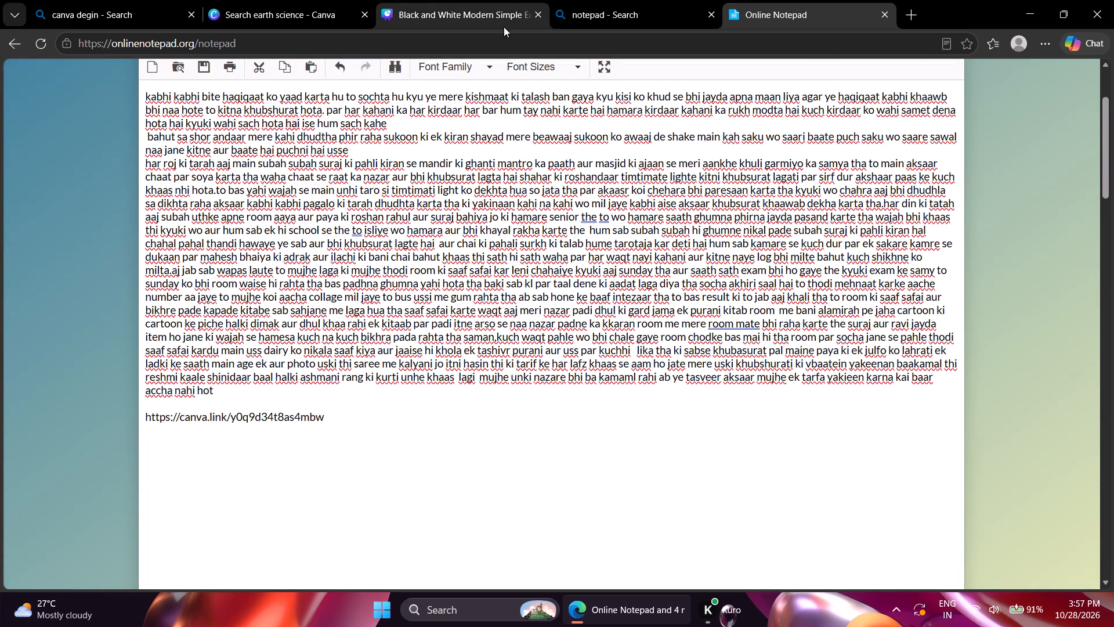
Close the browser tab holding the Black and White Modern Simple Earth Presentation design.
left_click(538, 18)
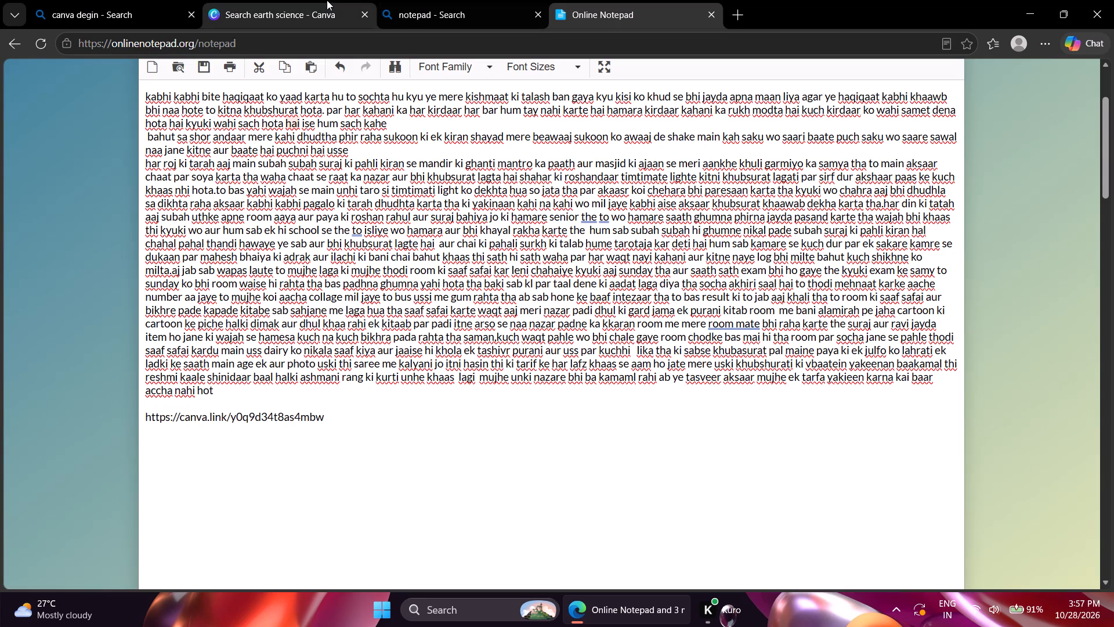
Return to the earth science template results, browse the presentation templates and open the Brand page.
left_click(327, 0)
scroll(369, 273, "down", 2)
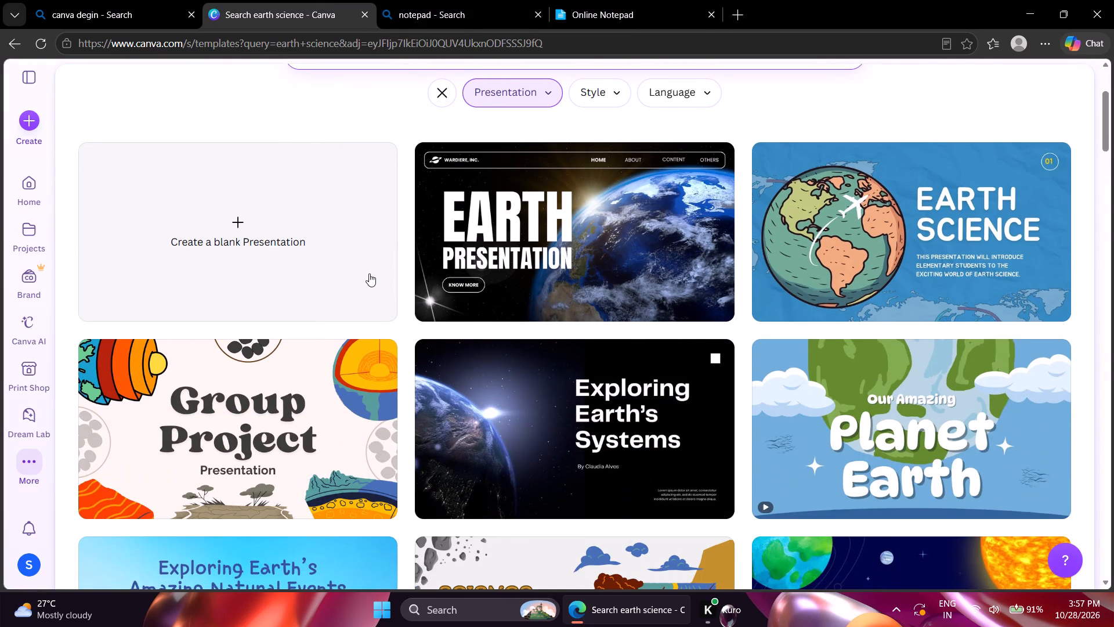
scroll(369, 273, "down", 5)
scroll(248, 365, "down", 1)
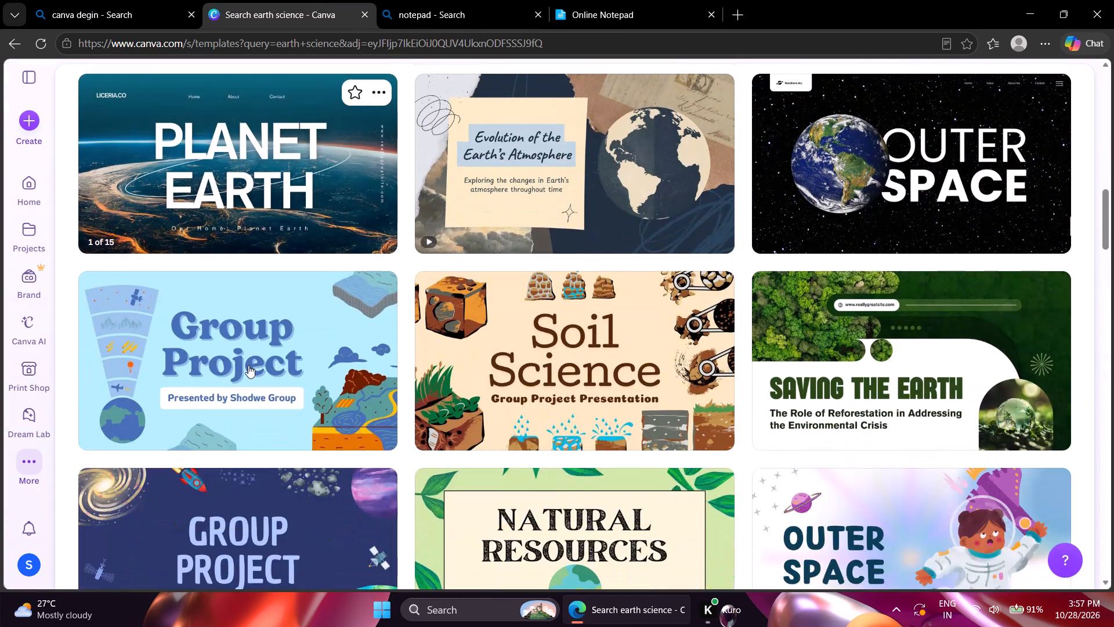
left_click(23, 275)
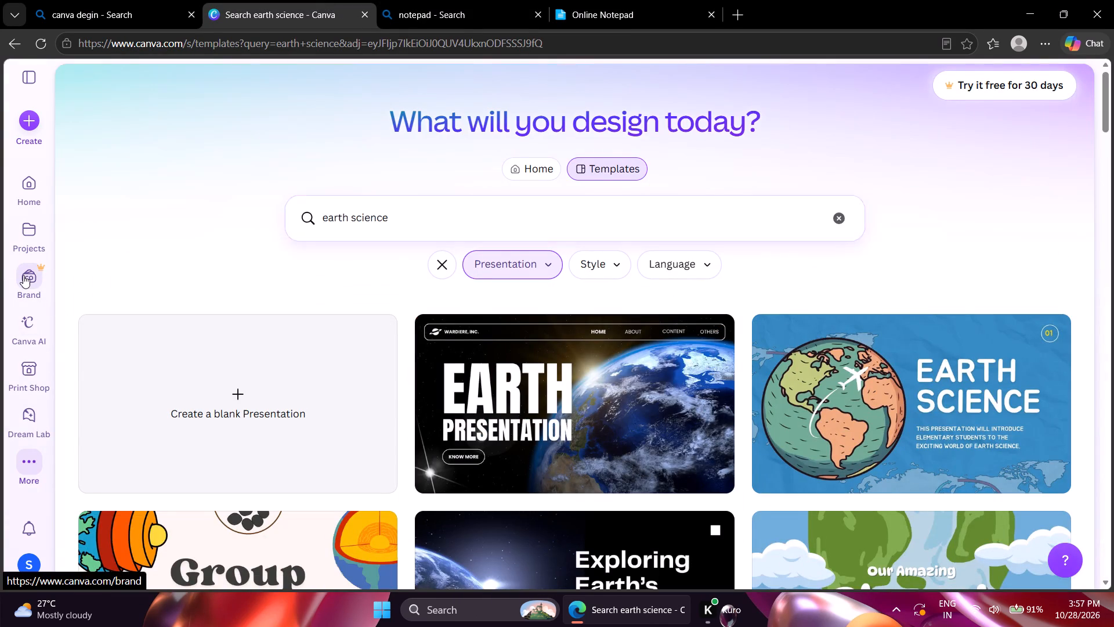